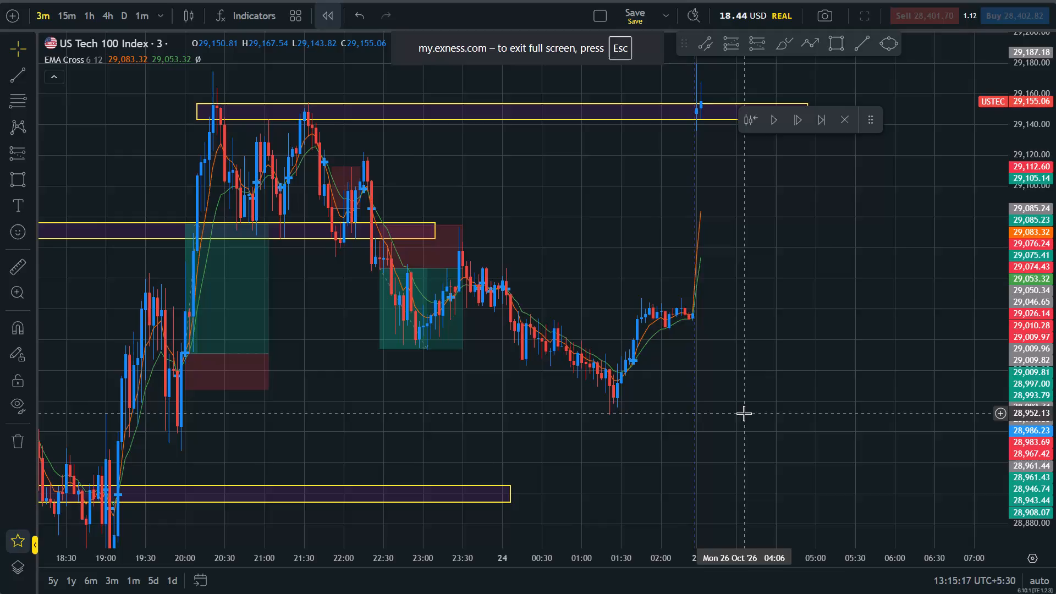
Advance the bar replay on the 3-minute US Tech 100 chart candle by candle to about 04:33 on 26 Oct.
{"action": "left_click_drag", "start_coordinate": [796, 249], "coordinate": [761, 372]}
{"action": "scroll", "coordinate": [761, 372], "scroll_direction": "down", "scroll_amount": 2}
{"action": "left_click_drag", "start_coordinate": [1055, 312], "coordinate": [1055, 388]}
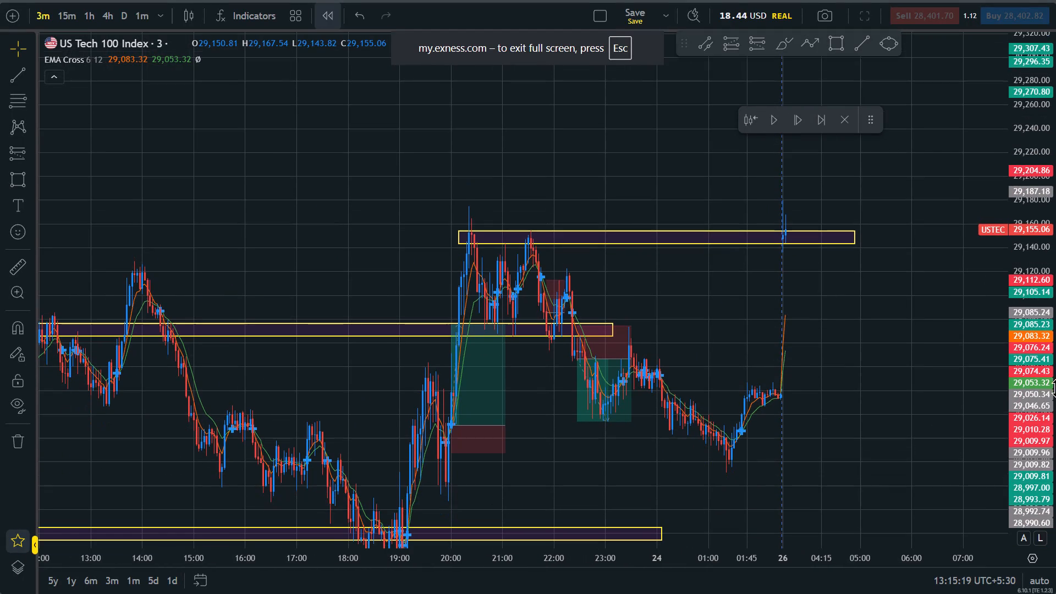
{"action": "left_click", "coordinate": [864, 399]}
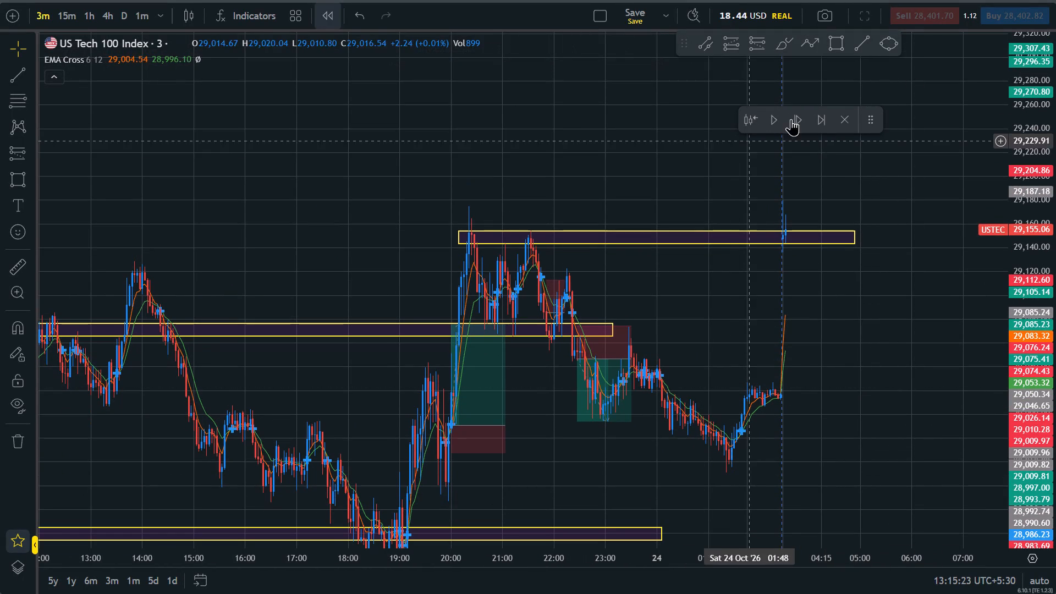
{"action": "scroll", "coordinate": [860, 168], "scroll_direction": "up", "scroll_amount": 4}
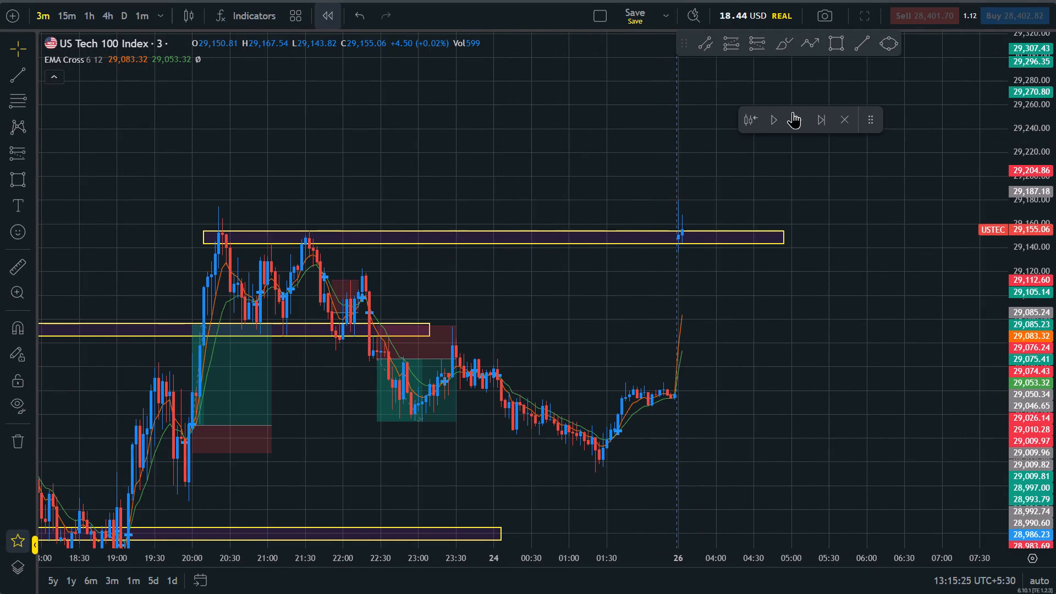
{"action": "triple_click", "coordinate": [790, 111]}
{"action": "triple_click", "coordinate": [790, 111]}
{"action": "triple_click", "coordinate": [790, 111]}
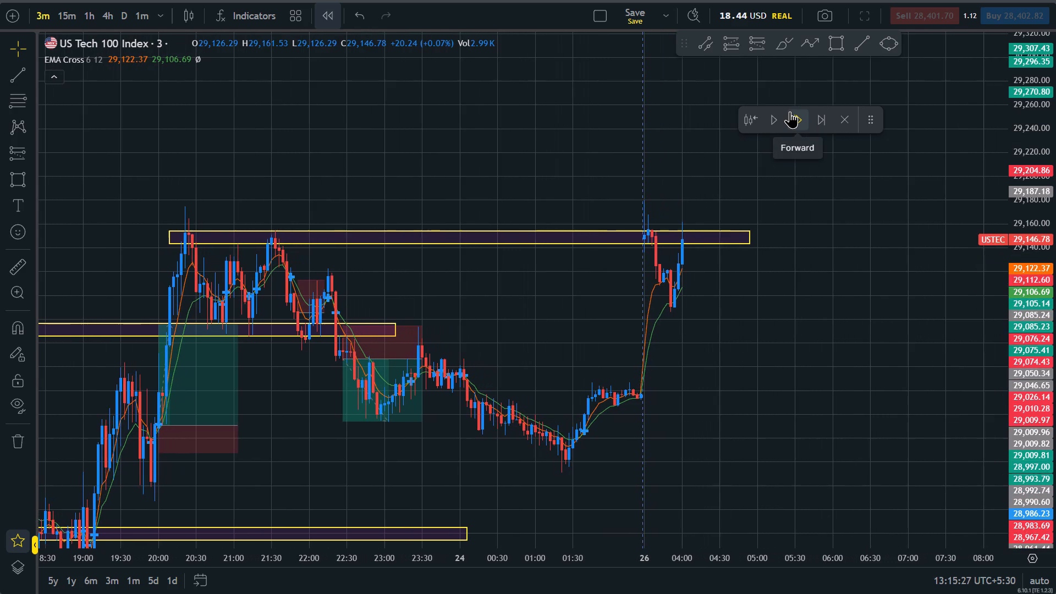
{"action": "left_click", "coordinate": [790, 111]}
{"action": "triple_click", "coordinate": [790, 111]}
{"action": "triple_click", "coordinate": [790, 111]}
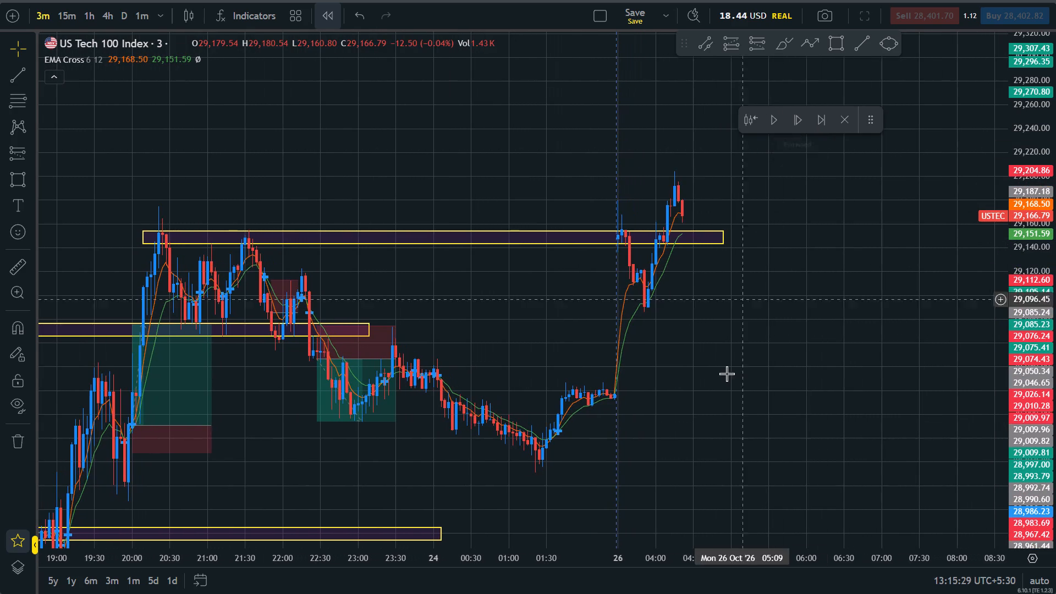
{"action": "left_click_drag", "start_coordinate": [725, 378], "coordinate": [837, 408]}
{"action": "scroll", "coordinate": [847, 400], "scroll_direction": "up", "scroll_amount": 2}
{"action": "triple_click", "coordinate": [798, 121]}
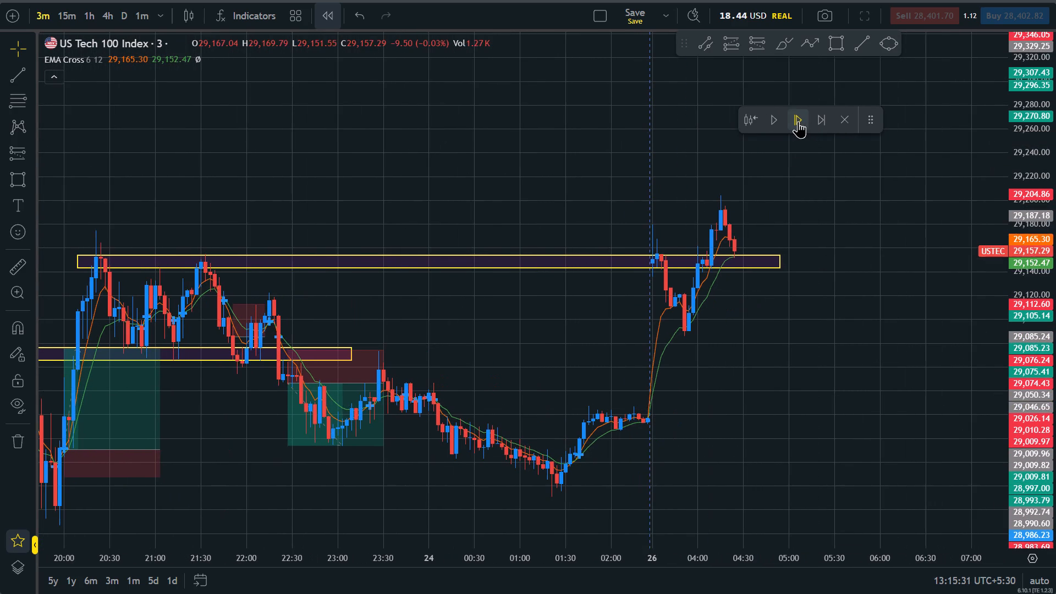
{"action": "left_click", "coordinate": [798, 121]}
Place a short position at about 29,137 from 04:36, with a stop of about 27 points and a target of about 239 points.
{"action": "left_click_drag", "start_coordinate": [1055, 515], "coordinate": [1045, 321]}
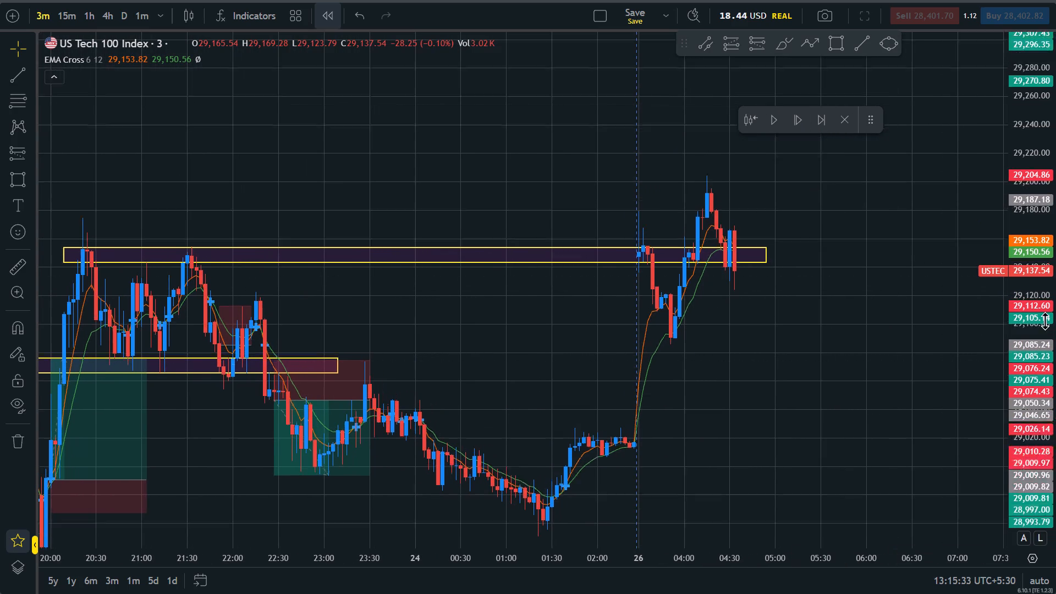
{"action": "left_click_drag", "start_coordinate": [1045, 321], "coordinate": [1018, 236]}
{"action": "left_click_drag", "start_coordinate": [874, 260], "coordinate": [850, 375]}
{"action": "left_click_drag", "start_coordinate": [1055, 188], "coordinate": [1041, 441]}
{"action": "left_click", "coordinate": [760, 31]}
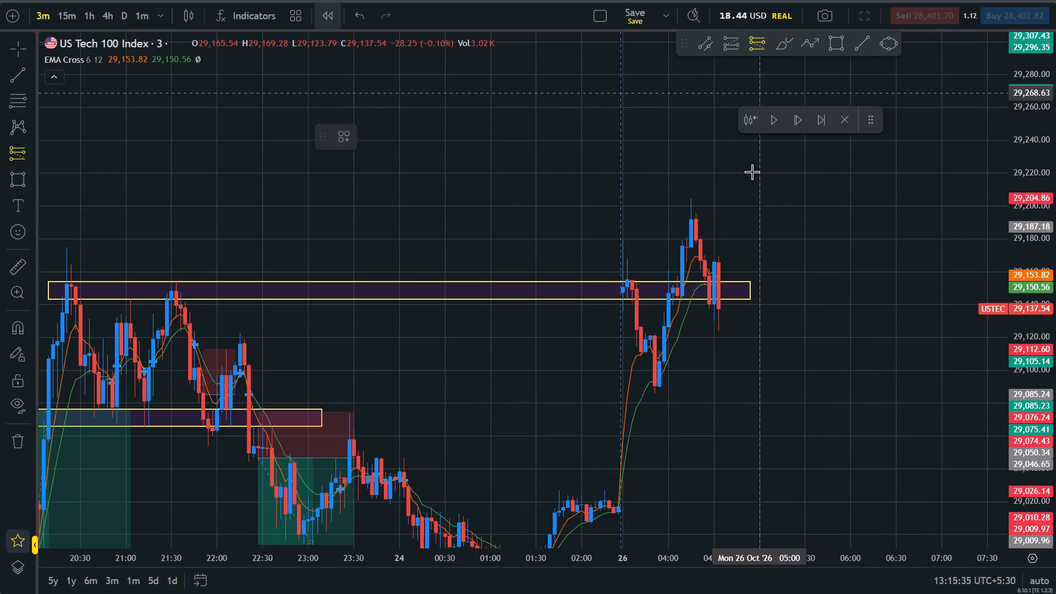
{"action": "left_click", "coordinate": [722, 309]}
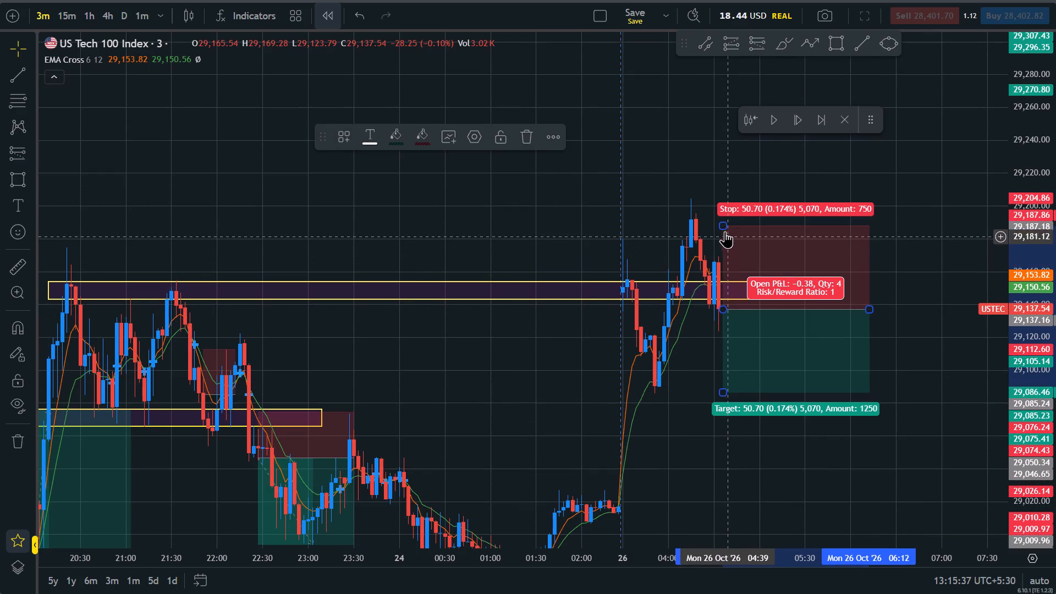
{"action": "left_click_drag", "start_coordinate": [724, 225], "coordinate": [725, 265]}
{"action": "left_click_drag", "start_coordinate": [698, 372], "coordinate": [700, 260]}
{"action": "scroll", "coordinate": [707, 272], "scroll_direction": "down", "scroll_amount": 3}
{"action": "left_click_drag", "start_coordinate": [1055, 234], "coordinate": [1055, 479]}
{"action": "scroll", "coordinate": [751, 373], "scroll_direction": "up", "scroll_amount": 1}
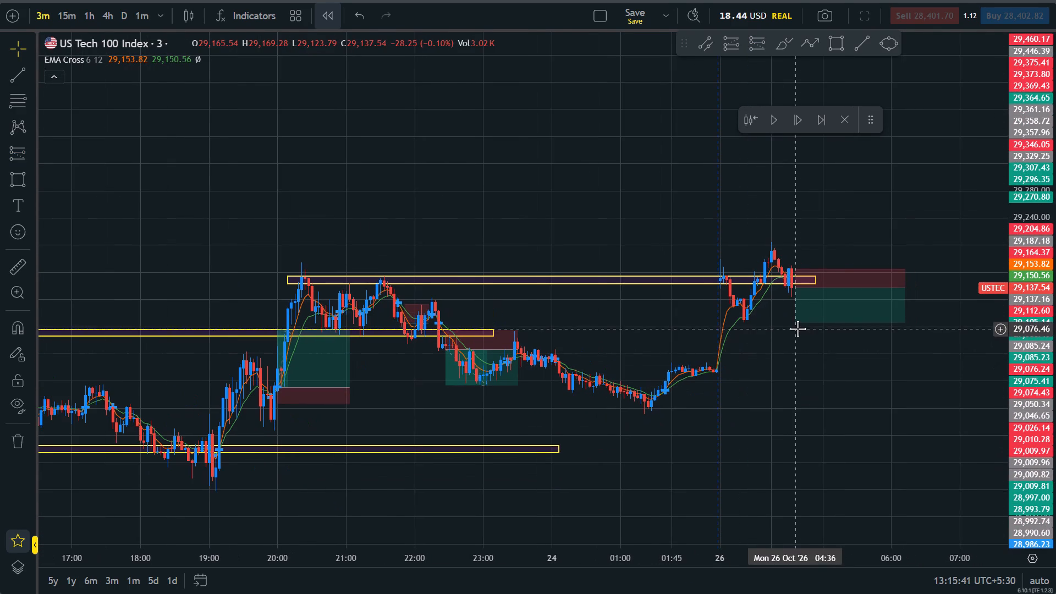
{"action": "left_click_drag", "start_coordinate": [799, 325], "coordinate": [806, 450]}
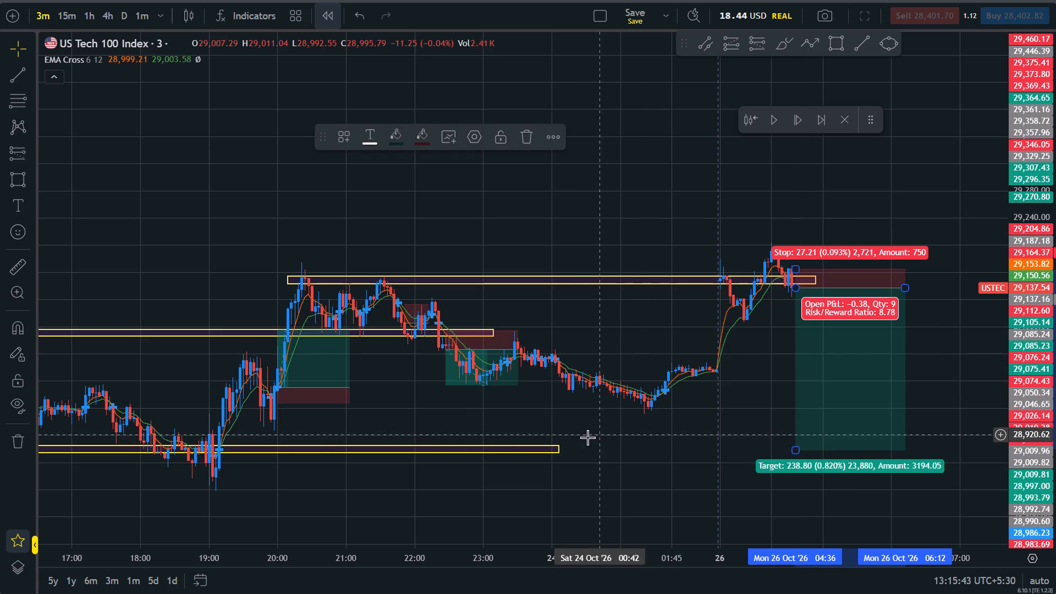
Extend the lower yellow zone's end across the chart to about 07:00 on 26 Oct.
{"action": "left_click_drag", "start_coordinate": [562, 446], "coordinate": [966, 448]}
{"action": "left_click", "coordinate": [783, 386]}
Advance the replay candle by candle to about 05:27 on 26 Oct to play out the short trade.
{"action": "left_click_drag", "start_coordinate": [1055, 415], "coordinate": [992, 50]}
{"action": "scroll", "coordinate": [867, 243], "scroll_direction": "up", "scroll_amount": 4}
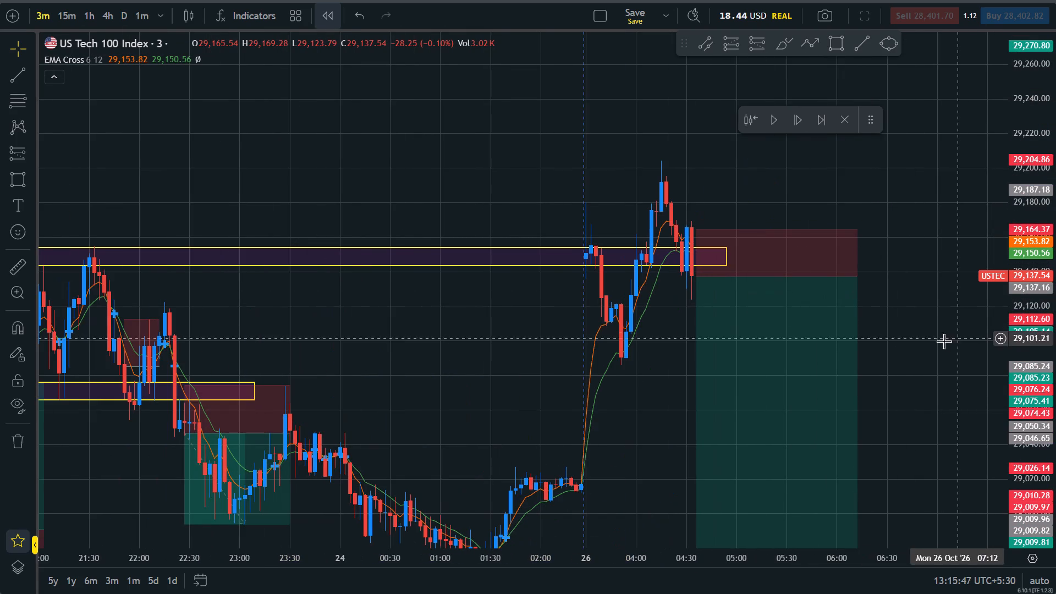
{"action": "left_click_drag", "start_coordinate": [936, 334], "coordinate": [917, 322]}
{"action": "left_click_drag", "start_coordinate": [1051, 226], "coordinate": [1053, 262]}
{"action": "left_click", "coordinate": [795, 117]}
{"action": "left_click", "coordinate": [793, 117]}
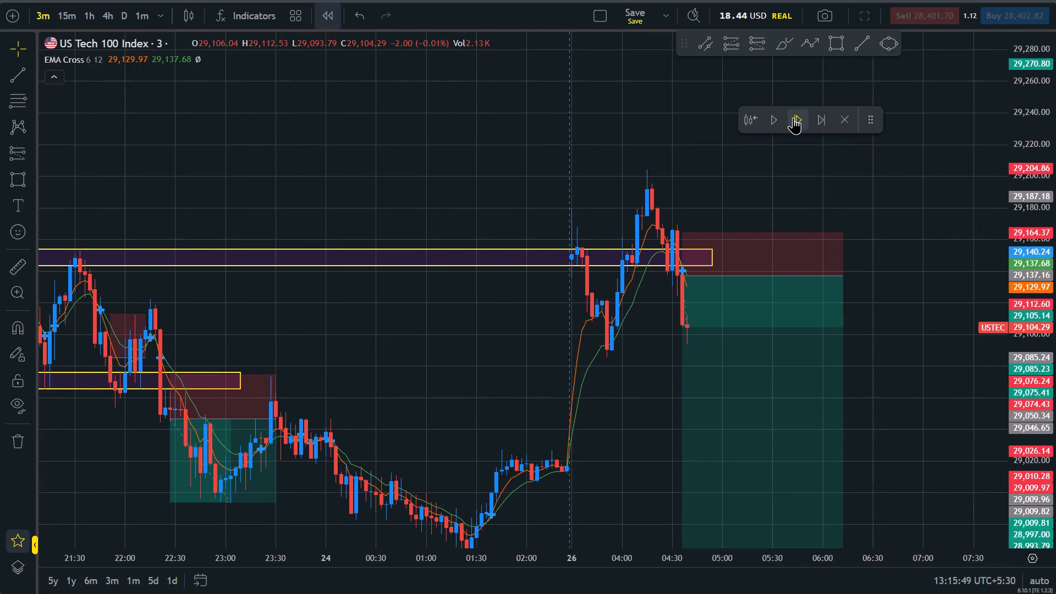
{"action": "left_click", "coordinate": [793, 117]}
{"action": "triple_click", "coordinate": [793, 117]}
{"action": "triple_click", "coordinate": [793, 117]}
{"action": "triple_click", "coordinate": [793, 117]}
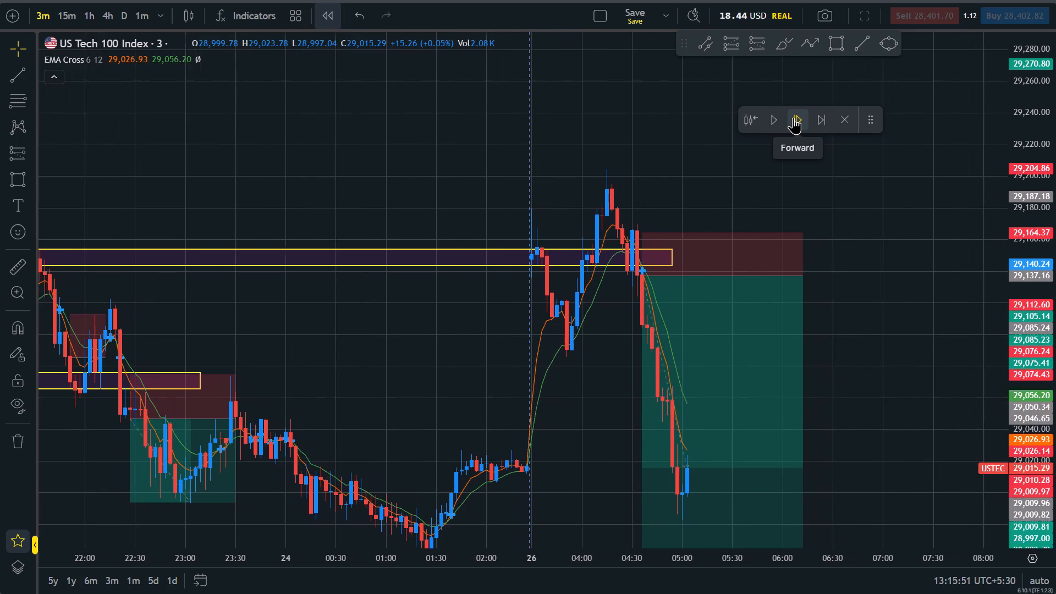
{"action": "triple_click", "coordinate": [793, 117]}
{"action": "triple_click", "coordinate": [793, 117]}
Move the short position's target up to about 28,954, near the low of the latest drop.
{"action": "left_click_drag", "start_coordinate": [844, 415], "coordinate": [858, 225]}
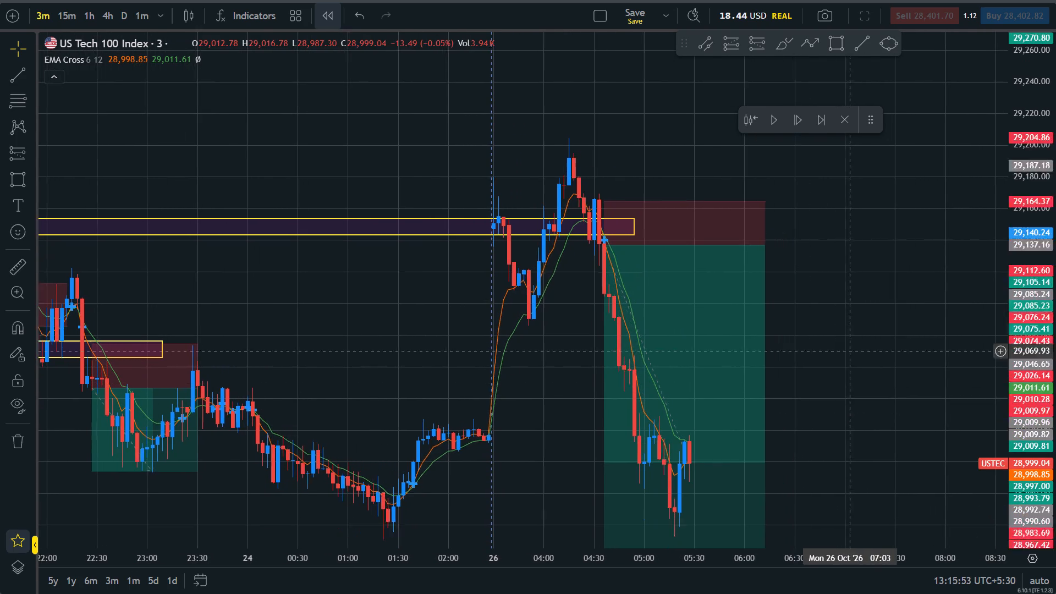
{"action": "left_click_drag", "start_coordinate": [858, 225], "coordinate": [859, 180]}
{"action": "left_click_drag", "start_coordinate": [618, 450], "coordinate": [630, 351]}
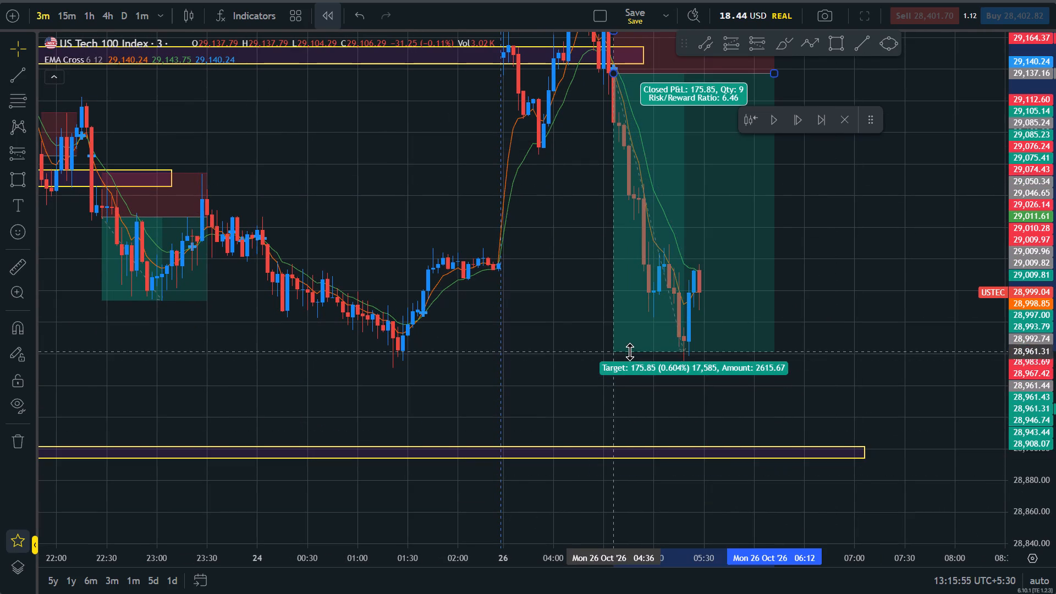
{"action": "left_click_drag", "start_coordinate": [630, 351], "coordinate": [630, 364]}
Examine the short trade against the earlier trades and the yellow zones across the preceding sessions.
{"action": "left_click_drag", "start_coordinate": [556, 242], "coordinate": [555, 422]}
{"action": "scroll", "coordinate": [580, 411], "scroll_direction": "down", "scroll_amount": 10}
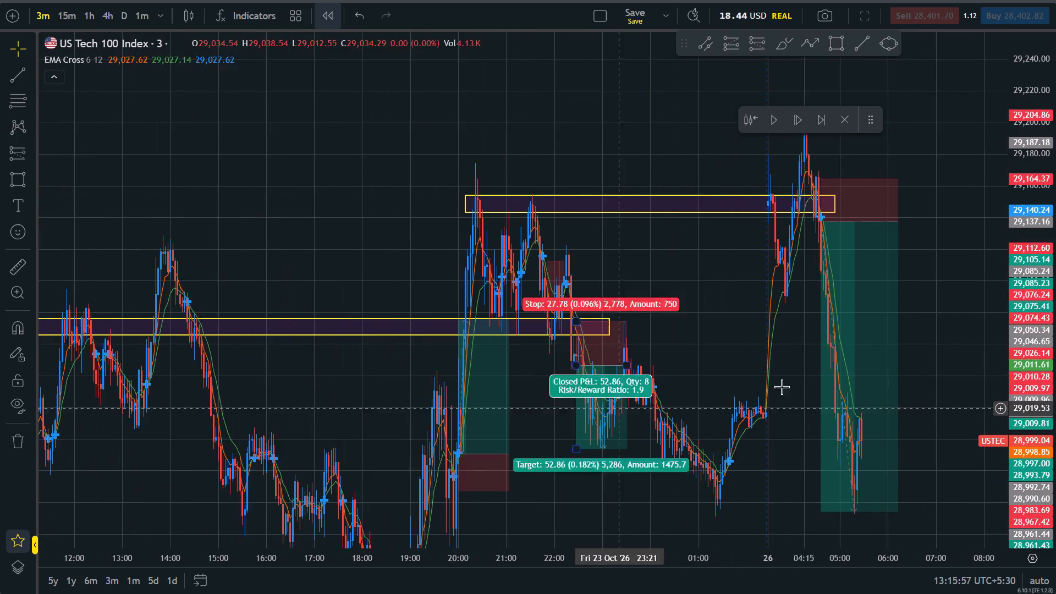
{"action": "left_click_drag", "start_coordinate": [1055, 194], "coordinate": [1053, 386]}
{"action": "scroll", "coordinate": [845, 389], "scroll_direction": "up", "scroll_amount": 4}
{"action": "scroll", "coordinate": [845, 389], "scroll_direction": "down", "scroll_amount": 8}
{"action": "scroll", "coordinate": [845, 390], "scroll_direction": "up", "scroll_amount": 2}
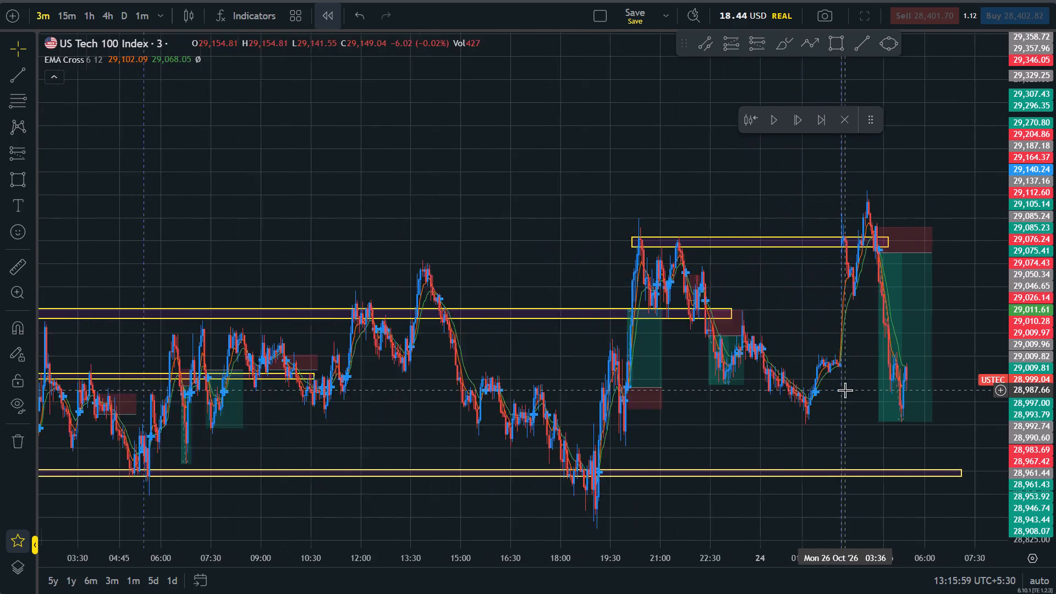
{"action": "scroll", "coordinate": [845, 390], "scroll_direction": "up", "scroll_amount": 10}
{"action": "left_click_drag", "start_coordinate": [1055, 454], "coordinate": [1042, 235]}
{"action": "left_click_drag", "start_coordinate": [944, 377], "coordinate": [864, 322]}
{"action": "left_click_drag", "start_coordinate": [1054, 252], "coordinate": [1050, 357]}
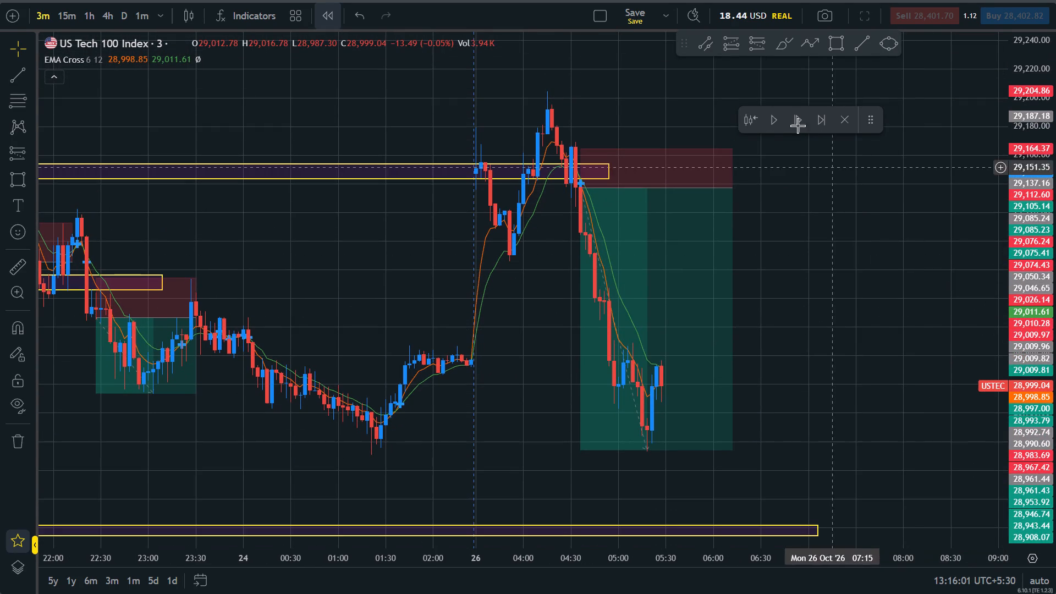
Advance the replay candle by candle to about 05:45 on 26 Oct.
{"action": "triple_click", "coordinate": [801, 121]}
{"action": "triple_click", "coordinate": [802, 122]}
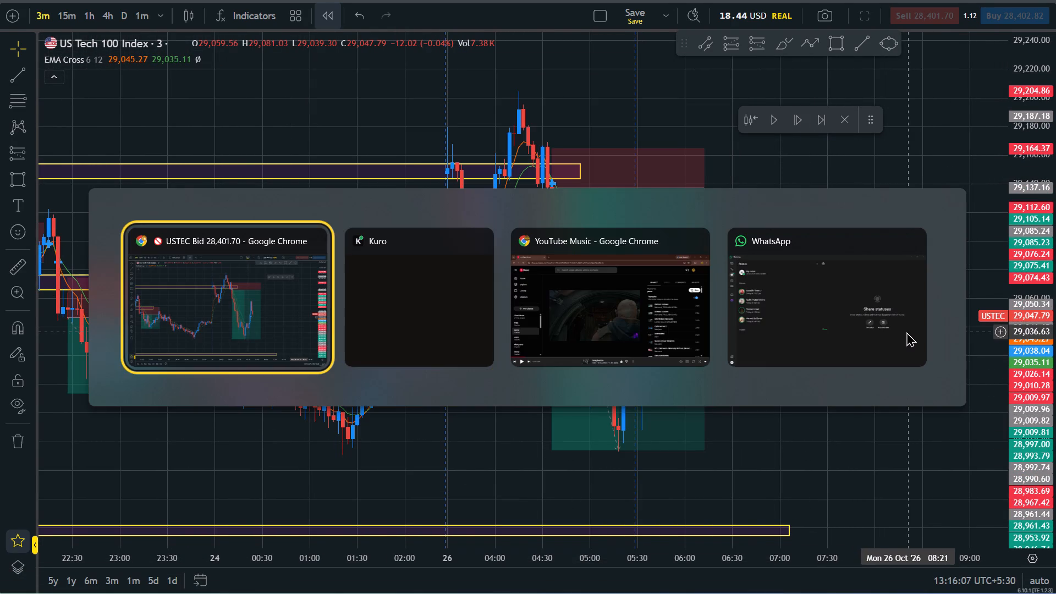
{"action": "left_click_drag", "start_coordinate": [859, 334], "coordinate": [878, 363]}
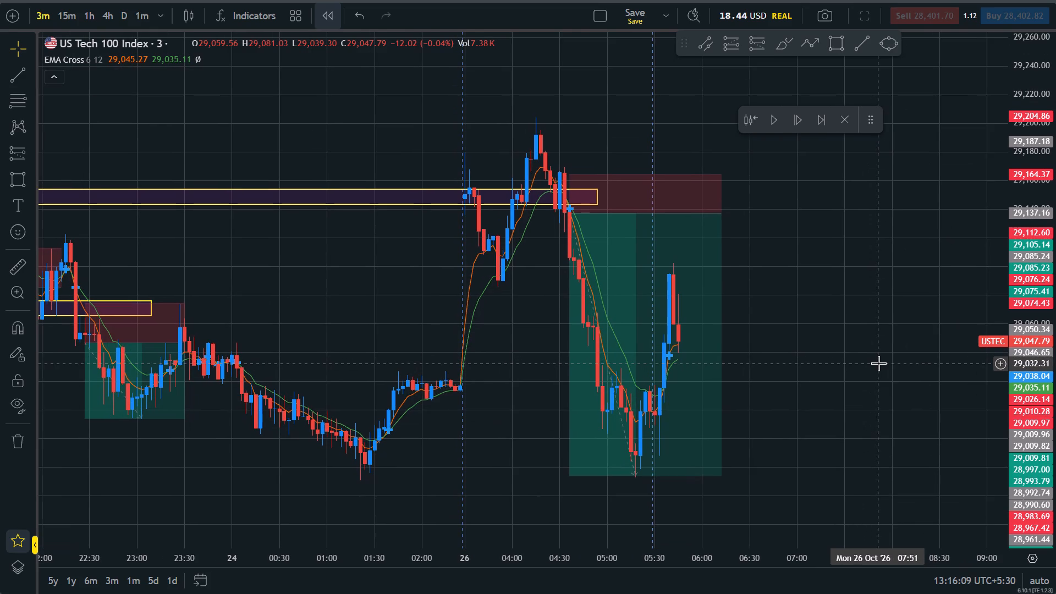
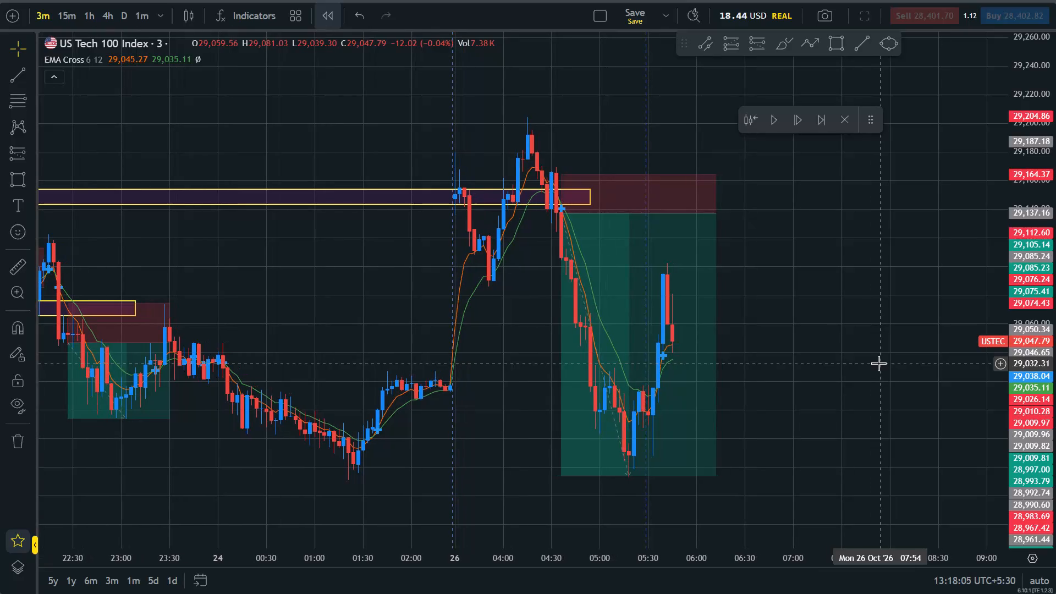
Draw a yellow zone rectangle from 23 Oct 19:54 to about 26 Oct 08:03, between about 28,960 and 28,966.
{"action": "scroll", "coordinate": [934, 501], "scroll_direction": "down", "scroll_amount": 7}
{"action": "left_click_drag", "start_coordinate": [939, 483], "coordinate": [835, 288]}
{"action": "scroll", "coordinate": [835, 288], "scroll_direction": "up", "scroll_amount": 3}
{"action": "left_click_drag", "start_coordinate": [828, 263], "coordinate": [829, 326]}
{"action": "left_click_drag", "start_coordinate": [858, 310], "coordinate": [861, 372]}
{"action": "left_click_drag", "start_coordinate": [828, 27], "coordinate": [837, 39]}
{"action": "left_click", "coordinate": [837, 39]}
{"action": "scroll", "coordinate": [404, 373], "scroll_direction": "down", "scroll_amount": 2}
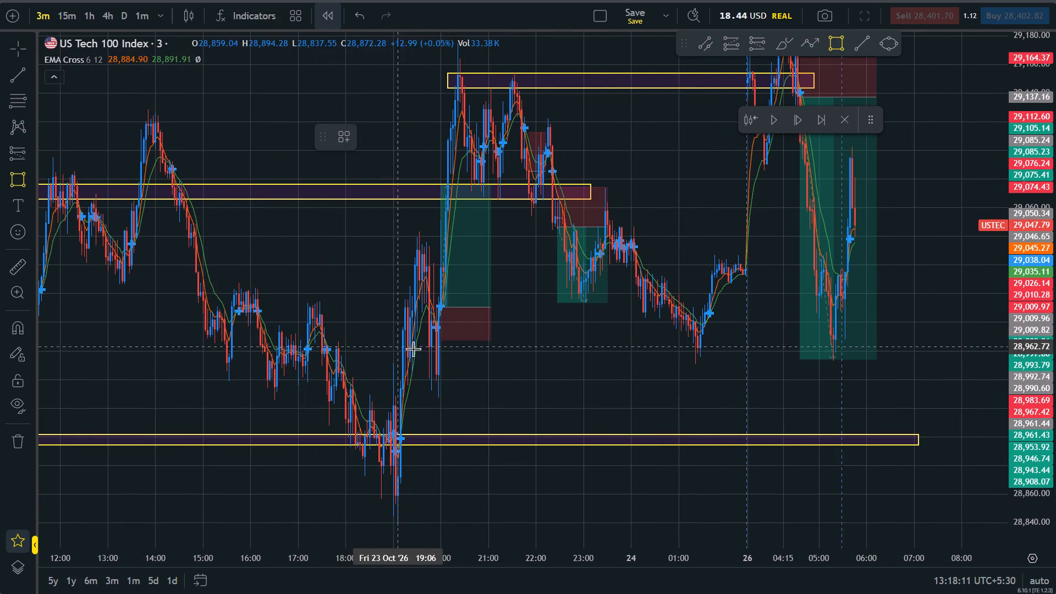
{"action": "left_click", "coordinate": [436, 351]}
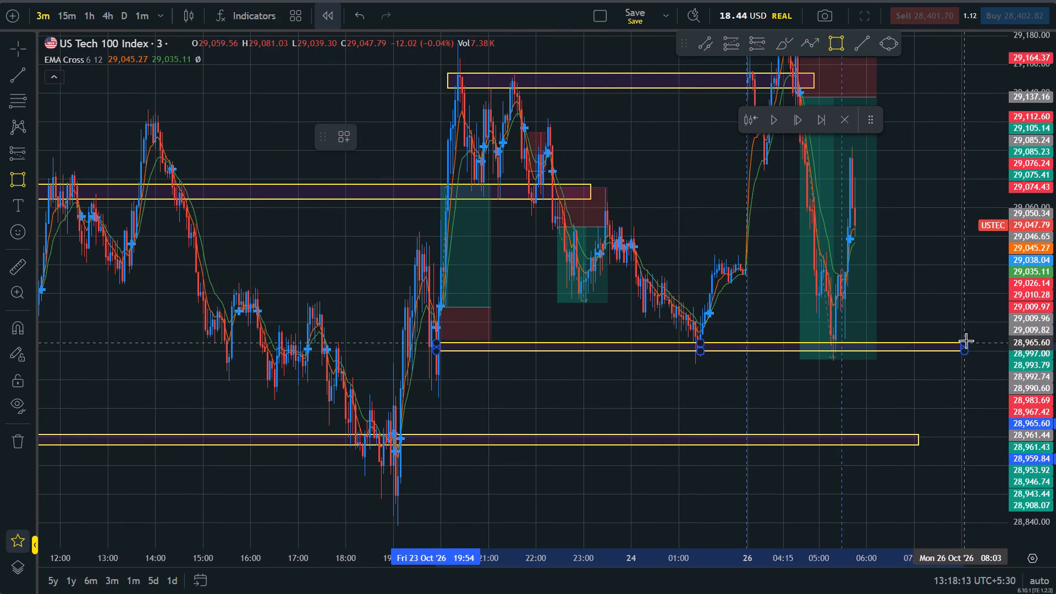
{"action": "left_click", "coordinate": [967, 340]}
{"action": "left_click", "coordinate": [923, 421]}
Shorten the short position entered at about 29,137 so it ends at its target low, around 05:18 on 26 Oct.
{"action": "scroll", "coordinate": [923, 421], "scroll_direction": "up", "scroll_amount": 6}
{"action": "left_click_drag", "start_coordinate": [854, 213], "coordinate": [822, 354]}
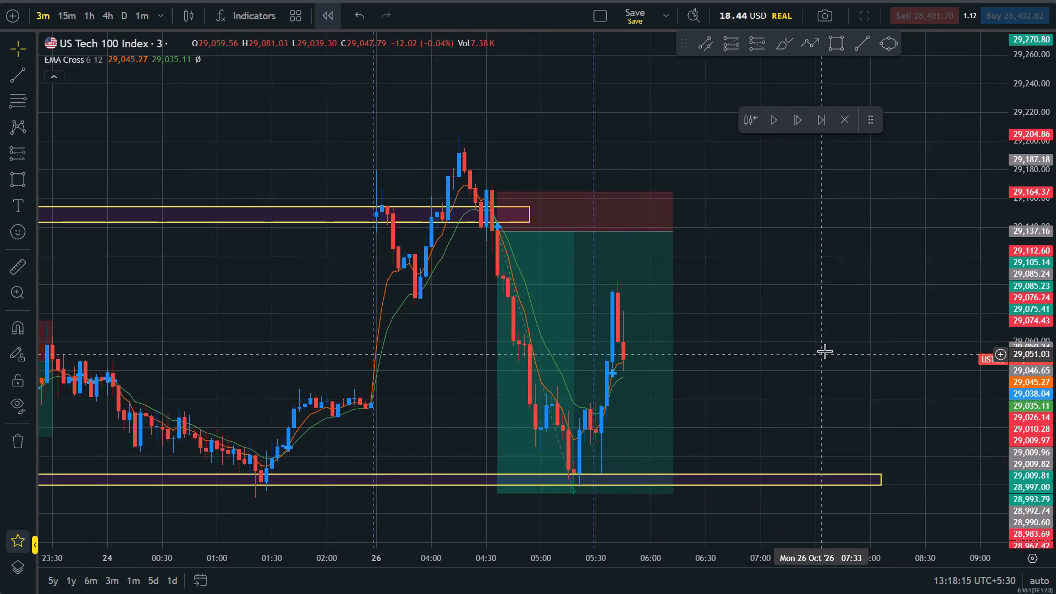
{"action": "scroll", "coordinate": [828, 347], "scroll_direction": "down", "scroll_amount": 10}
{"action": "left_click_drag", "start_coordinate": [1055, 124], "coordinate": [1055, 306]}
{"action": "scroll", "coordinate": [871, 311], "scroll_direction": "up", "scroll_amount": 7}
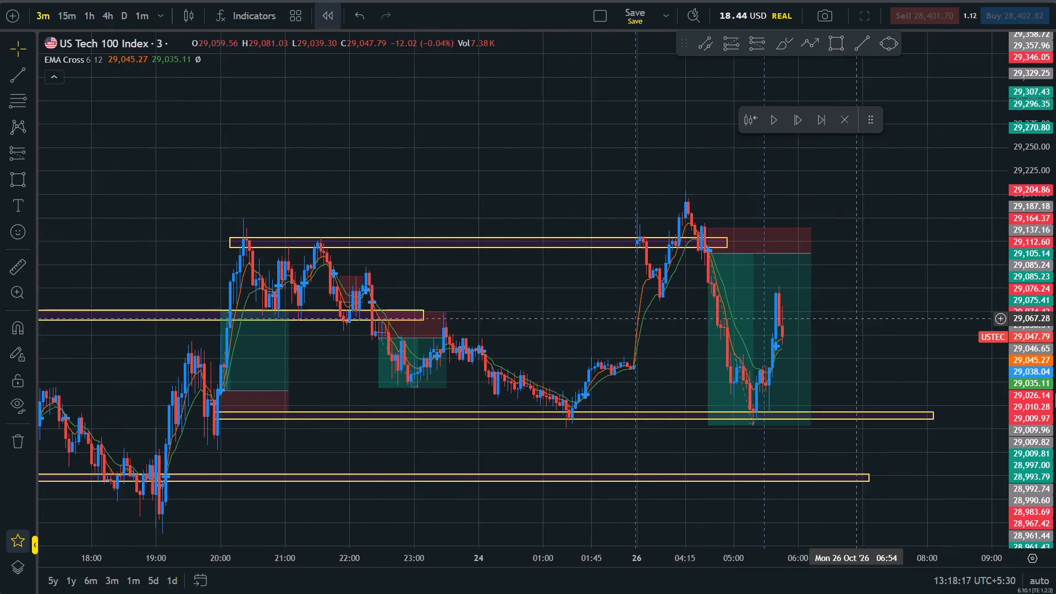
{"action": "scroll", "coordinate": [1055, 393], "scroll_direction": "up", "scroll_amount": 1}
{"action": "left_click_drag", "start_coordinate": [1055, 393], "coordinate": [1012, 206]}
{"action": "scroll", "coordinate": [930, 251], "scroll_direction": "up", "scroll_amount": 2}
{"action": "left_click_drag", "start_coordinate": [906, 266], "coordinate": [758, 238]}
{"action": "left_click_drag", "start_coordinate": [603, 194], "coordinate": [518, 183]}
{"action": "left_click_drag", "start_coordinate": [657, 232], "coordinate": [741, 236]}
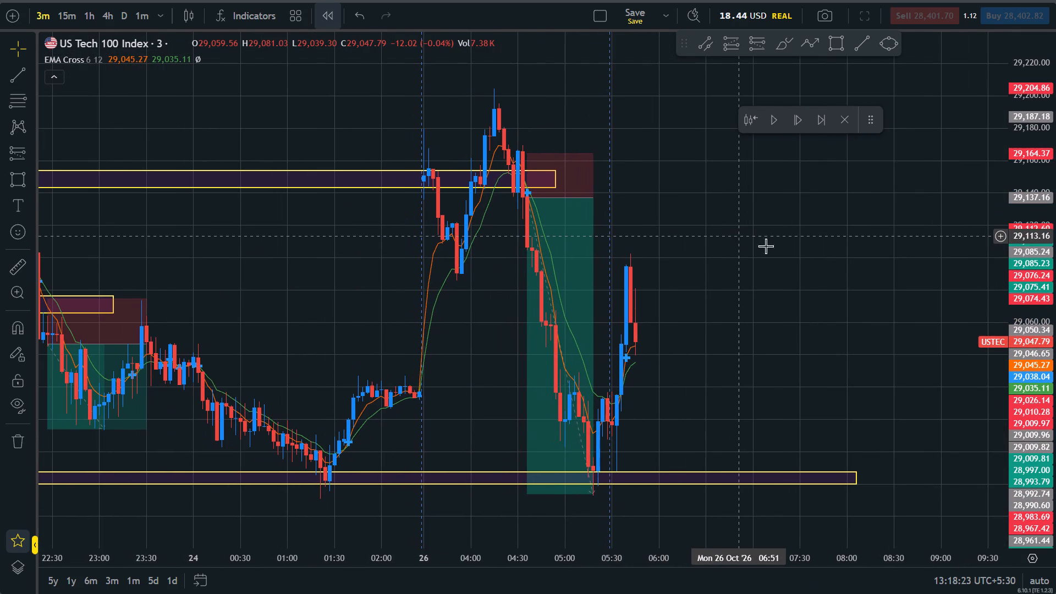
Extend the yellow zone near 29,149 forward to about 09:12 on 26 Oct.
{"action": "scroll", "coordinate": [810, 248], "scroll_direction": "down", "scroll_amount": 9}
{"action": "scroll", "coordinate": [571, 263], "scroll_direction": "up", "scroll_amount": 8}
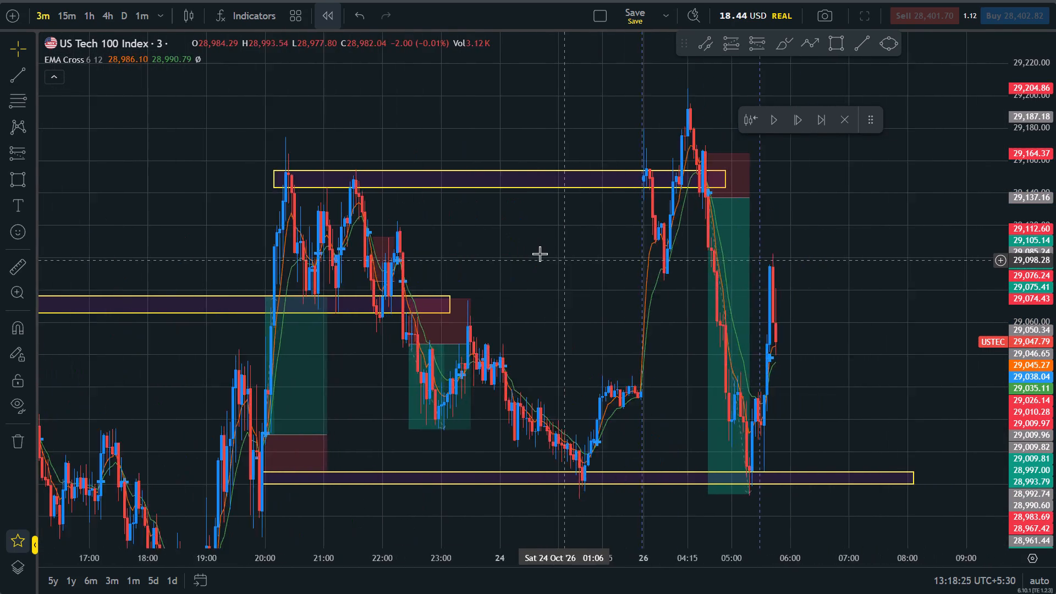
{"action": "scroll", "coordinate": [540, 254], "scroll_direction": "up", "scroll_amount": 3}
{"action": "left_click_drag", "start_coordinate": [596, 178], "coordinate": [906, 175]}
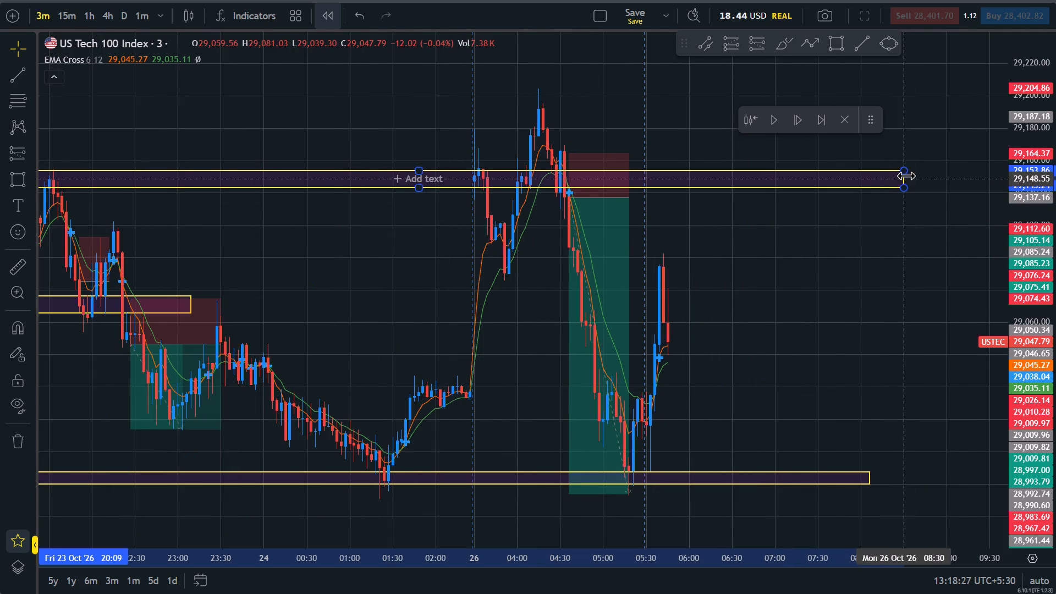
{"action": "left_click_drag", "start_coordinate": [906, 175], "coordinate": [963, 175]}
Advance the replay candle by candle to about 06:03 on 26 Oct.
{"action": "left_click_drag", "start_coordinate": [758, 356], "coordinate": [856, 232]}
{"action": "scroll", "coordinate": [856, 232], "scroll_direction": "down", "scroll_amount": 1}
{"action": "scroll", "coordinate": [856, 232], "scroll_direction": "up", "scroll_amount": 1}
{"action": "scroll", "coordinate": [856, 232], "scroll_direction": "down", "scroll_amount": 1}
{"action": "scroll", "coordinate": [856, 232], "scroll_direction": "up", "scroll_amount": 1}
{"action": "scroll", "coordinate": [856, 232], "scroll_direction": "down", "scroll_amount": 1}
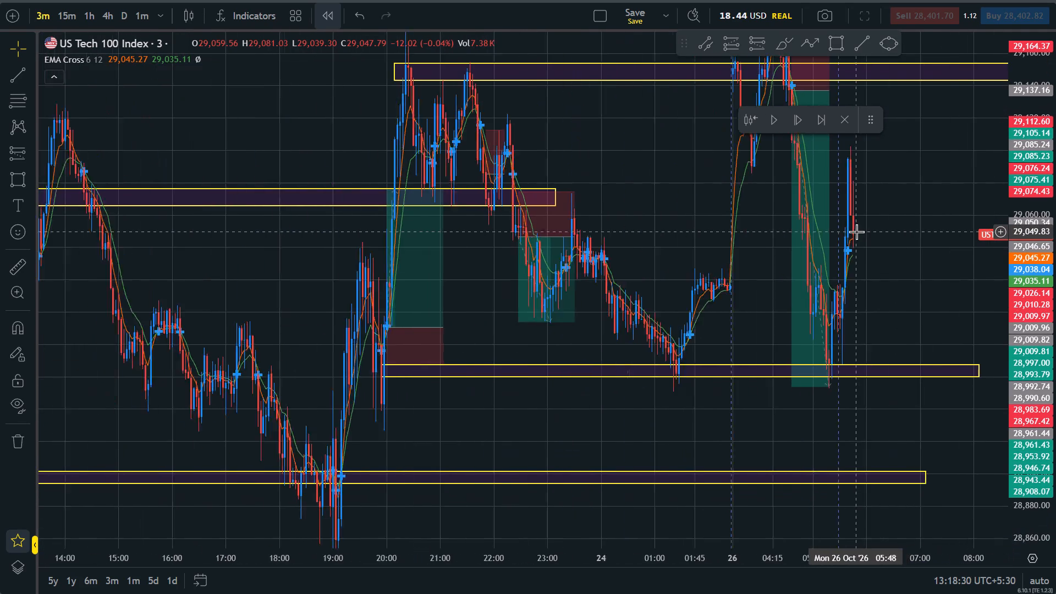
{"action": "scroll", "coordinate": [856, 232], "scroll_direction": "down", "scroll_amount": 1}
{"action": "scroll", "coordinate": [856, 232], "scroll_direction": "up", "scroll_amount": 4}
{"action": "left_click_drag", "start_coordinate": [847, 190], "coordinate": [844, 302]}
{"action": "left_click_drag", "start_coordinate": [843, 301], "coordinate": [749, 312]}
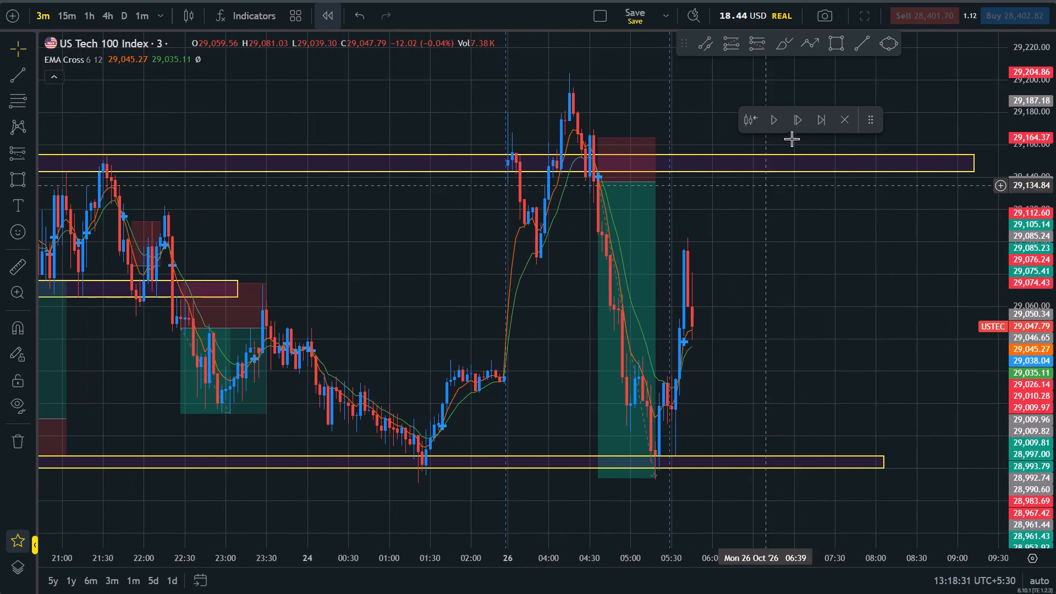
{"action": "triple_click", "coordinate": [804, 123]}
{"action": "double_click", "coordinate": [805, 122]}
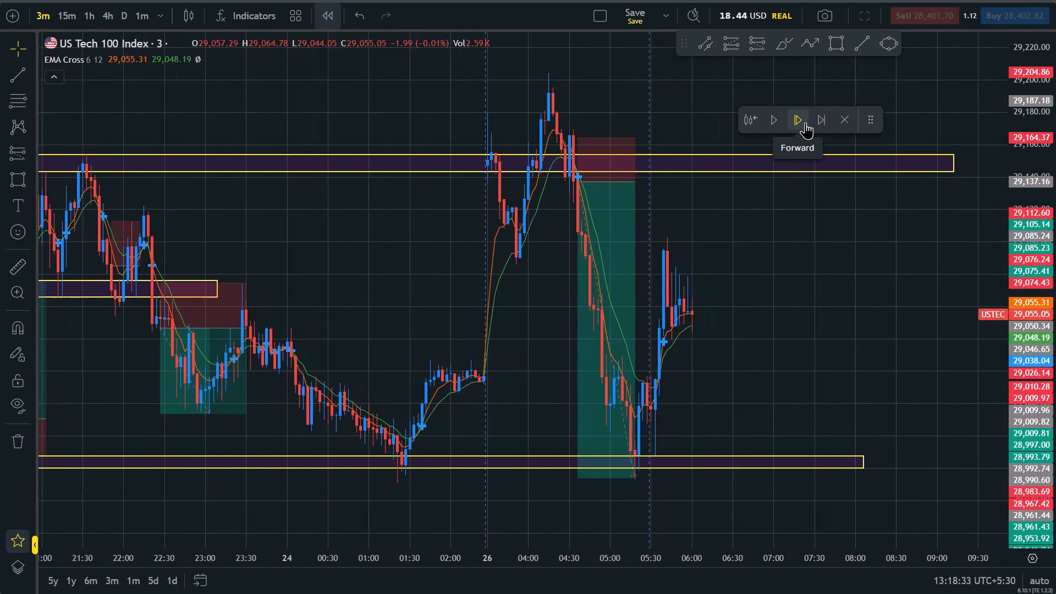
{"action": "left_click", "coordinate": [805, 122]}
Place a short position from 06:06 at about 29,038, with the stop near 29,056.5 and the target near 28,963.
{"action": "left_click_drag", "start_coordinate": [1055, 405], "coordinate": [1036, 186]}
{"action": "left_click_drag", "start_coordinate": [822, 397], "coordinate": [828, 250]}
{"action": "left_click_drag", "start_coordinate": [1055, 211], "coordinate": [1052, 328]}
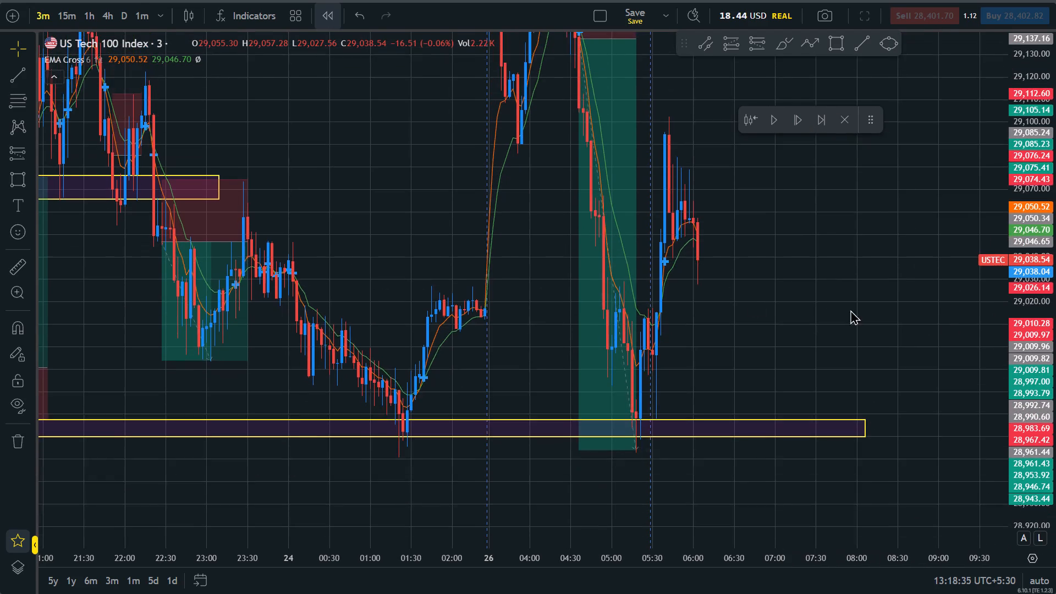
{"action": "scroll", "coordinate": [721, 297], "scroll_direction": "up", "scroll_amount": 2}
{"action": "left_click_drag", "start_coordinate": [696, 275], "coordinate": [675, 332]}
{"action": "left_click", "coordinate": [752, 37]}
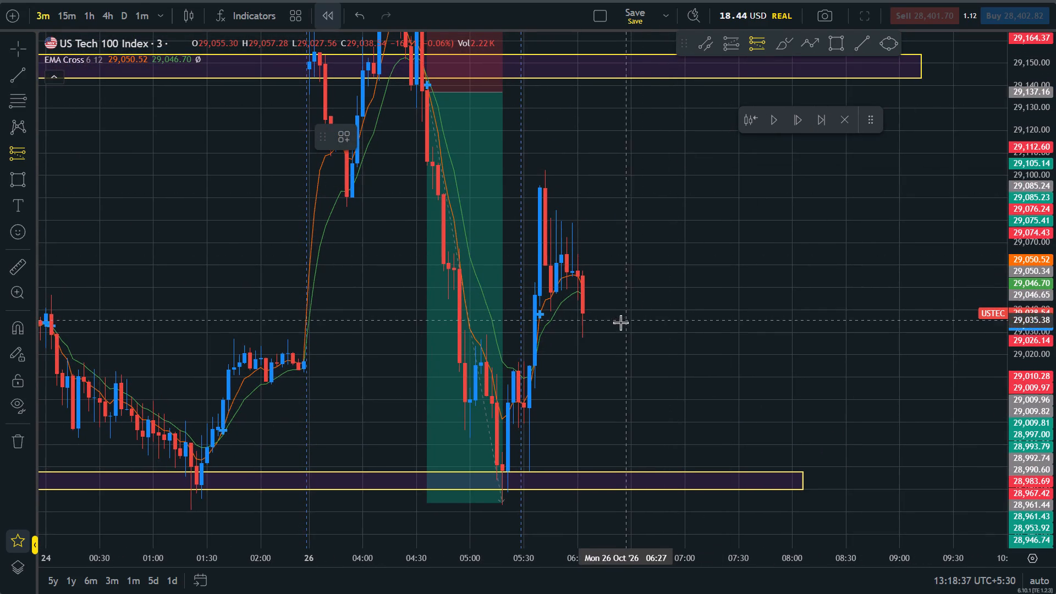
{"action": "left_click", "coordinate": [588, 314]}
{"action": "left_click_drag", "start_coordinate": [588, 199], "coordinate": [590, 197]}
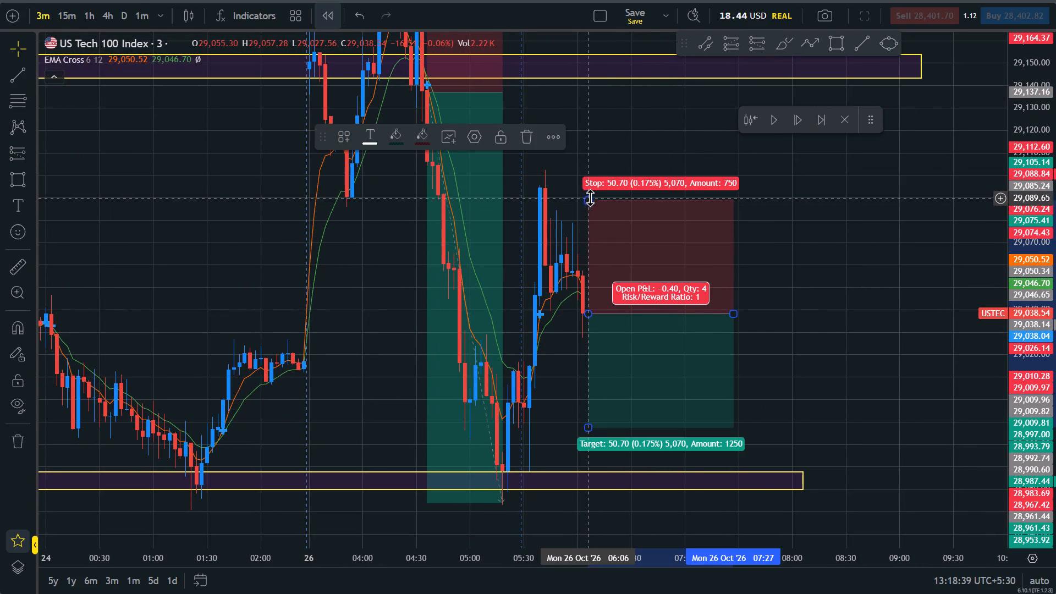
{"action": "left_click_drag", "start_coordinate": [590, 197], "coordinate": [591, 273]}
{"action": "left_click_drag", "start_coordinate": [639, 195], "coordinate": [648, 114]}
{"action": "left_click_drag", "start_coordinate": [920, 388], "coordinate": [919, 473]}
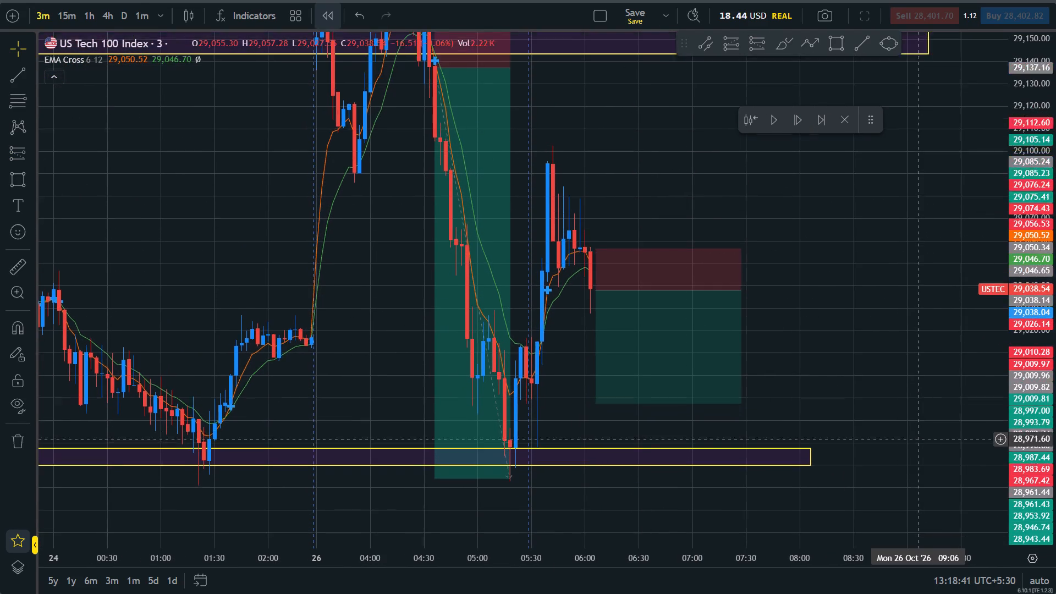
{"action": "left_click_drag", "start_coordinate": [919, 473], "coordinate": [915, 487]}
{"action": "left_click_drag", "start_coordinate": [591, 451], "coordinate": [594, 506]}
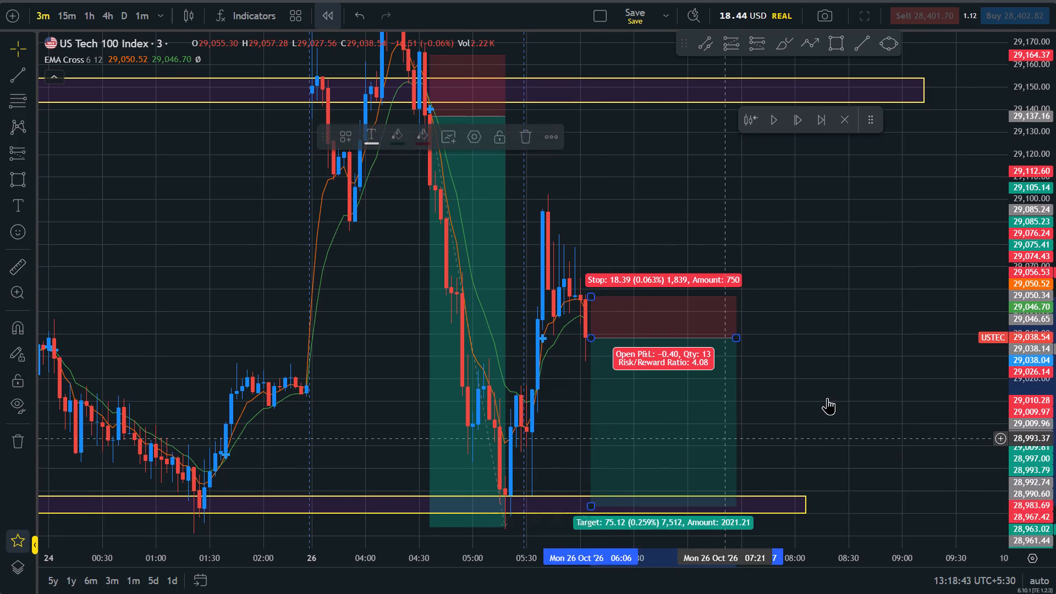
Advance the replay candle by candle to about 06:30 on 26 Oct to play out the short trade.
{"action": "left_click_drag", "start_coordinate": [829, 397], "coordinate": [815, 292]}
{"action": "left_click", "coordinate": [800, 122]}
{"action": "left_click", "coordinate": [800, 123]}
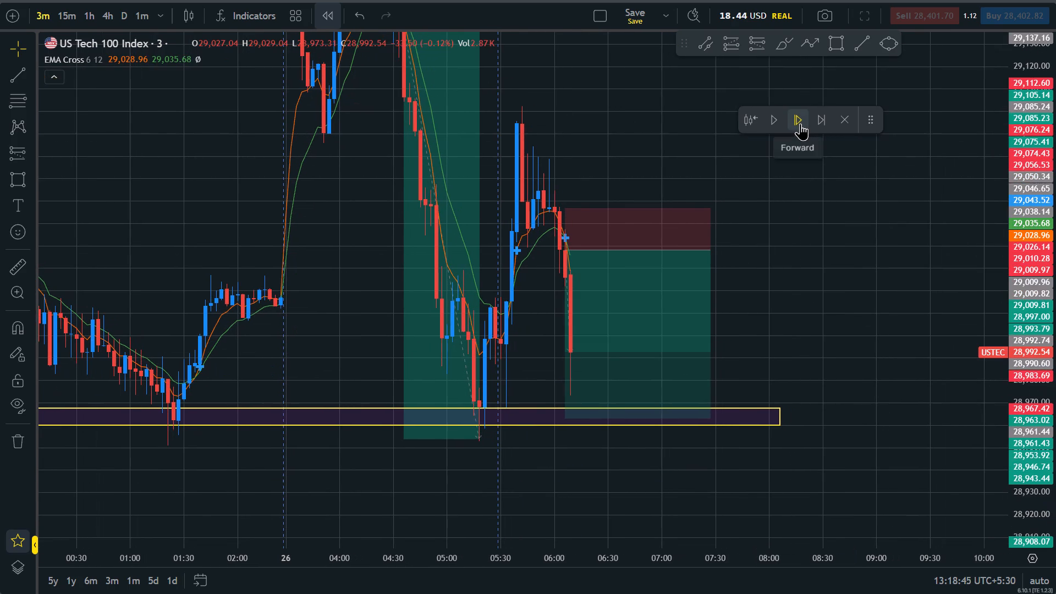
{"action": "triple_click", "coordinate": [800, 123]}
{"action": "triple_click", "coordinate": [800, 123]}
{"action": "left_click", "coordinate": [800, 123]}
{"action": "left_click_drag", "start_coordinate": [790, 432], "coordinate": [790, 431]}
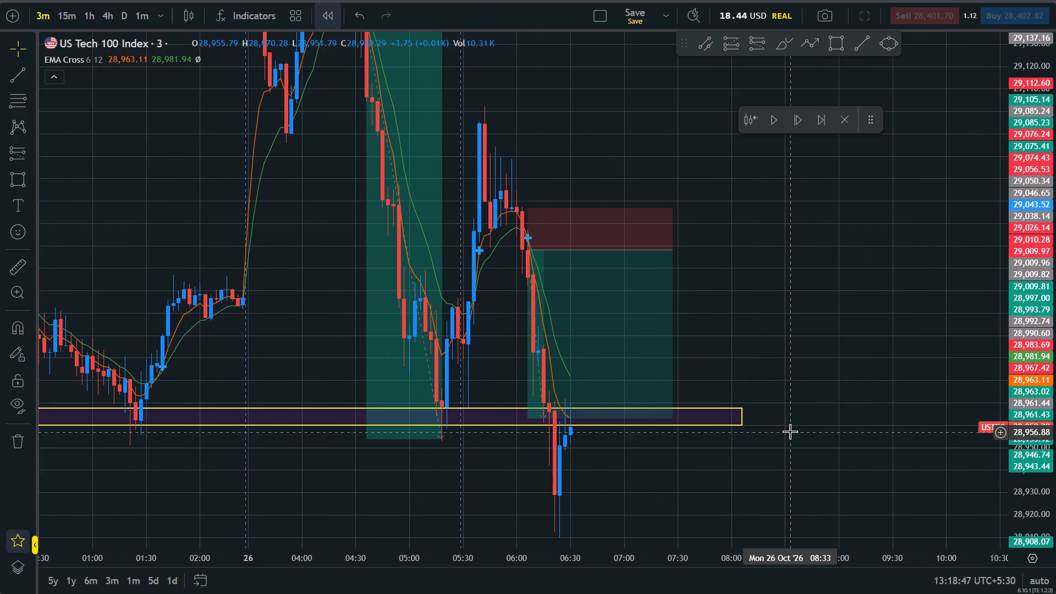
Move the 06:06 short position's target down to about 28,911, at the low of the drop.
{"action": "left_click_drag", "start_coordinate": [790, 431], "coordinate": [805, 276]}
{"action": "left_click_drag", "start_coordinate": [540, 272], "coordinate": [564, 392]}
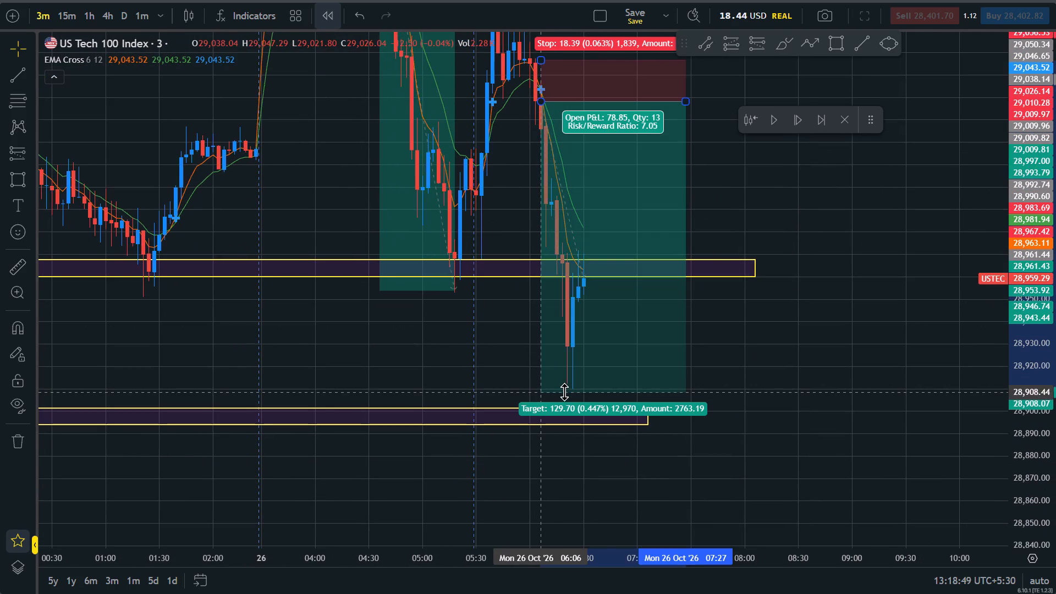
{"action": "left_click_drag", "start_coordinate": [564, 392], "coordinate": [564, 387]}
Examine the latest short trade against the earlier trades and yellow zones across the preceding sessions.
{"action": "left_click_drag", "start_coordinate": [521, 361], "coordinate": [527, 447]}
{"action": "scroll", "coordinate": [559, 411], "scroll_direction": "down", "scroll_amount": 7}
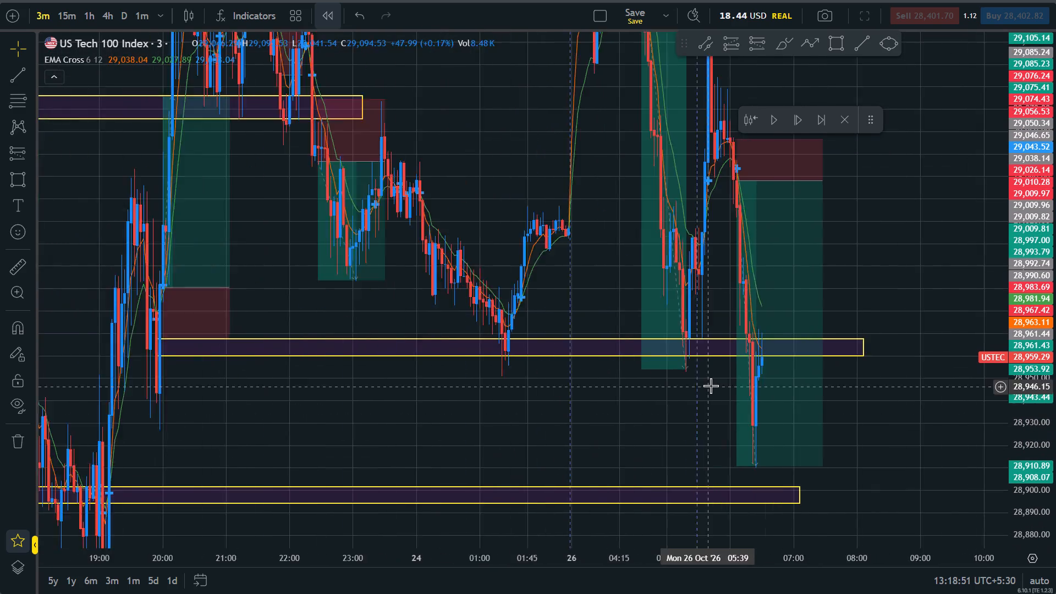
{"action": "scroll", "coordinate": [711, 386], "scroll_direction": "down", "scroll_amount": 3}
{"action": "left_click_drag", "start_coordinate": [1055, 161], "coordinate": [1055, 455]}
{"action": "scroll", "coordinate": [667, 481], "scroll_direction": "down", "scroll_amount": 5}
{"action": "scroll", "coordinate": [803, 442], "scroll_direction": "up", "scroll_amount": 6}
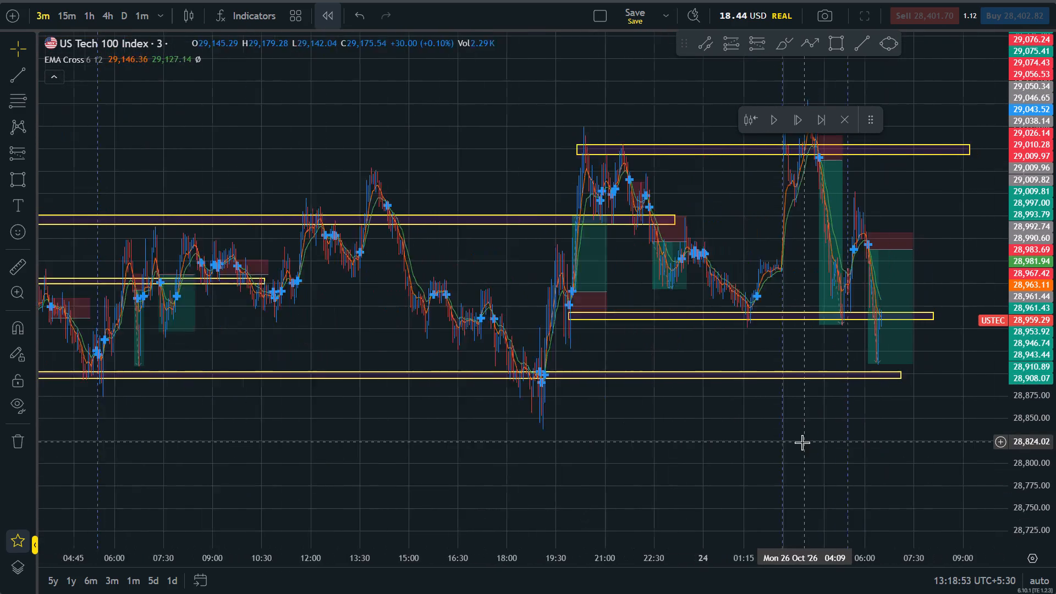
{"action": "scroll", "coordinate": [802, 442], "scroll_direction": "up", "scroll_amount": 14}
{"action": "left_click_drag", "start_coordinate": [1055, 492], "coordinate": [1037, 116]}
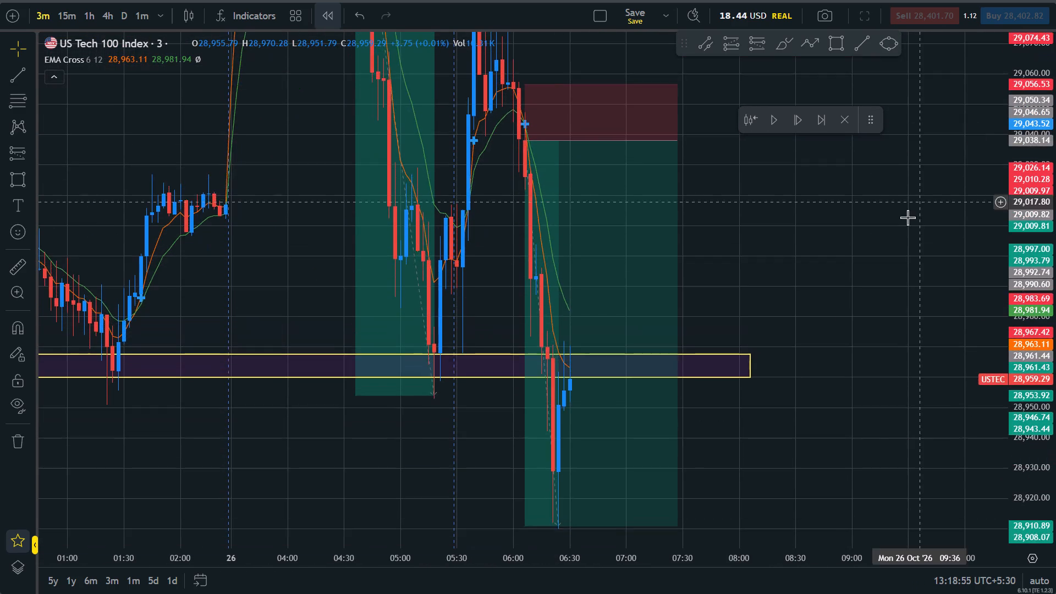
{"action": "left_click_drag", "start_coordinate": [908, 217], "coordinate": [925, 475]}
{"action": "scroll", "coordinate": [933, 465], "scroll_direction": "down", "scroll_amount": 5}
{"action": "left_click_drag", "start_coordinate": [1055, 197], "coordinate": [1049, 481]}
{"action": "left_click", "coordinate": [949, 335]}
{"action": "scroll", "coordinate": [949, 335], "scroll_direction": "up", "scroll_amount": 1}
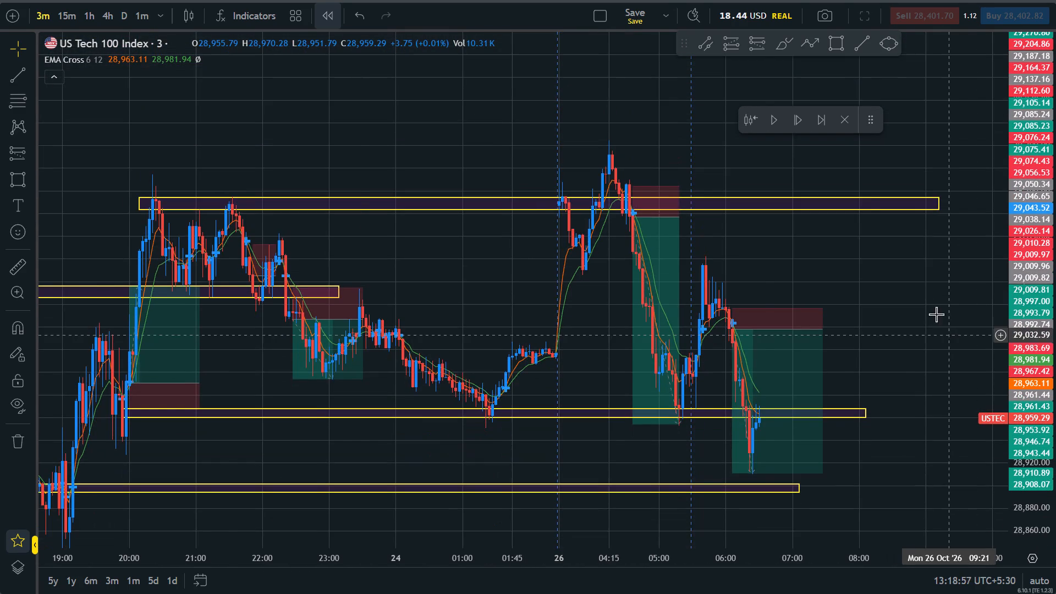
Advance the replay candle by candle to about 06:57 on 26 Oct.
{"action": "scroll", "coordinate": [936, 314], "scroll_direction": "up", "scroll_amount": 1}
{"action": "triple_click", "coordinate": [800, 126]}
{"action": "triple_click", "coordinate": [801, 127]}
{"action": "triple_click", "coordinate": [801, 127]}
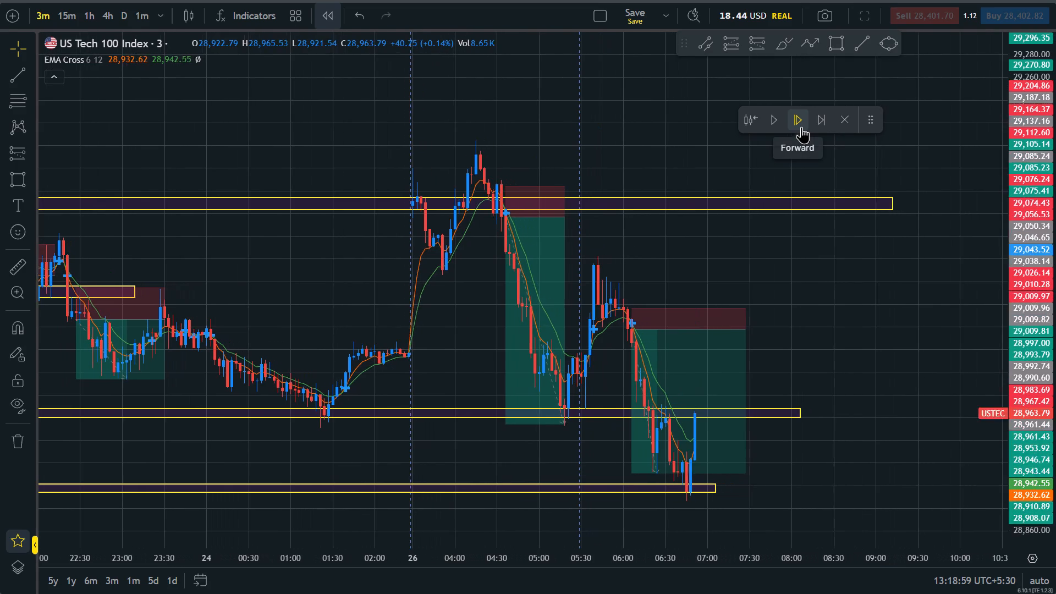
Shorten the 06:06 short position so it ends at about 06:42.
{"action": "left_click_drag", "start_coordinate": [740, 326], "coordinate": [674, 330]}
{"action": "left_click_drag", "start_coordinate": [807, 477], "coordinate": [806, 307]}
Extend the lowest yellow zone to about 09:36 on 26 Oct and set its upper edge to about 28,903.
{"action": "scroll", "coordinate": [842, 341], "scroll_direction": "down", "scroll_amount": 9}
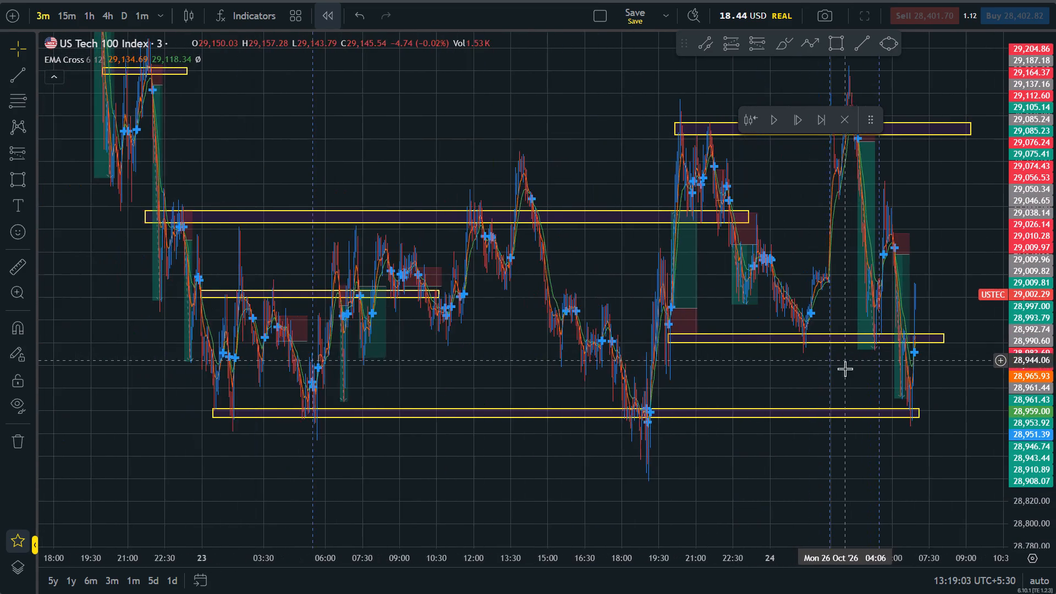
{"action": "scroll", "coordinate": [840, 415], "scroll_direction": "up", "scroll_amount": 5}
{"action": "scroll", "coordinate": [844, 475], "scroll_direction": "up", "scroll_amount": 10}
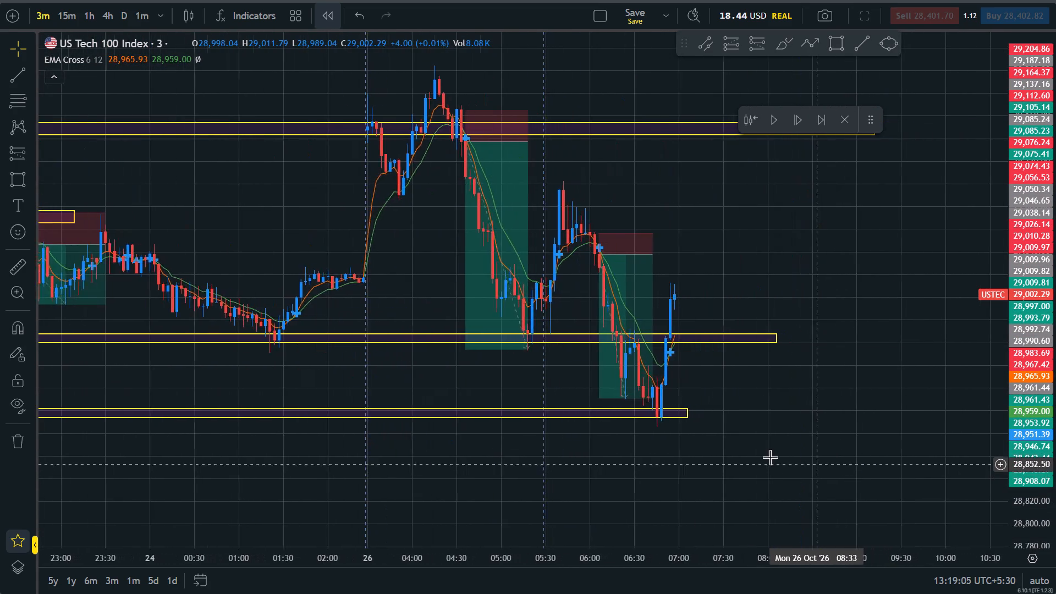
{"action": "scroll", "coordinate": [770, 457], "scroll_direction": "up", "scroll_amount": 3}
{"action": "left_click_drag", "start_coordinate": [590, 411], "coordinate": [852, 397]}
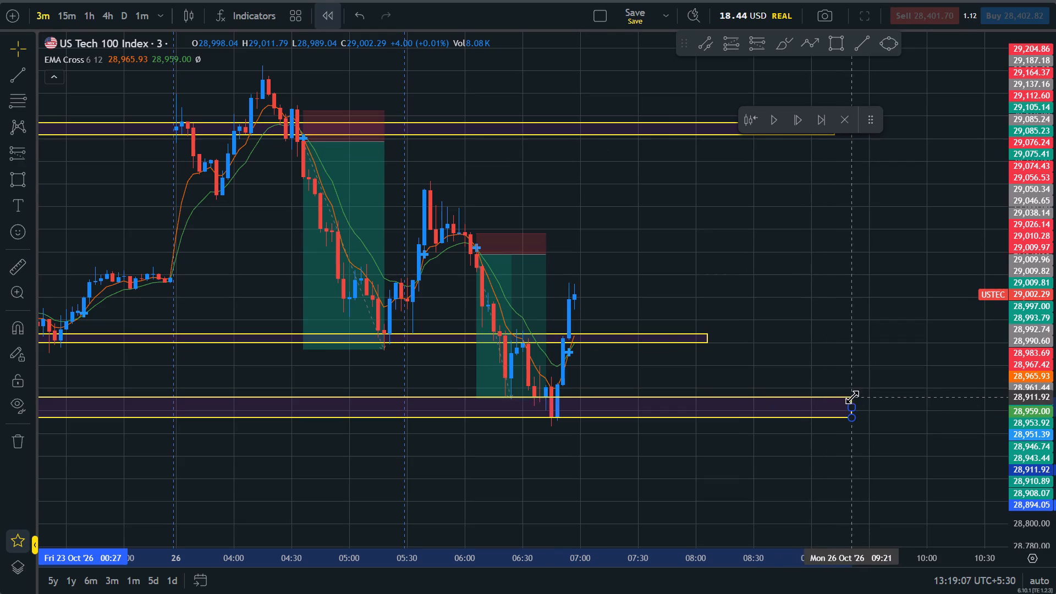
{"action": "left_click_drag", "start_coordinate": [852, 397], "coordinate": [880, 406]}
{"action": "left_click", "coordinate": [867, 335]}
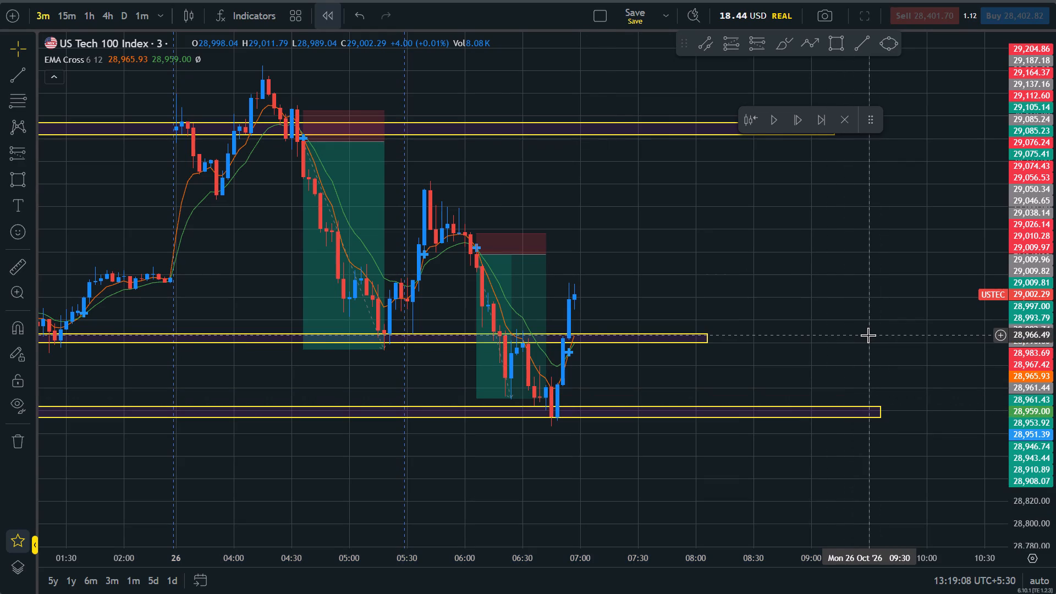
Advance the replay candle by candle to about 07:09 on 26 Oct.
{"action": "scroll", "coordinate": [868, 335], "scroll_direction": "down", "scroll_amount": 3}
{"action": "scroll", "coordinate": [868, 335], "scroll_direction": "up", "scroll_amount": 2}
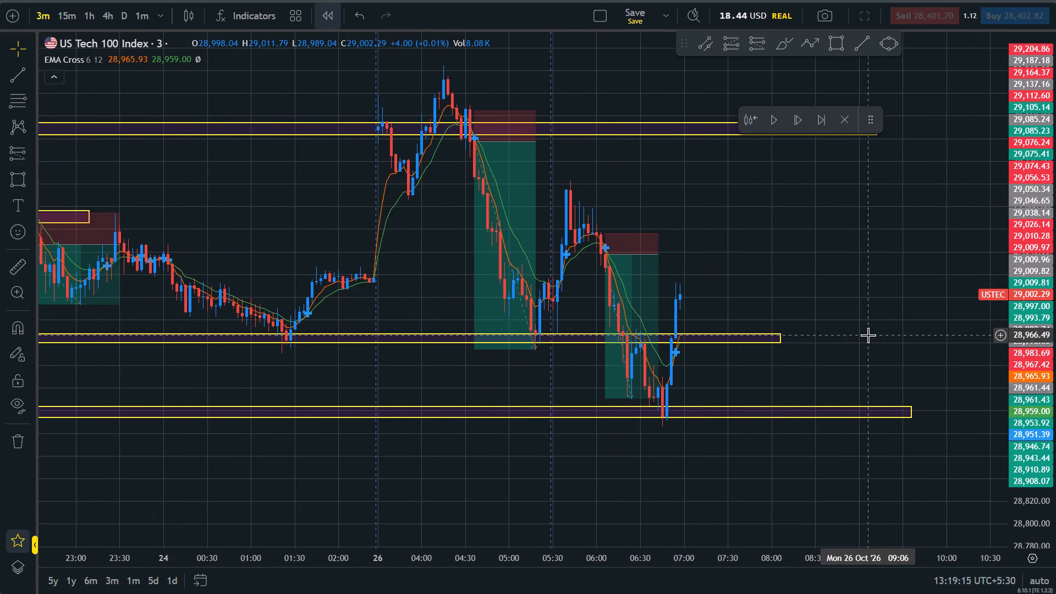
{"action": "scroll", "coordinate": [868, 335], "scroll_direction": "up", "scroll_amount": 1}
{"action": "triple_click", "coordinate": [802, 120]}
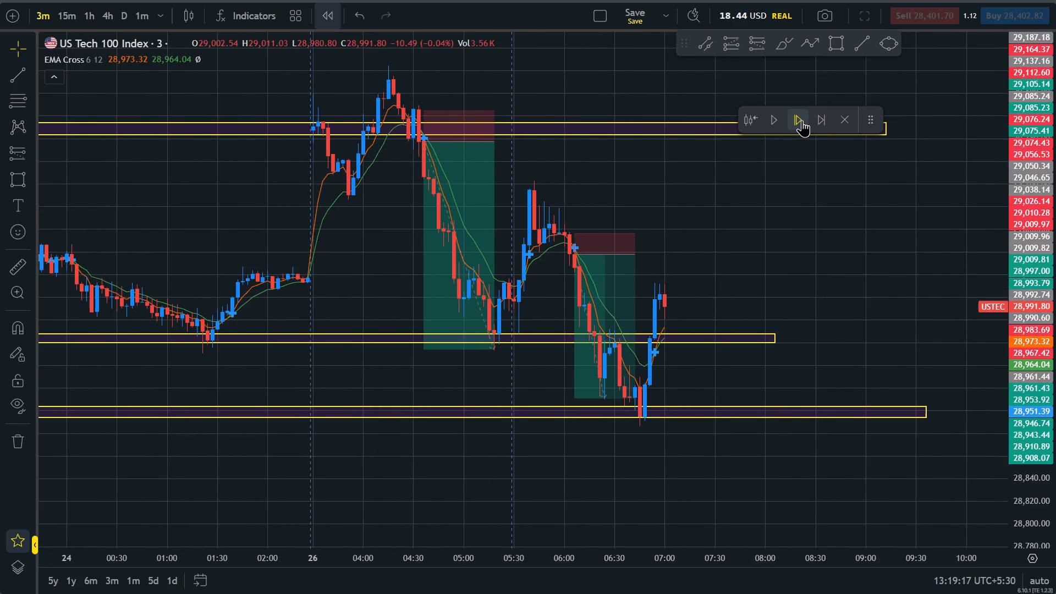
{"action": "left_click", "coordinate": [802, 120]}
Place a short position from 07:12 at about 28,956.5, with the stop near 28,980 and the target near 28,893.
{"action": "left_click_drag", "start_coordinate": [1016, 370], "coordinate": [1045, 256]}
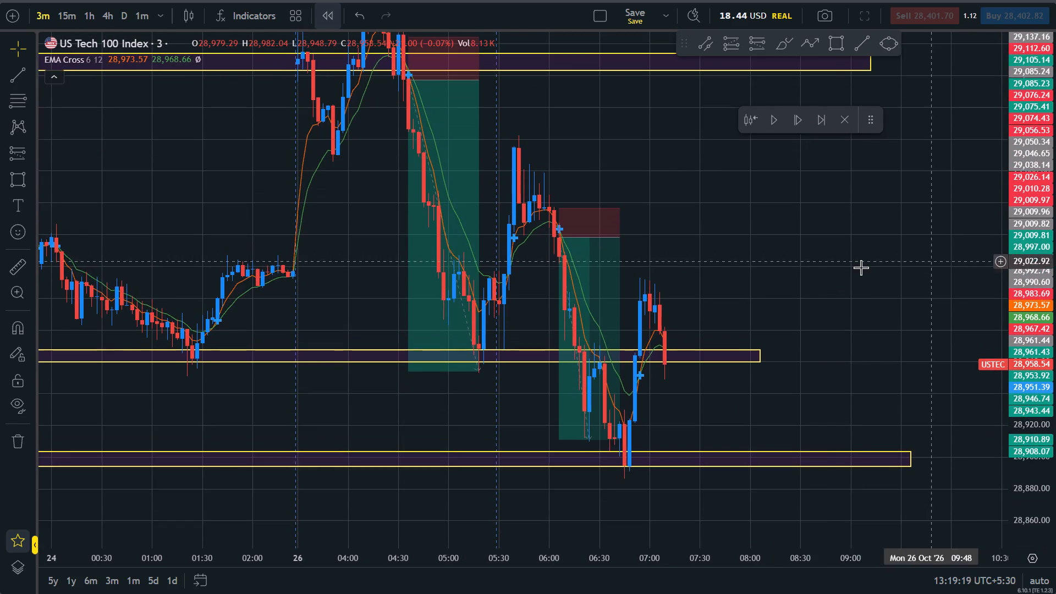
{"action": "left_click_drag", "start_coordinate": [833, 284], "coordinate": [854, 207]}
{"action": "scroll", "coordinate": [854, 207], "scroll_direction": "down", "scroll_amount": 5}
{"action": "left_click_drag", "start_coordinate": [1055, 284], "coordinate": [1055, 357]}
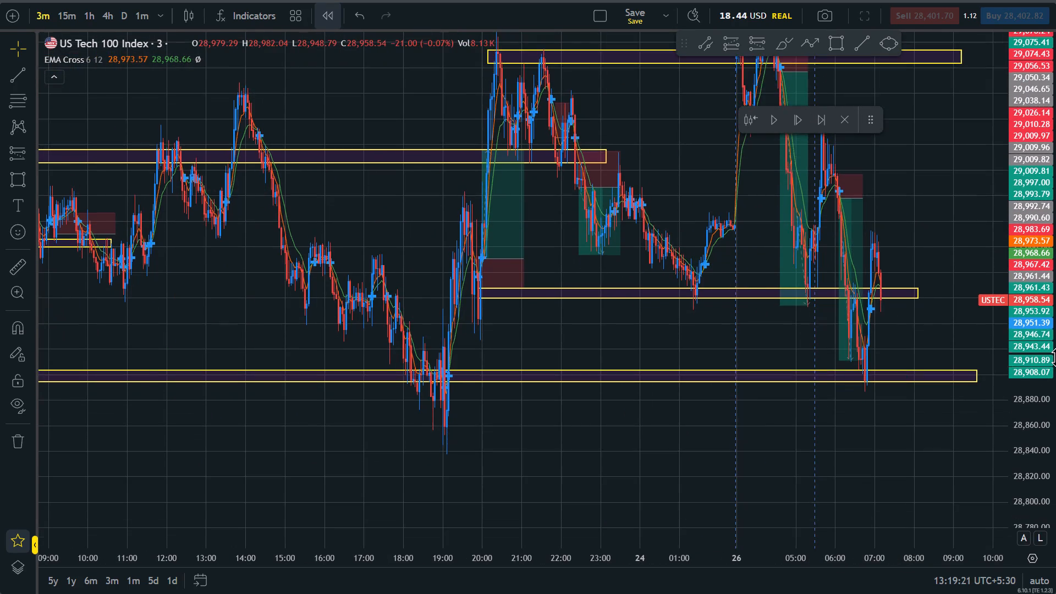
{"action": "scroll", "coordinate": [857, 324], "scroll_direction": "up", "scroll_amount": 7}
{"action": "left_click", "coordinate": [753, 50]}
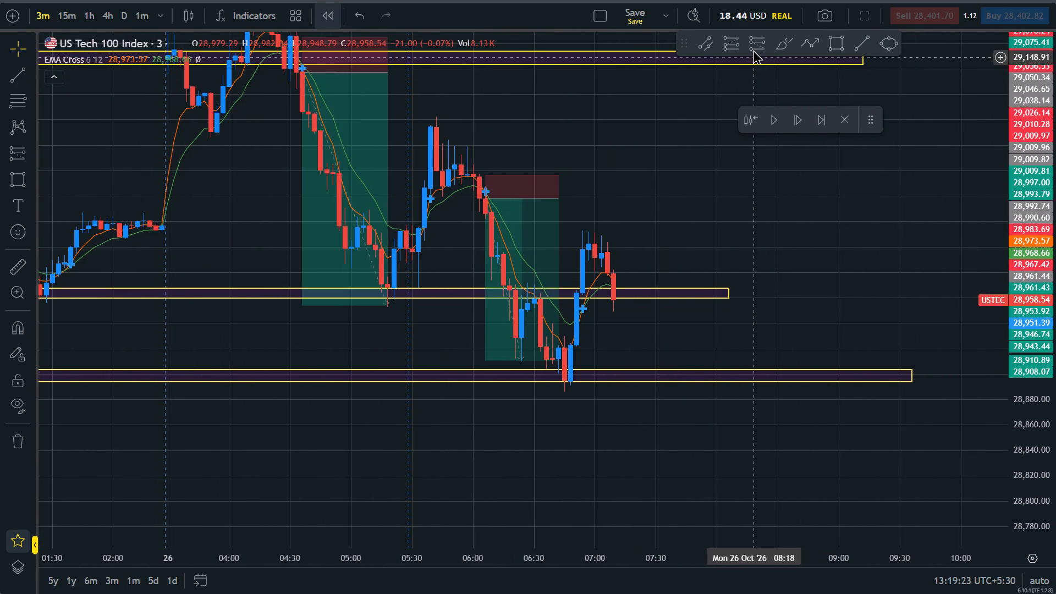
{"action": "left_click", "coordinate": [617, 302]}
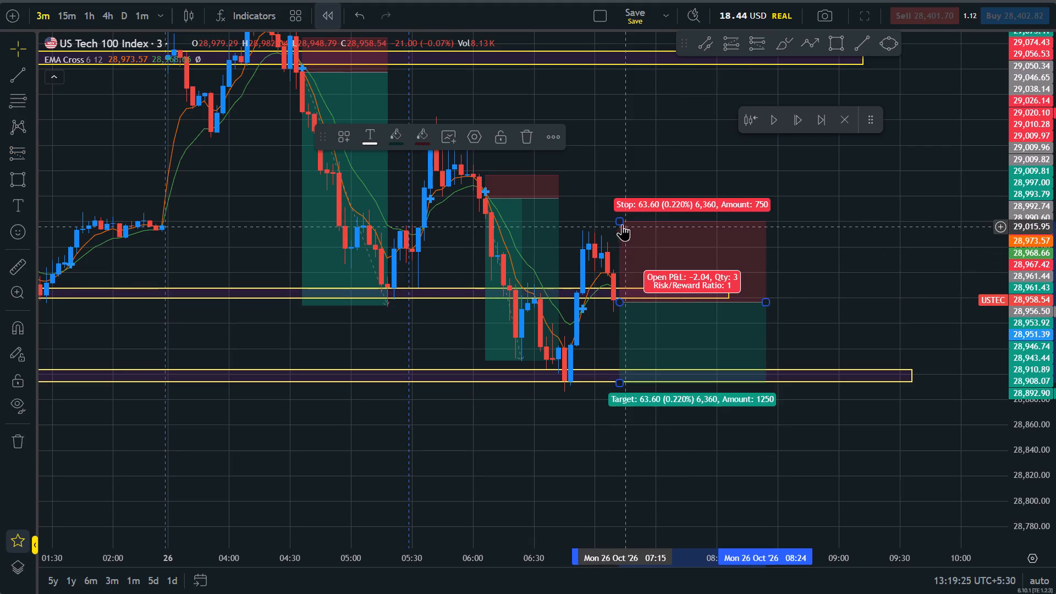
{"action": "left_click_drag", "start_coordinate": [620, 220], "coordinate": [632, 272]}
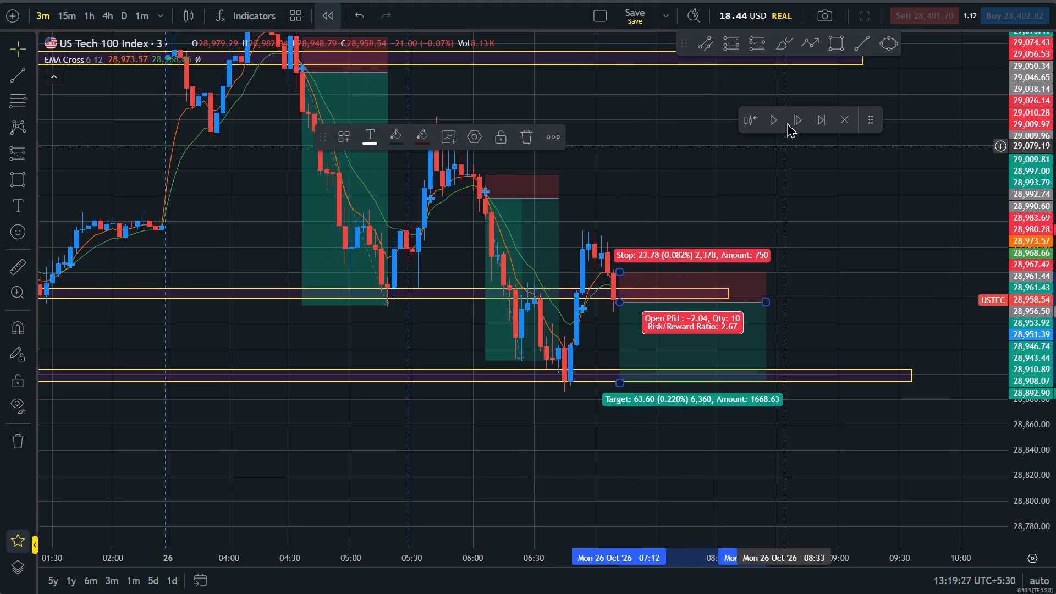
Advance the replay candle by candle to about 07:24 on 26 Oct to play out the short trade.
{"action": "left_click", "coordinate": [790, 120]}
{"action": "triple_click", "coordinate": [791, 120]}
{"action": "left_click", "coordinate": [791, 120]}
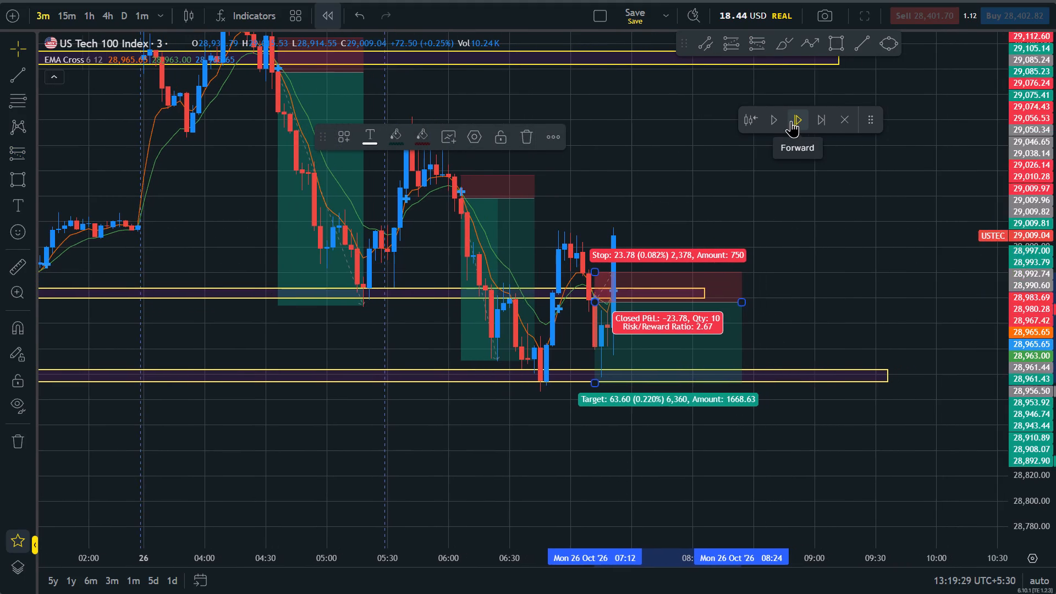
Adjust the 07:12 short position's target to about 28,898 and move its stop to the entry level near 28,956.5.
{"action": "left_click", "coordinate": [812, 382]}
{"action": "left_click", "coordinate": [595, 375]}
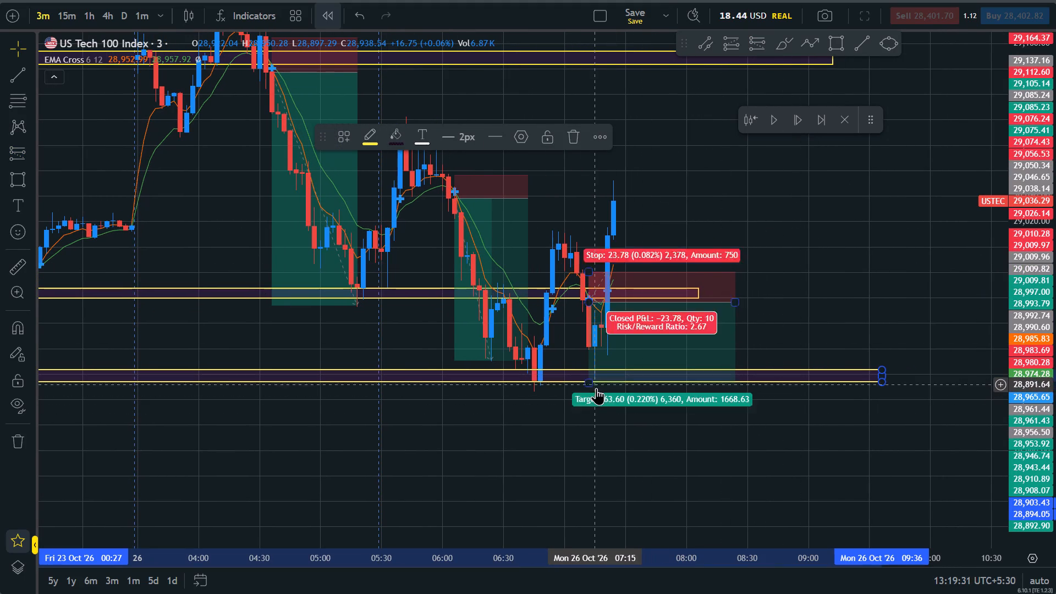
{"action": "left_click_drag", "start_coordinate": [590, 383], "coordinate": [590, 376]}
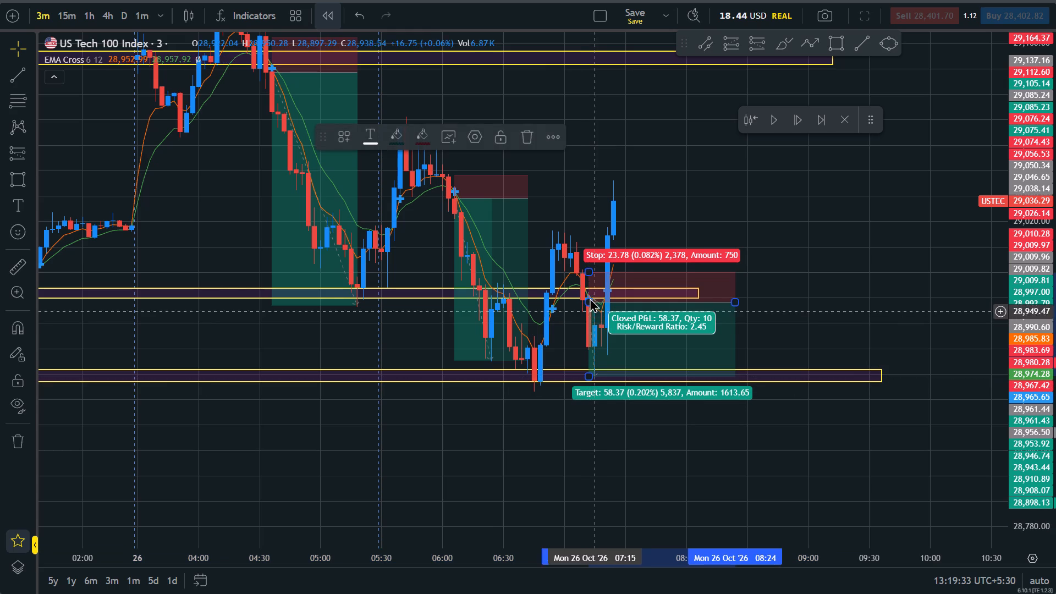
{"action": "left_click_drag", "start_coordinate": [588, 272], "coordinate": [596, 332]}
{"action": "left_click", "coordinate": [823, 320]}
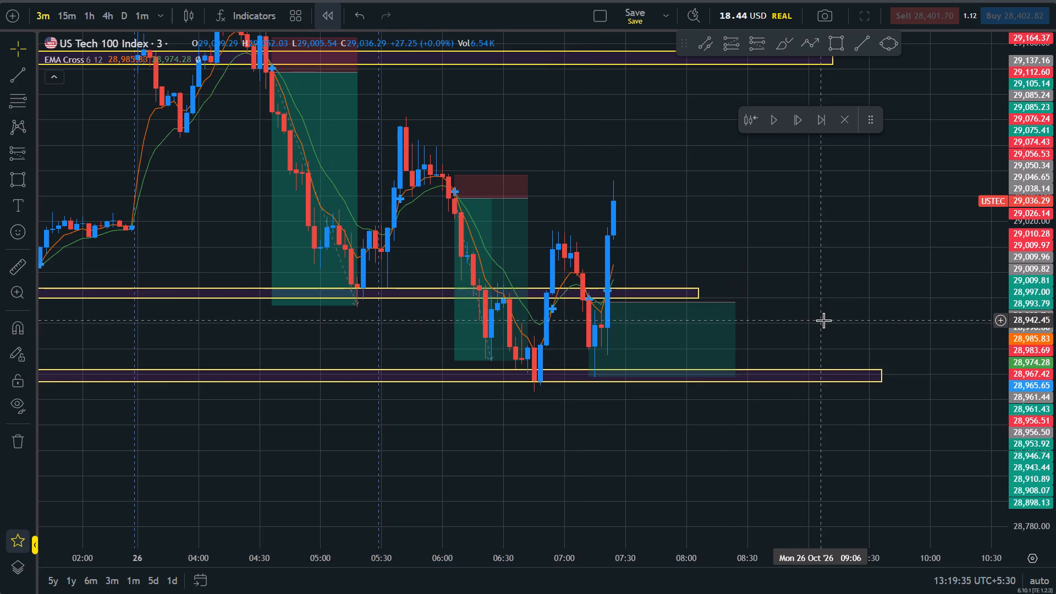
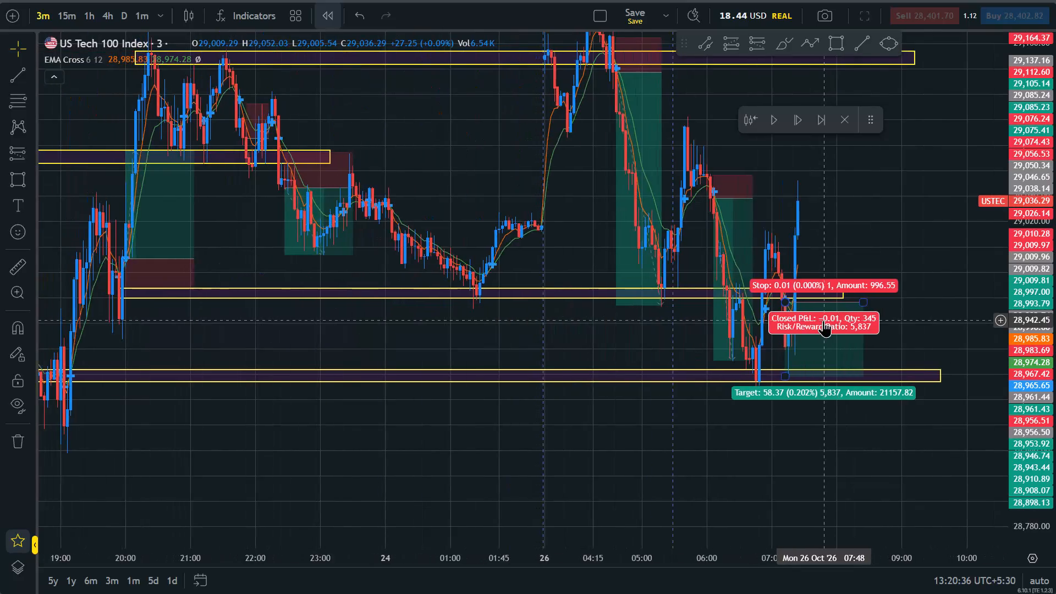
Examine the price action around the marked zones after the closed 07:12 short trade on 26 Oct.
{"action": "scroll", "coordinate": [823, 320], "scroll_direction": "up", "scroll_amount": 1}
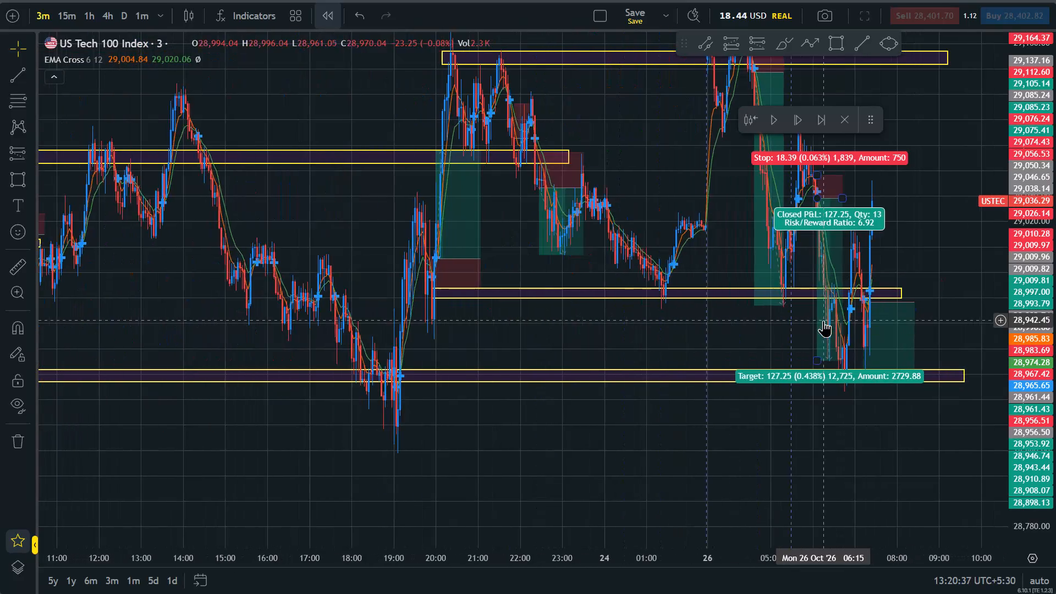
{"action": "scroll", "coordinate": [823, 320], "scroll_direction": "up", "scroll_amount": 5}
{"action": "left_click_drag", "start_coordinate": [777, 302], "coordinate": [688, 294]}
{"action": "left_click_drag", "start_coordinate": [770, 310], "coordinate": [835, 373]}
{"action": "left_click_drag", "start_coordinate": [796, 298], "coordinate": [889, 323]}
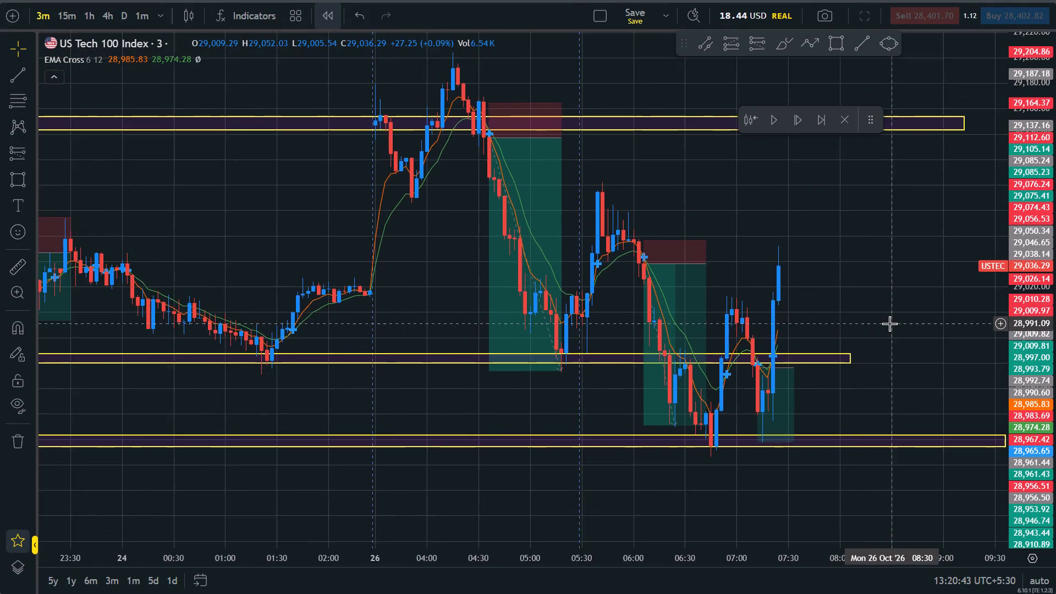
{"action": "scroll", "coordinate": [889, 323], "scroll_direction": "down", "scroll_amount": 6}
{"action": "left_click_drag", "start_coordinate": [1055, 198], "coordinate": [1055, 309]}
{"action": "scroll", "coordinate": [815, 483], "scroll_direction": "up", "scroll_amount": 1}
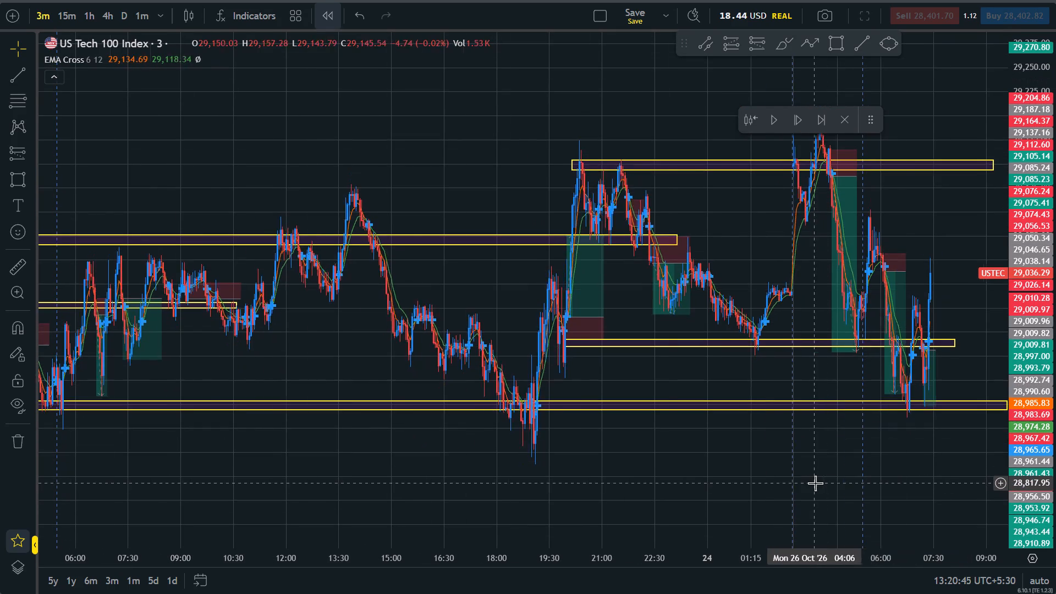
{"action": "scroll", "coordinate": [815, 483], "scroll_direction": "up", "scroll_amount": 5}
{"action": "left_click_drag", "start_coordinate": [936, 344], "coordinate": [774, 400]}
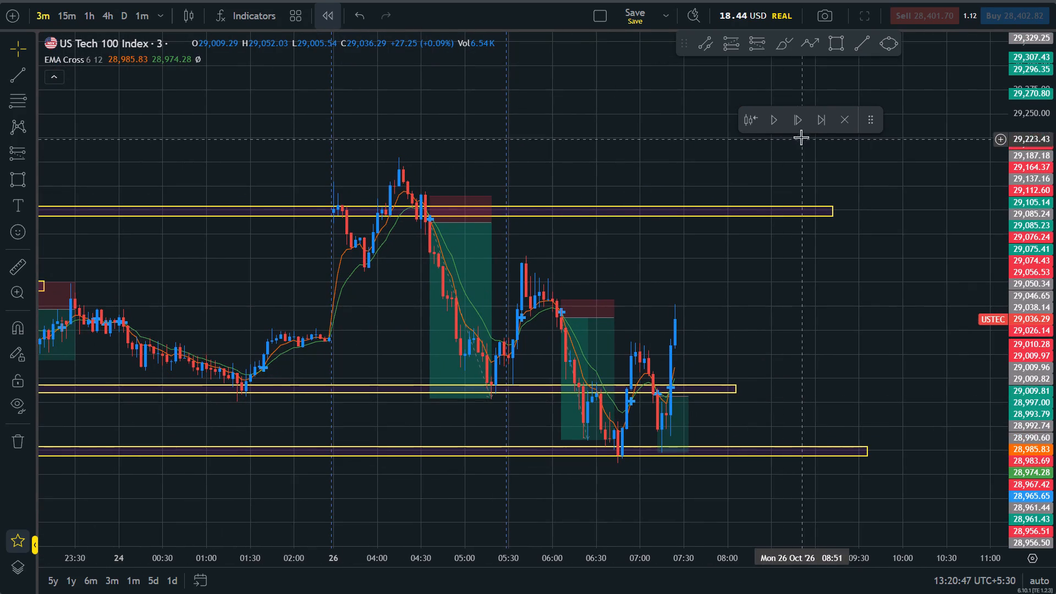
Advance the replay candle by candle to about 07:39 on 26 Oct.
{"action": "left_click", "coordinate": [798, 127]}
{"action": "left_click", "coordinate": [798, 127]}
{"action": "left_click", "coordinate": [798, 127]}
{"action": "left_click", "coordinate": [796, 127]}
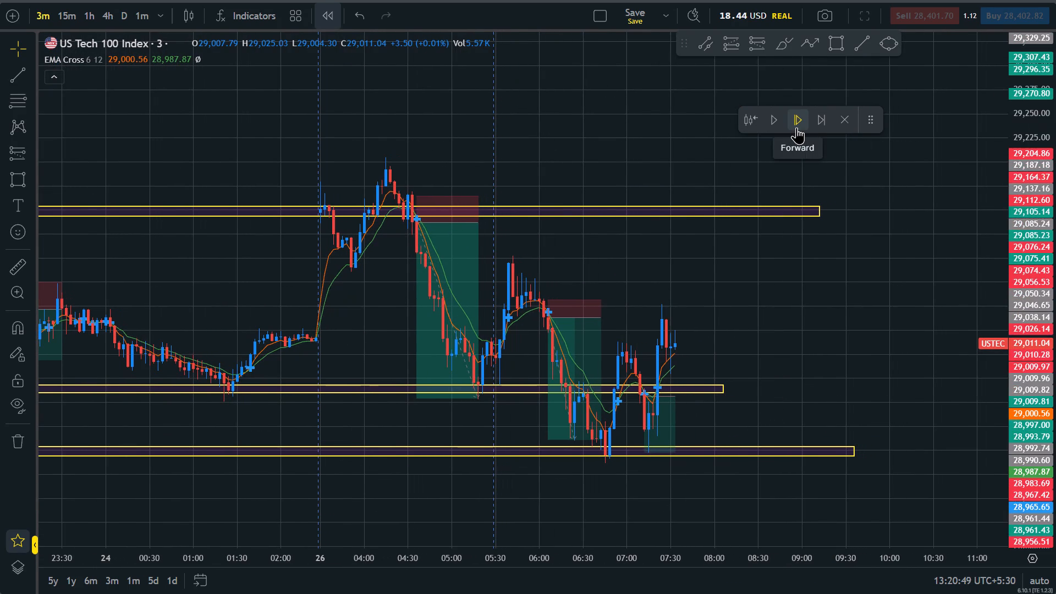
{"action": "left_click", "coordinate": [796, 127]}
Examine how price up to 07:39 sits against the zones and the EMA cross for a possible trade entry.
{"action": "left_click_drag", "start_coordinate": [795, 375], "coordinate": [796, 265]}
{"action": "left_click_drag", "start_coordinate": [1055, 476], "coordinate": [1054, 238]}
{"action": "left_click_drag", "start_coordinate": [905, 277], "coordinate": [869, 392]}
{"action": "scroll", "coordinate": [869, 392], "scroll_direction": "down", "scroll_amount": 4}
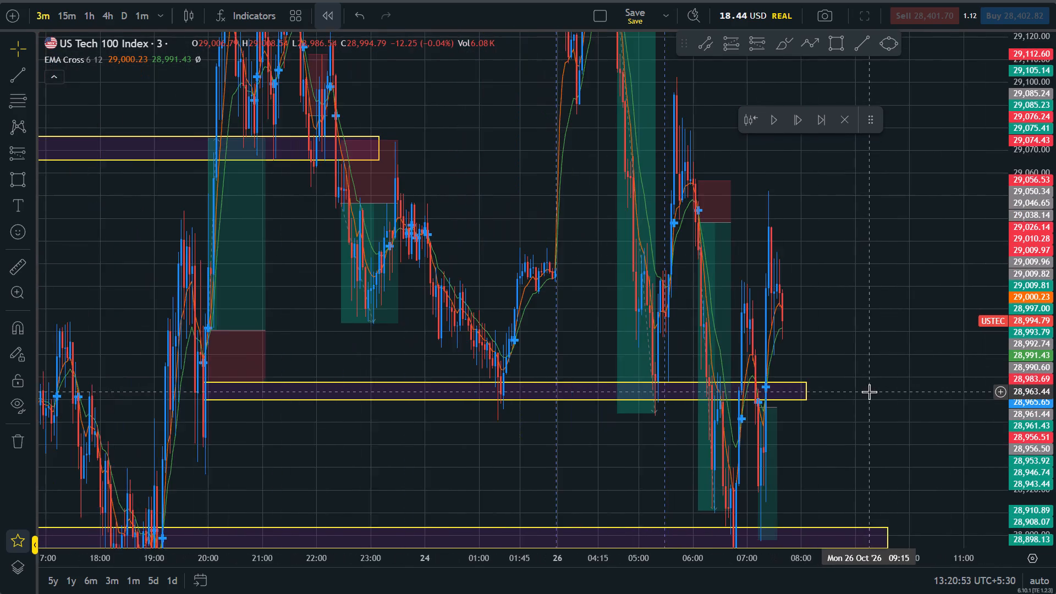
{"action": "left_click_drag", "start_coordinate": [1055, 285], "coordinate": [1055, 483]}
{"action": "scroll", "coordinate": [916, 348], "scroll_direction": "up", "scroll_amount": 3}
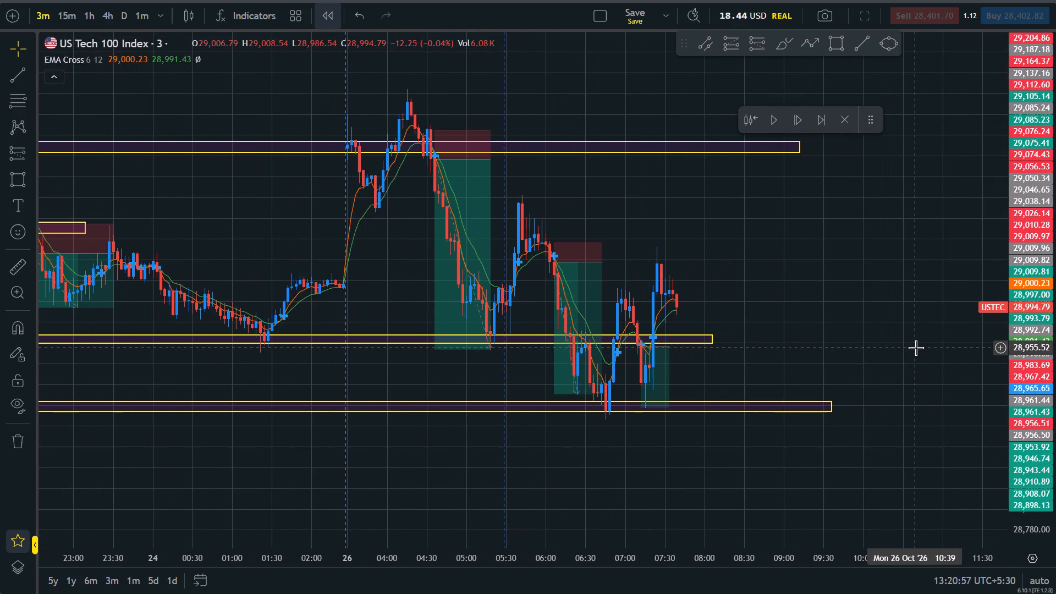
{"action": "left_click_drag", "start_coordinate": [1055, 397], "coordinate": [1007, 136]}
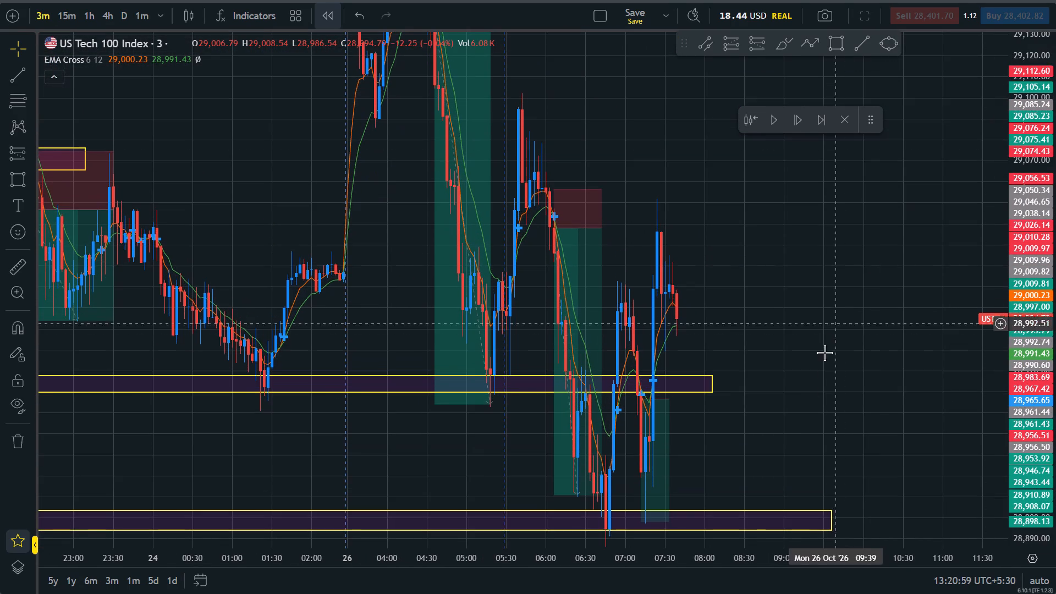
{"action": "left_click_drag", "start_coordinate": [822, 389], "coordinate": [937, 360]}
{"action": "scroll", "coordinate": [937, 360], "scroll_direction": "down", "scroll_amount": 3}
{"action": "left_click_drag", "start_coordinate": [1055, 194], "coordinate": [1055, 364]}
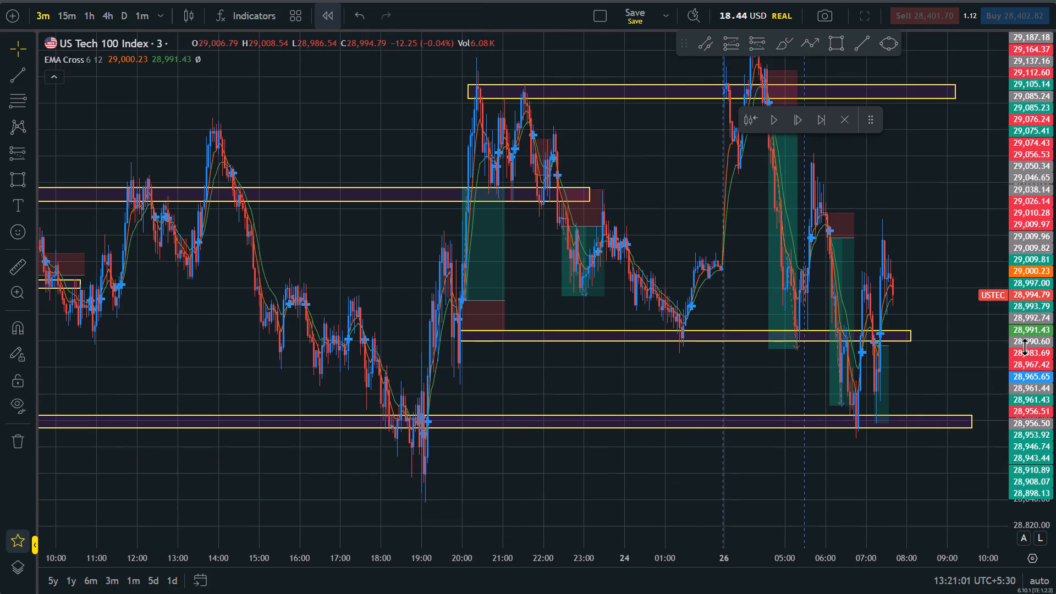
{"action": "scroll", "coordinate": [909, 262], "scroll_direction": "up", "scroll_amount": 6}
{"action": "left_click_drag", "start_coordinate": [1055, 399], "coordinate": [1047, 254]}
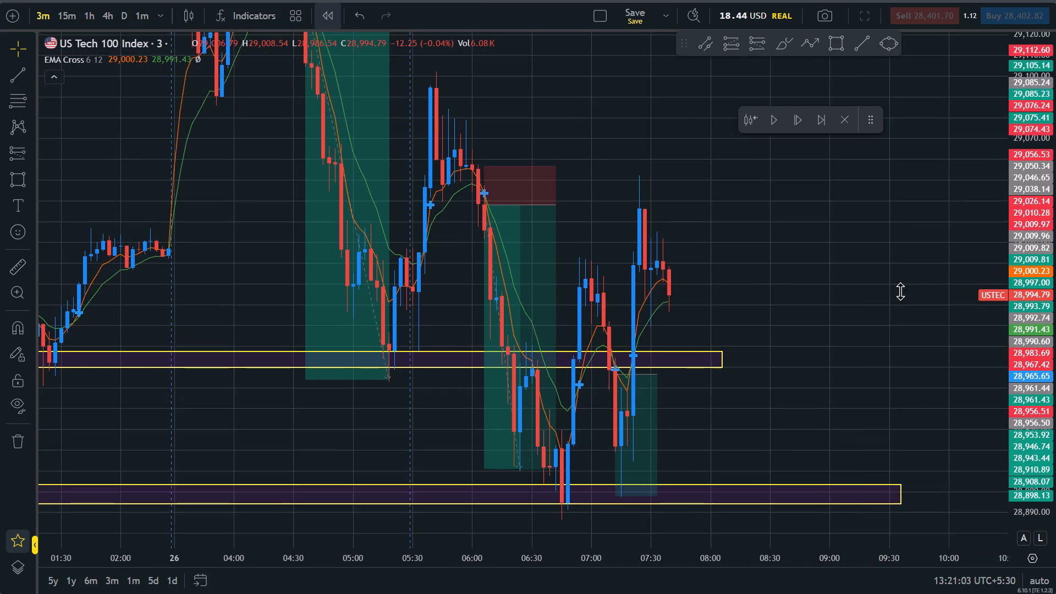
{"action": "left_click_drag", "start_coordinate": [852, 285], "coordinate": [878, 355]}
{"action": "left_click", "coordinate": [754, 45]}
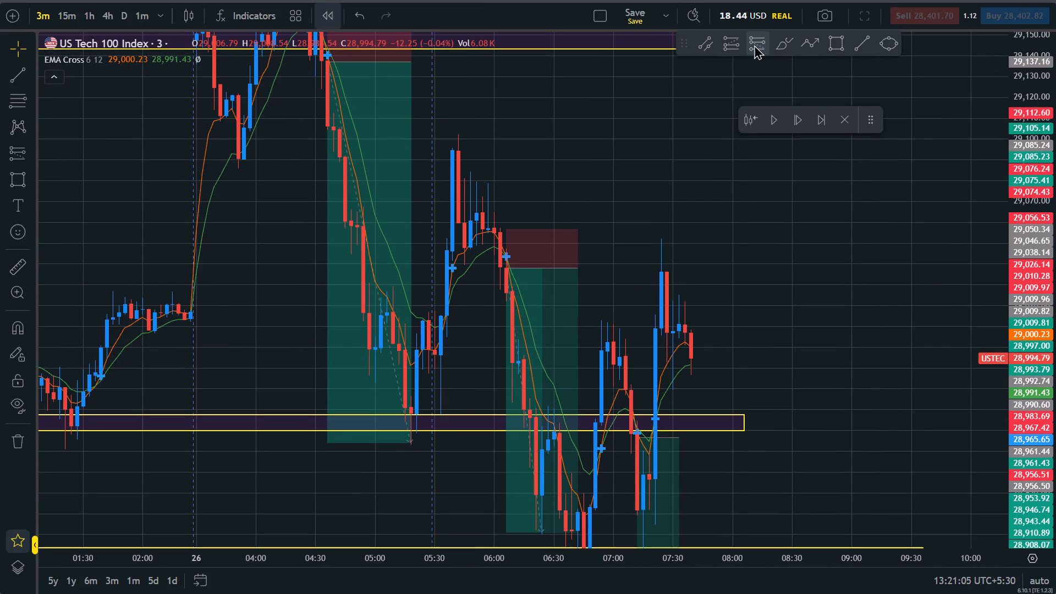
{"action": "right_click", "coordinate": [743, 272]}
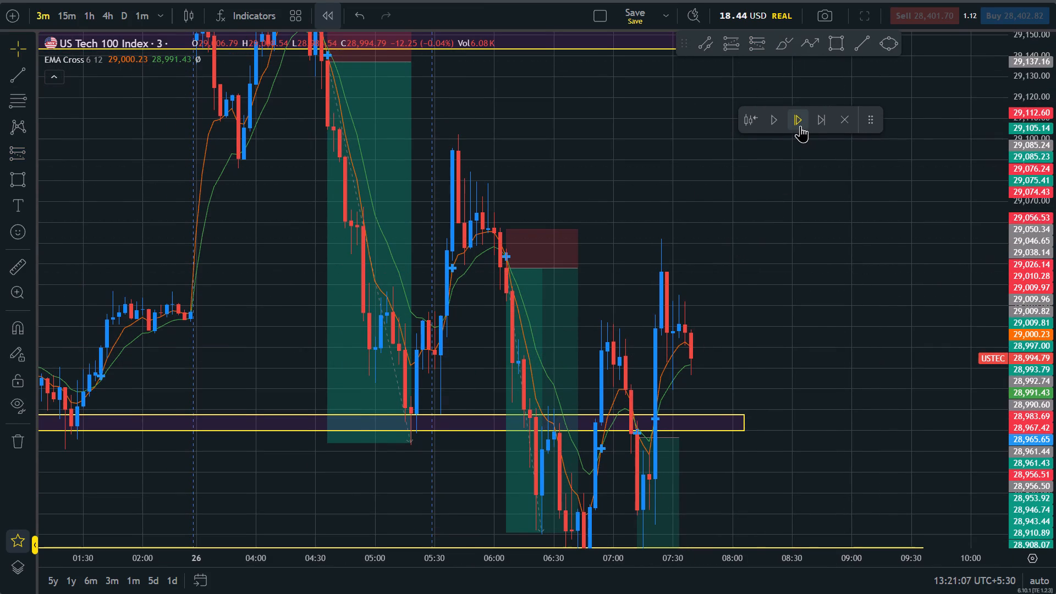
Advance the replay candle by candle to about 08:39 on 26 Oct.
{"action": "triple_click", "coordinate": [800, 125]}
{"action": "triple_click", "coordinate": [800, 125]}
{"action": "triple_click", "coordinate": [800, 125]}
{"action": "triple_click", "coordinate": [800, 125]}
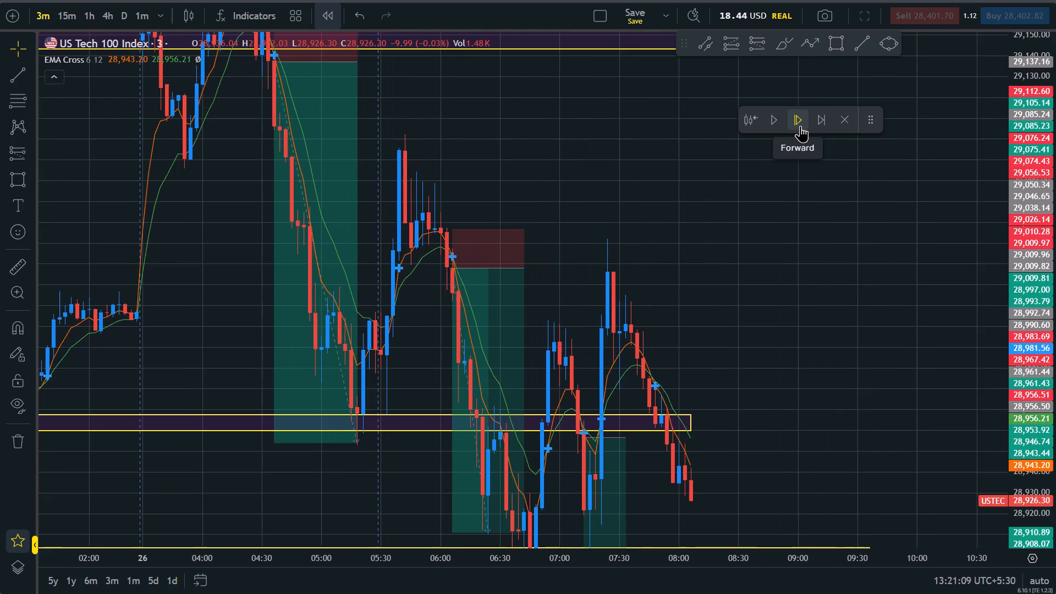
{"action": "triple_click", "coordinate": [800, 125]}
{"action": "triple_click", "coordinate": [800, 125]}
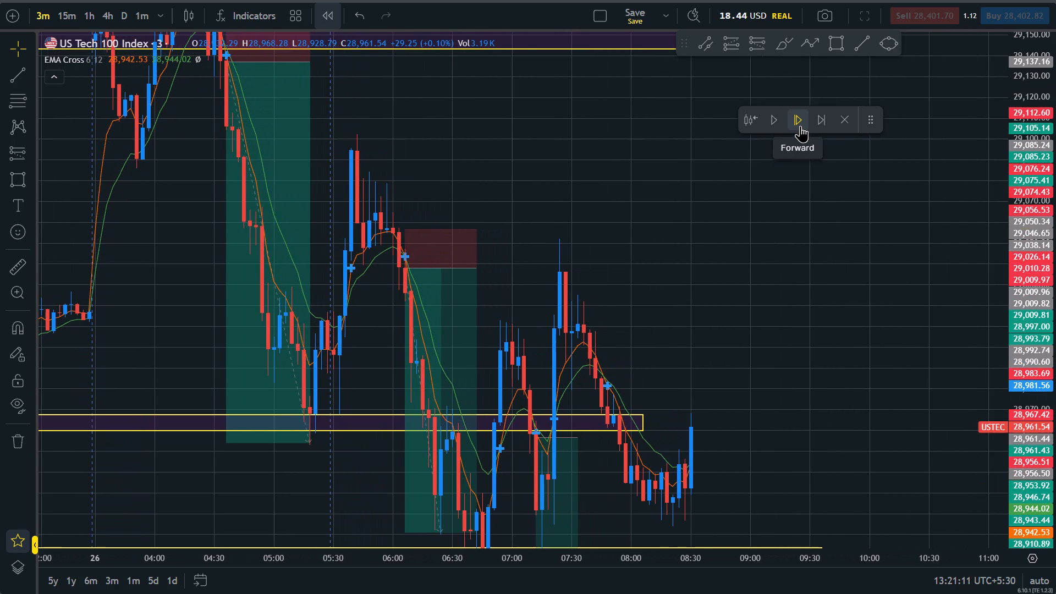
{"action": "left_click", "coordinate": [800, 125]}
{"action": "left_click", "coordinate": [803, 128]}
Extend the right end of the lowest zone, near 28,900, to about 11:00 on 26 Oct.
{"action": "scroll", "coordinate": [878, 422], "scroll_direction": "down", "scroll_amount": 4}
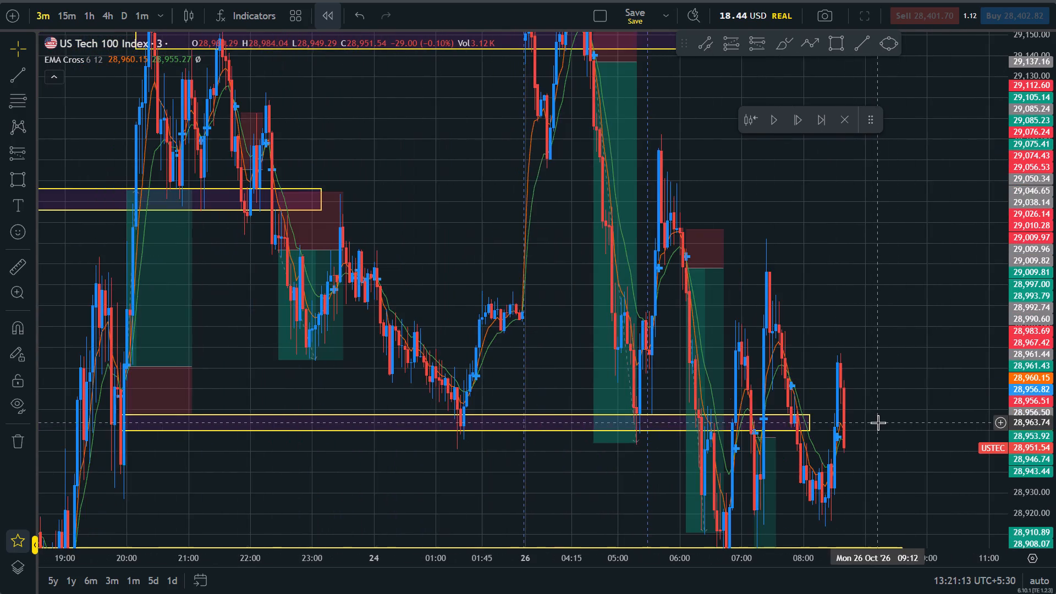
{"action": "left_click_drag", "start_coordinate": [1055, 283], "coordinate": [1055, 495]}
{"action": "scroll", "coordinate": [949, 397], "scroll_direction": "down", "scroll_amount": 7}
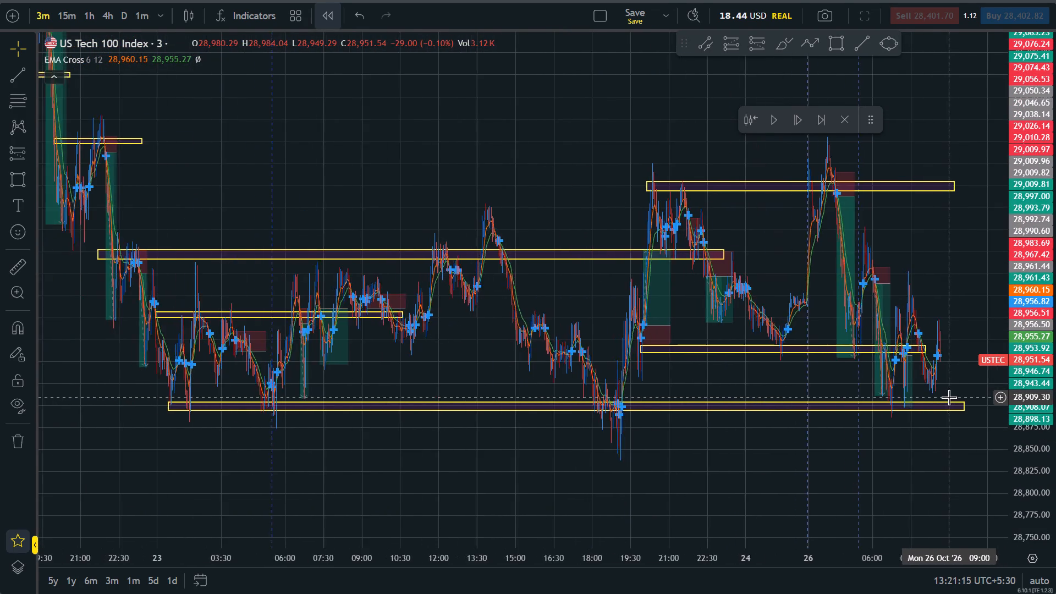
{"action": "scroll", "coordinate": [949, 397], "scroll_direction": "down", "scroll_amount": 3}
{"action": "scroll", "coordinate": [949, 397], "scroll_direction": "up", "scroll_amount": 4}
{"action": "left_click", "coordinate": [949, 397]}
{"action": "scroll", "coordinate": [949, 397], "scroll_direction": "up", "scroll_amount": 3}
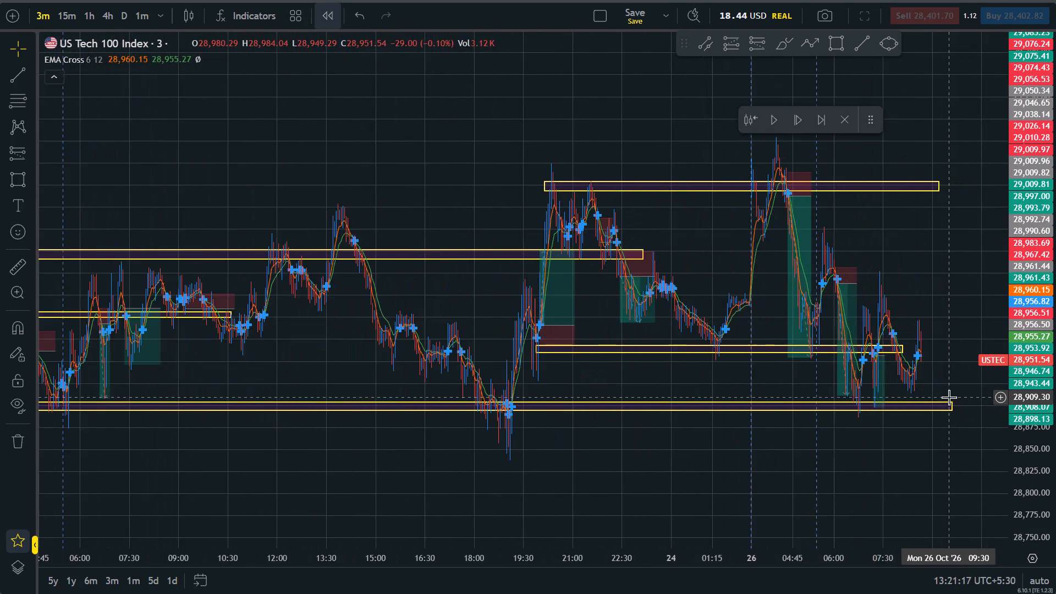
{"action": "scroll", "coordinate": [949, 397], "scroll_direction": "up", "scroll_amount": 8}
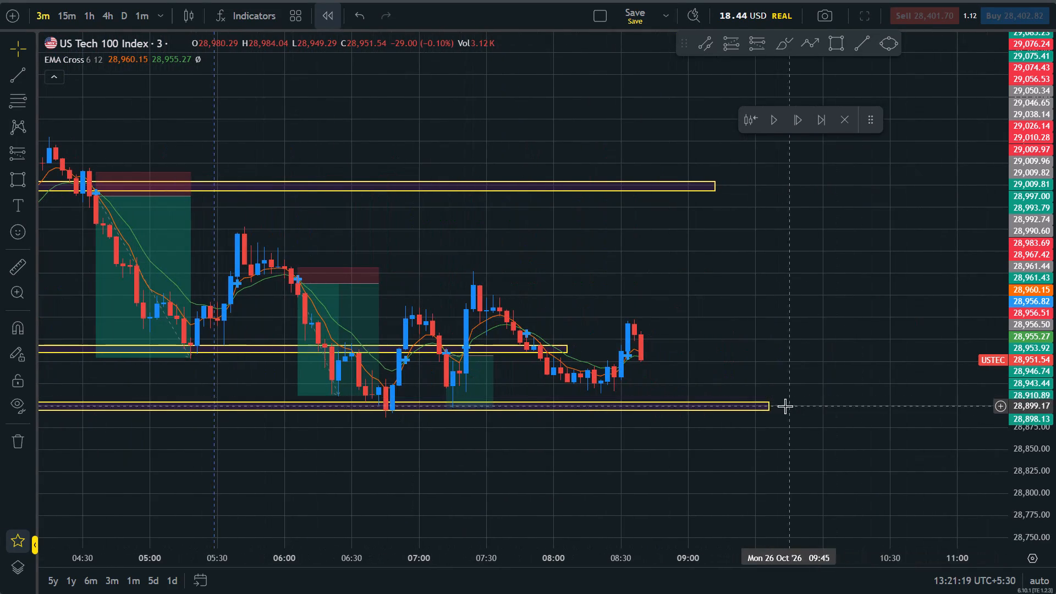
{"action": "left_click", "coordinate": [776, 400]}
{"action": "left_click_drag", "start_coordinate": [771, 402], "coordinate": [955, 399]}
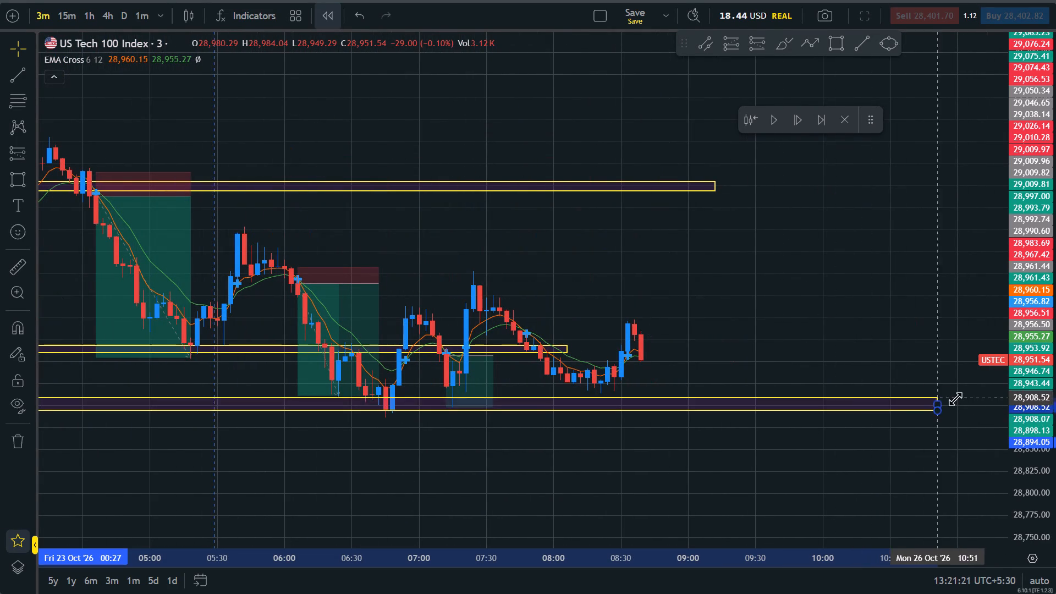
{"action": "left_click_drag", "start_coordinate": [955, 399], "coordinate": [962, 404]}
{"action": "left_click", "coordinate": [727, 365]}
Examine the candles up to 08:39 against the zones and the EMA cross for a short entry.
{"action": "scroll", "coordinate": [727, 365], "scroll_direction": "down", "scroll_amount": 3}
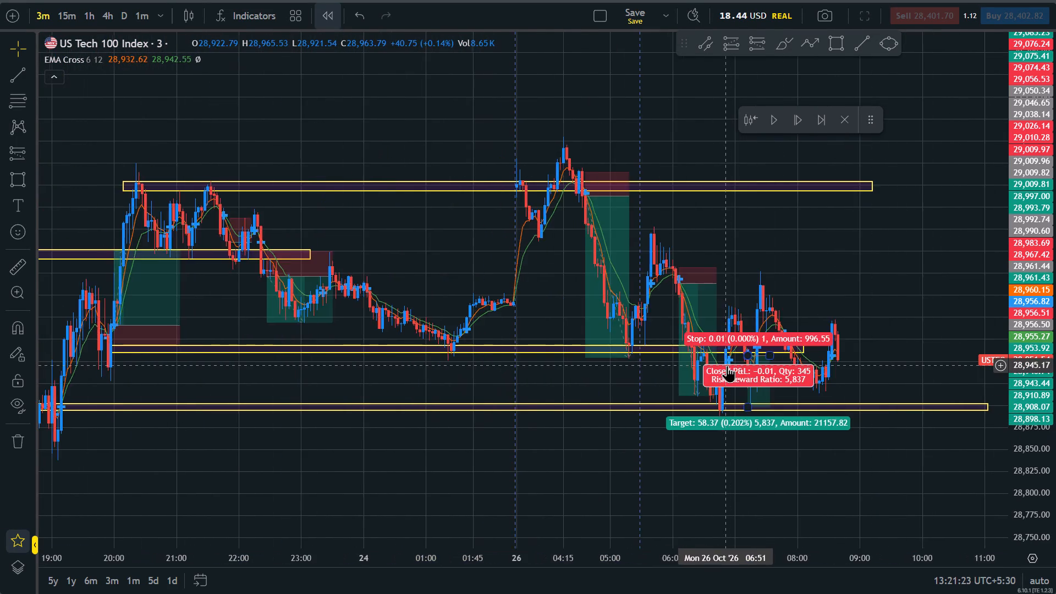
{"action": "scroll", "coordinate": [727, 365], "scroll_direction": "down", "scroll_amount": 9}
{"action": "scroll", "coordinate": [727, 365], "scroll_direction": "up", "scroll_amount": 3}
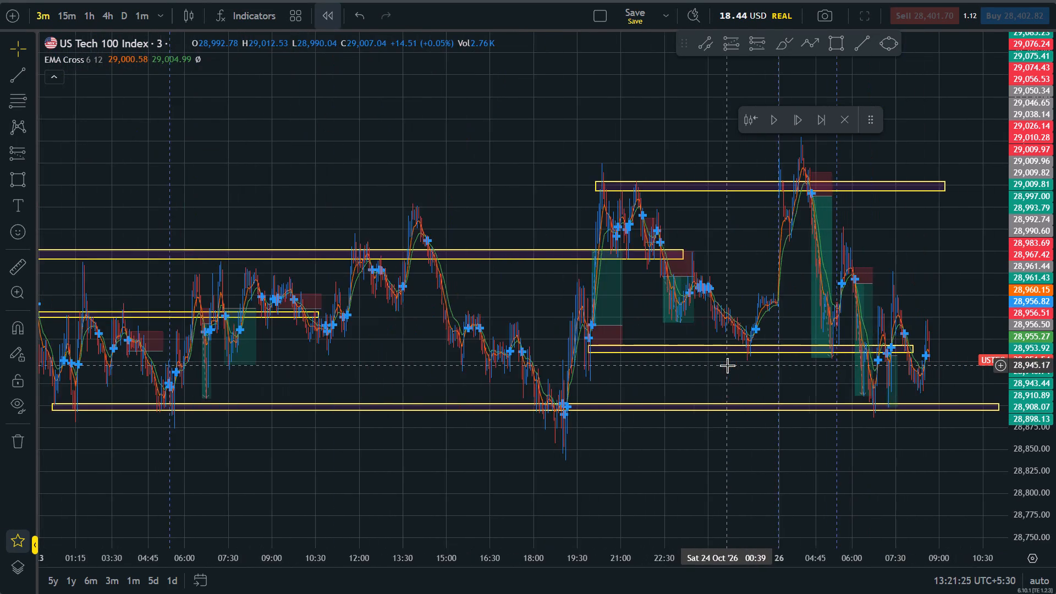
{"action": "scroll", "coordinate": [727, 365], "scroll_direction": "up", "scroll_amount": 11}
{"action": "left_click_drag", "start_coordinate": [1055, 441], "coordinate": [1055, 0]}
{"action": "left_click_drag", "start_coordinate": [737, 463], "coordinate": [788, 141]}
{"action": "left_click_drag", "start_coordinate": [728, 504], "coordinate": [736, 423]}
{"action": "scroll", "coordinate": [736, 423], "scroll_direction": "down", "scroll_amount": 2}
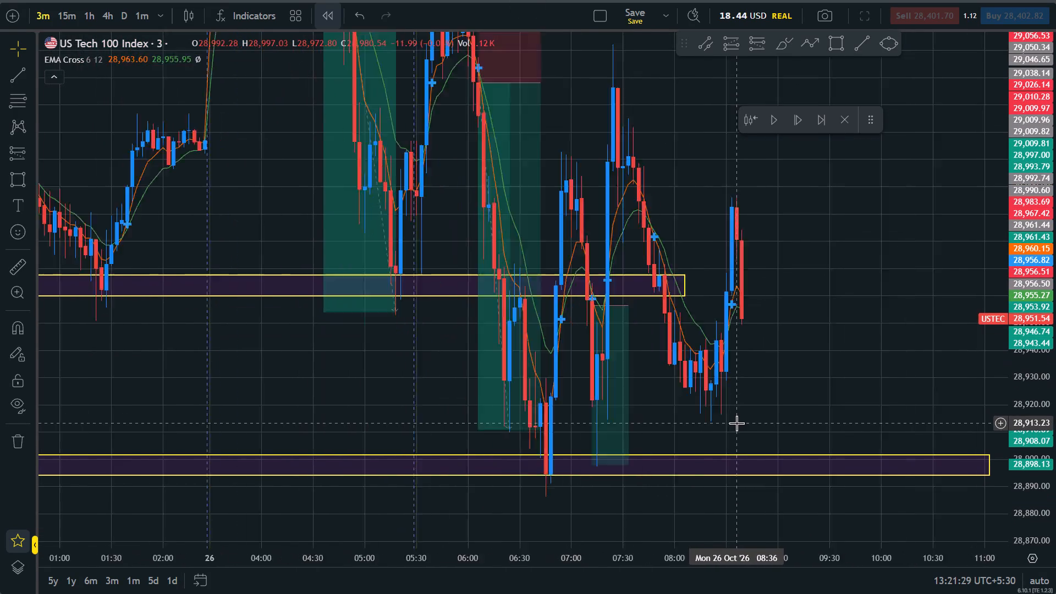
{"action": "scroll", "coordinate": [736, 423], "scroll_direction": "down", "scroll_amount": 1}
{"action": "left_click_drag", "start_coordinate": [1053, 246], "coordinate": [1046, 443]}
{"action": "scroll", "coordinate": [904, 260], "scroll_direction": "up", "scroll_amount": 3}
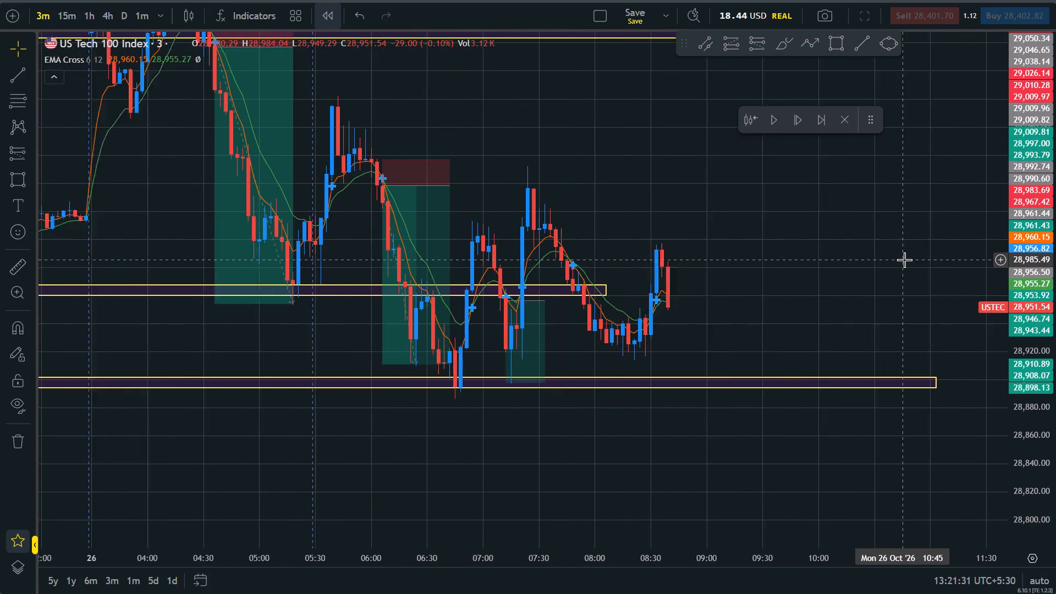
{"action": "scroll", "coordinate": [904, 260], "scroll_direction": "up", "scroll_amount": 1}
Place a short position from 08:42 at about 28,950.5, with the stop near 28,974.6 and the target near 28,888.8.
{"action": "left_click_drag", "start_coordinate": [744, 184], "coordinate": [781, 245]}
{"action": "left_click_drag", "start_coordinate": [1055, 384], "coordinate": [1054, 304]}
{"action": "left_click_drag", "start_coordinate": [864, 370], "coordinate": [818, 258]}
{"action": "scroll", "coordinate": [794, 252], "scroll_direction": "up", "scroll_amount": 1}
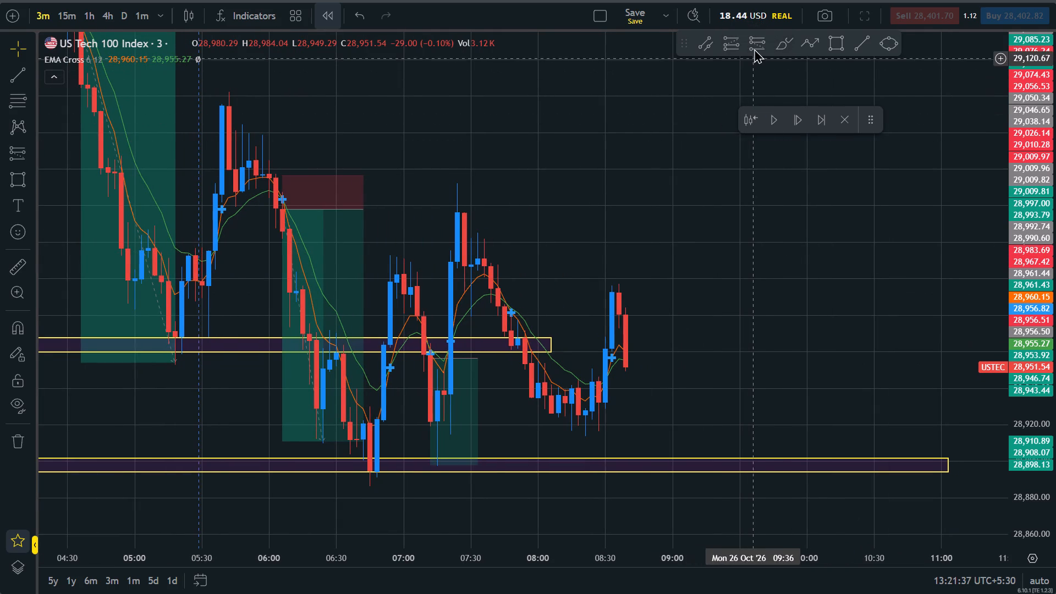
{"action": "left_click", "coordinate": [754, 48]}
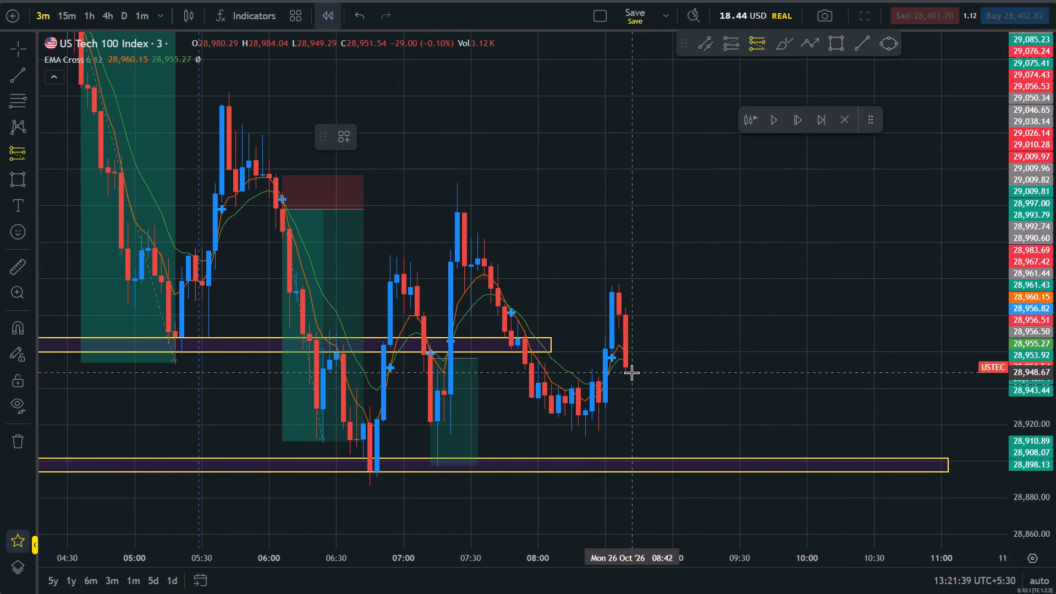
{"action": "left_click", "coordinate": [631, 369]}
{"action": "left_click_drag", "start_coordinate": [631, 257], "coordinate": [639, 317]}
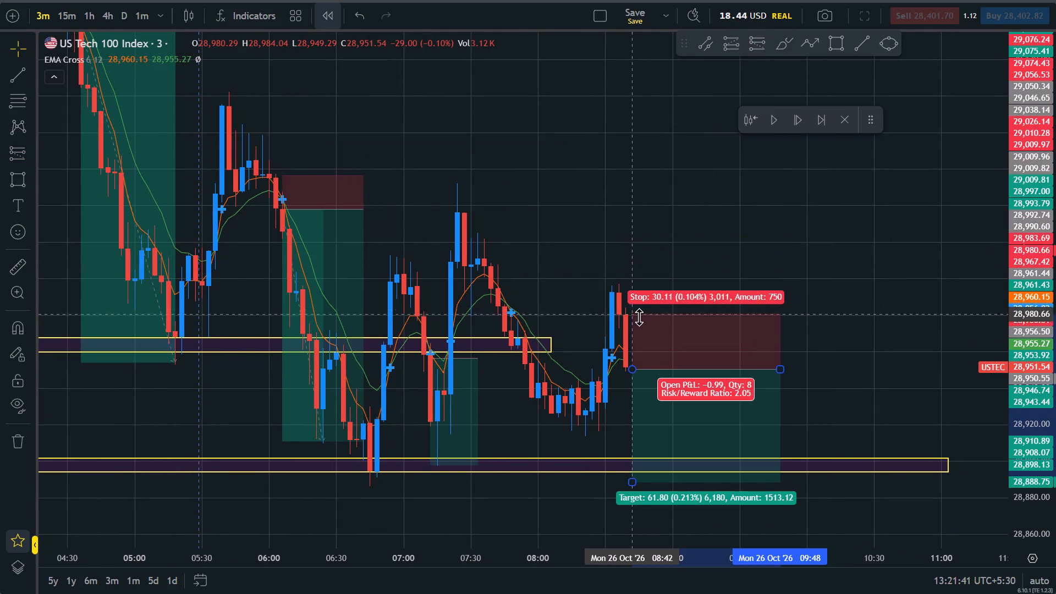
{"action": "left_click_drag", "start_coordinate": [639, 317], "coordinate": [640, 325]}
Advance the replay candle by candle to about 09:33 on 26 Oct to play out the 08:42 short trade.
{"action": "left_click_drag", "start_coordinate": [872, 380], "coordinate": [867, 252]}
{"action": "scroll", "coordinate": [867, 252], "scroll_direction": "down", "scroll_amount": 3}
{"action": "left_click_drag", "start_coordinate": [1055, 225], "coordinate": [1055, 337]}
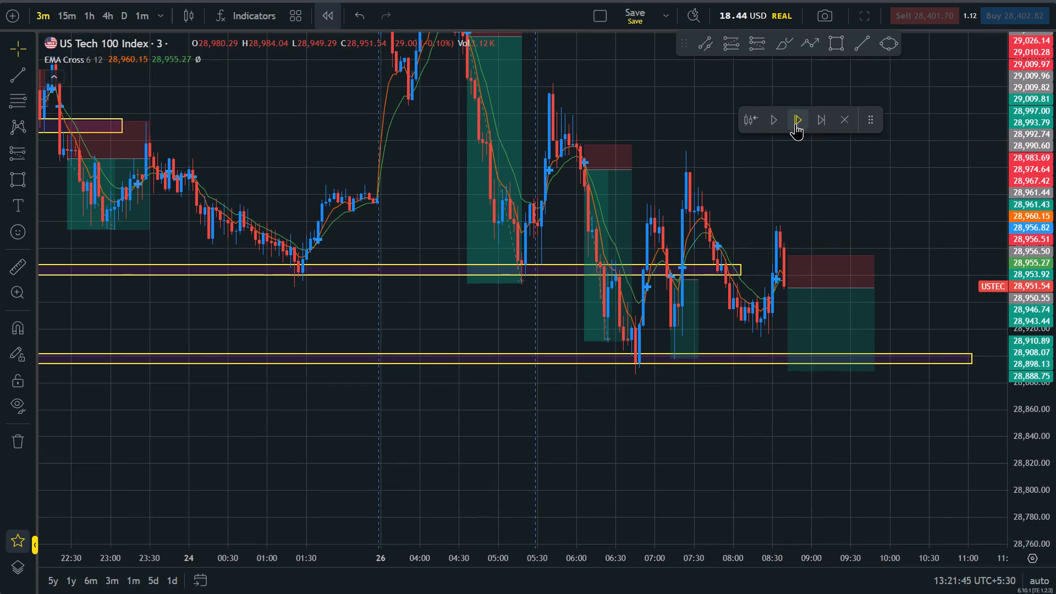
{"action": "left_click", "coordinate": [793, 119]}
{"action": "left_click", "coordinate": [793, 119]}
{"action": "double_click", "coordinate": [793, 119]}
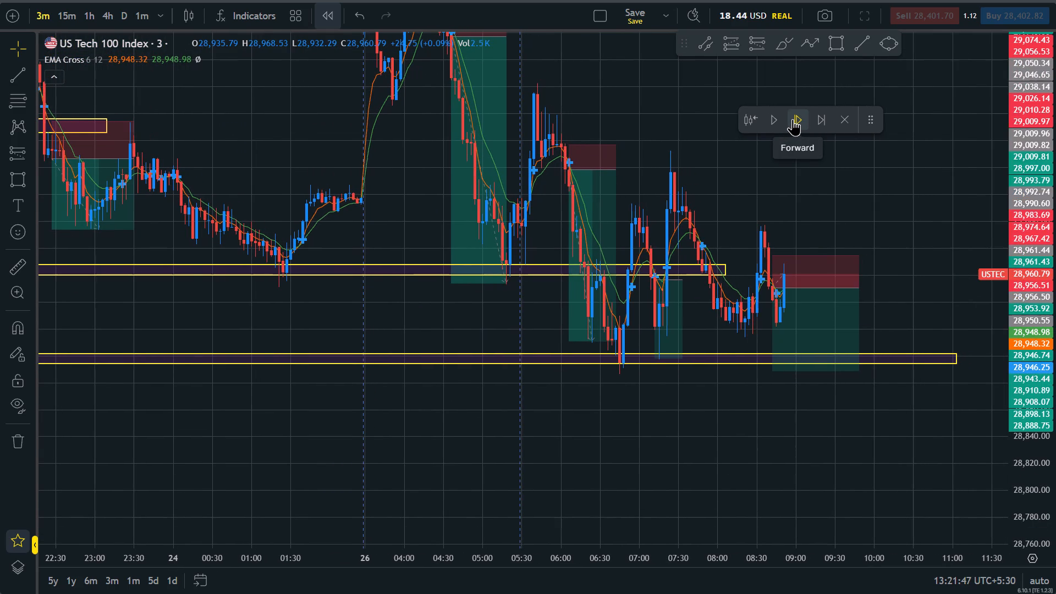
{"action": "triple_click", "coordinate": [793, 119]}
{"action": "triple_click", "coordinate": [793, 119]}
{"action": "triple_click", "coordinate": [793, 119]}
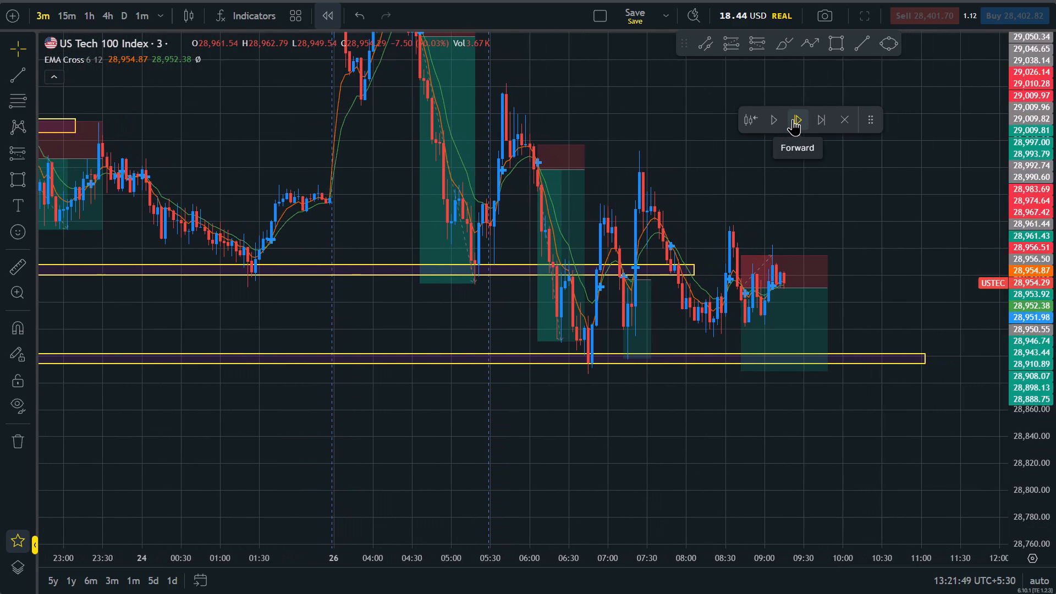
{"action": "left_click", "coordinate": [793, 119]}
{"action": "triple_click", "coordinate": [793, 119]}
{"action": "left_click", "coordinate": [793, 119]}
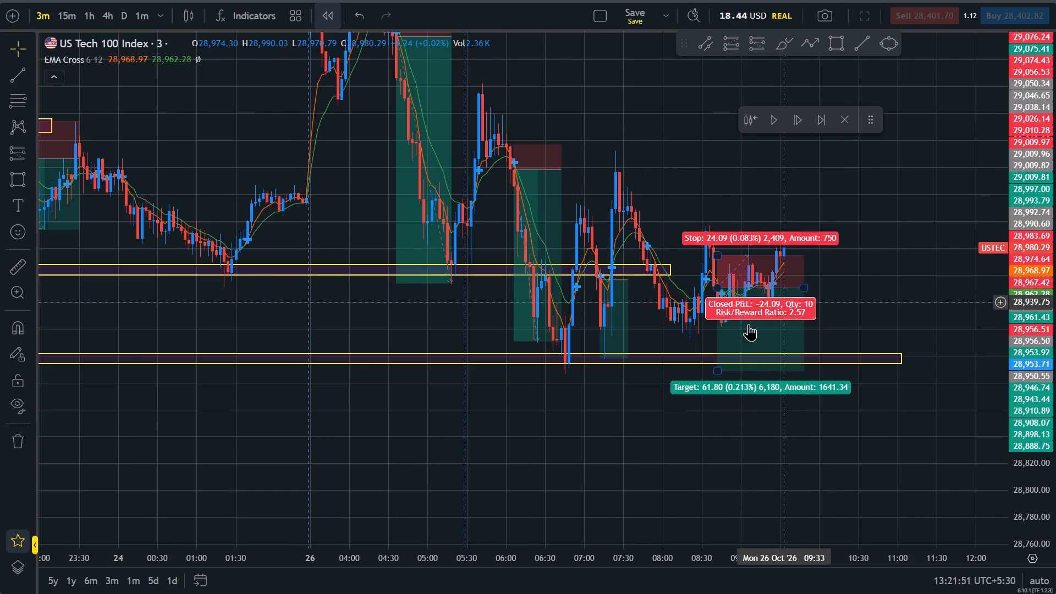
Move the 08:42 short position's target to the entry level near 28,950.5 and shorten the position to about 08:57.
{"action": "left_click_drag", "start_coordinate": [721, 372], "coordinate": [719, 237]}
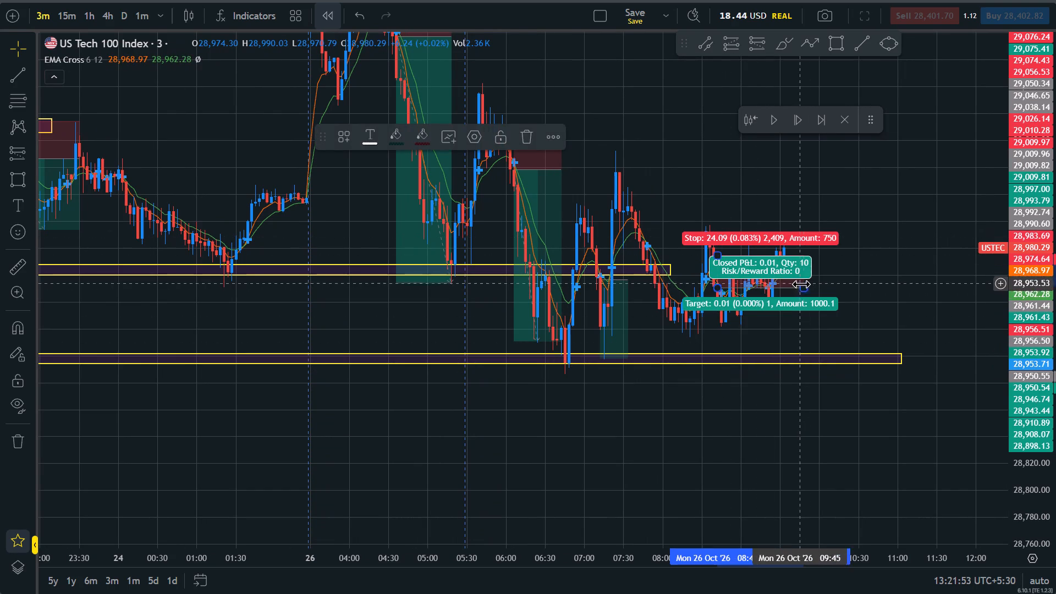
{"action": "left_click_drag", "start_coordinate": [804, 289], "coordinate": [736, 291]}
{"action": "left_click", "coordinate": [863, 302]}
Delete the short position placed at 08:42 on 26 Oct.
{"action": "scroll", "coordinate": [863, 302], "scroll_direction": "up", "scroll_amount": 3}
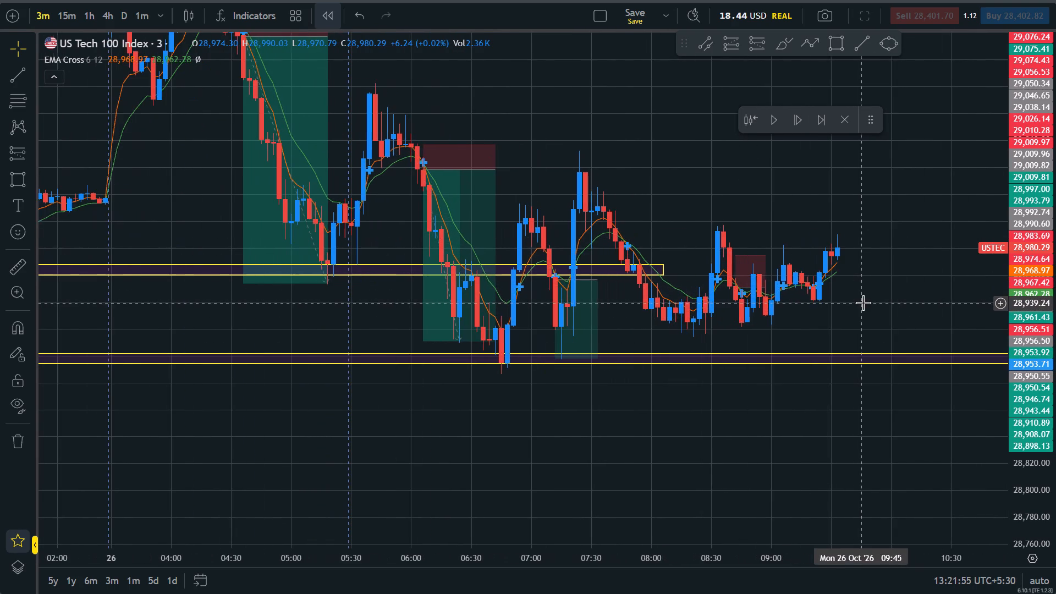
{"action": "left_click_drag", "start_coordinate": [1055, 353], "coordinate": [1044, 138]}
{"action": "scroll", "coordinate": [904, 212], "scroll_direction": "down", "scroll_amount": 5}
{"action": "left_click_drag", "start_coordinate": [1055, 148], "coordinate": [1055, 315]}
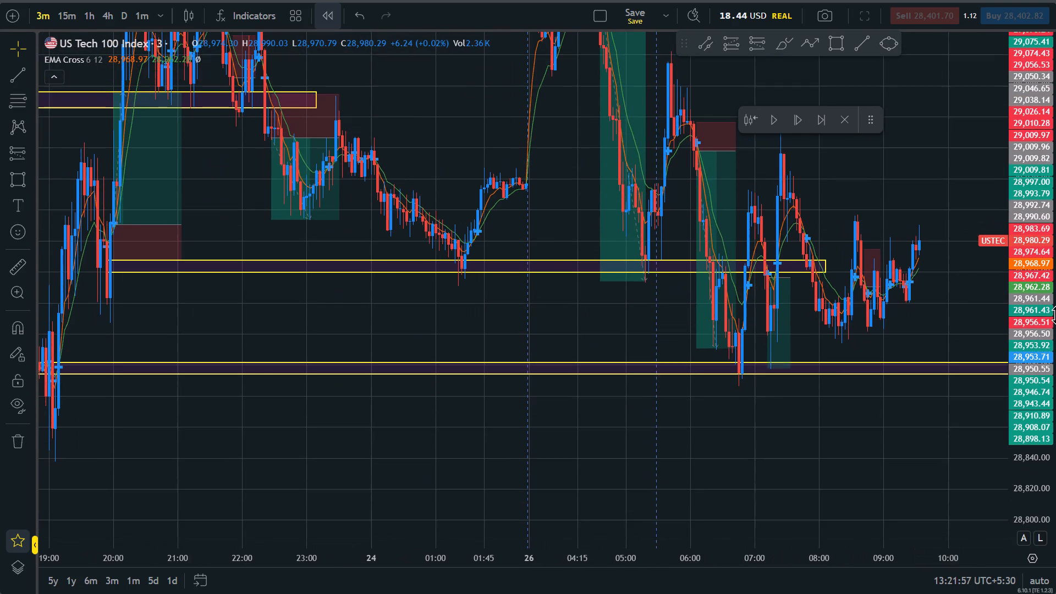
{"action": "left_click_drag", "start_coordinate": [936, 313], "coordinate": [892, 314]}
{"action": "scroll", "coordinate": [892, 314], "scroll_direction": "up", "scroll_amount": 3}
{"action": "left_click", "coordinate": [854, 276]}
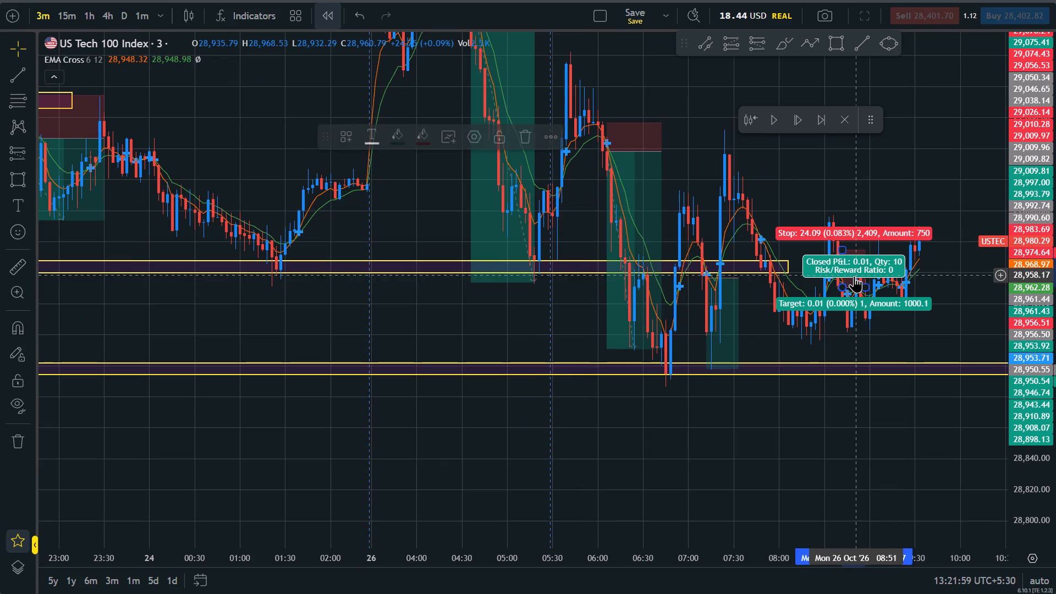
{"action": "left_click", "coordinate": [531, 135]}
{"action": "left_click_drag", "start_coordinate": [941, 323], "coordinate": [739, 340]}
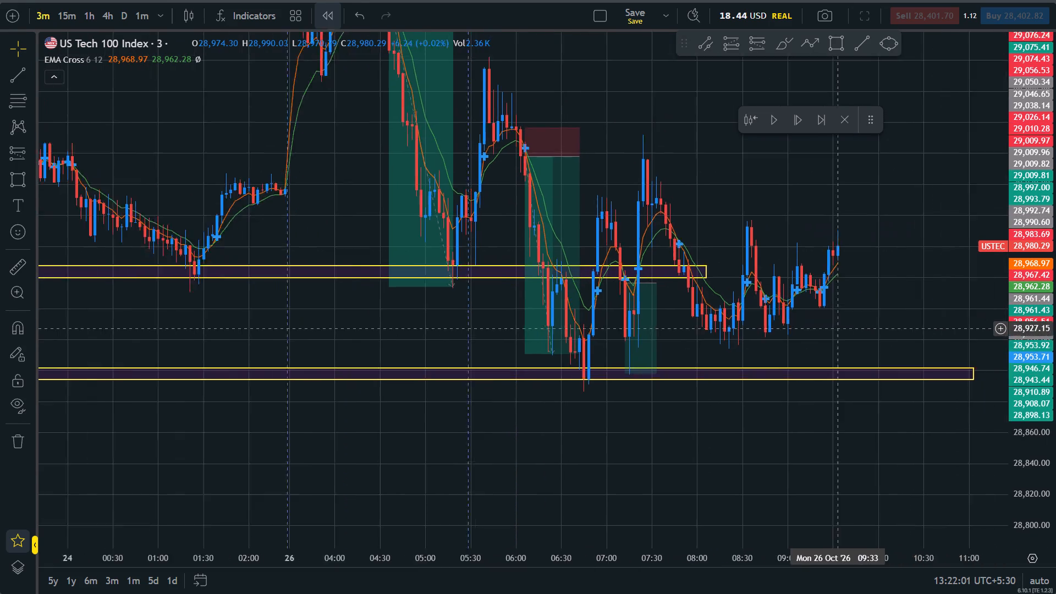
Extend the zone around 28,964 so its end reaches about 10:06 on 26 Oct.
{"action": "left_click_drag", "start_coordinate": [739, 340], "coordinate": [713, 342]}
{"action": "scroll", "coordinate": [713, 342], "scroll_direction": "down", "scroll_amount": 10}
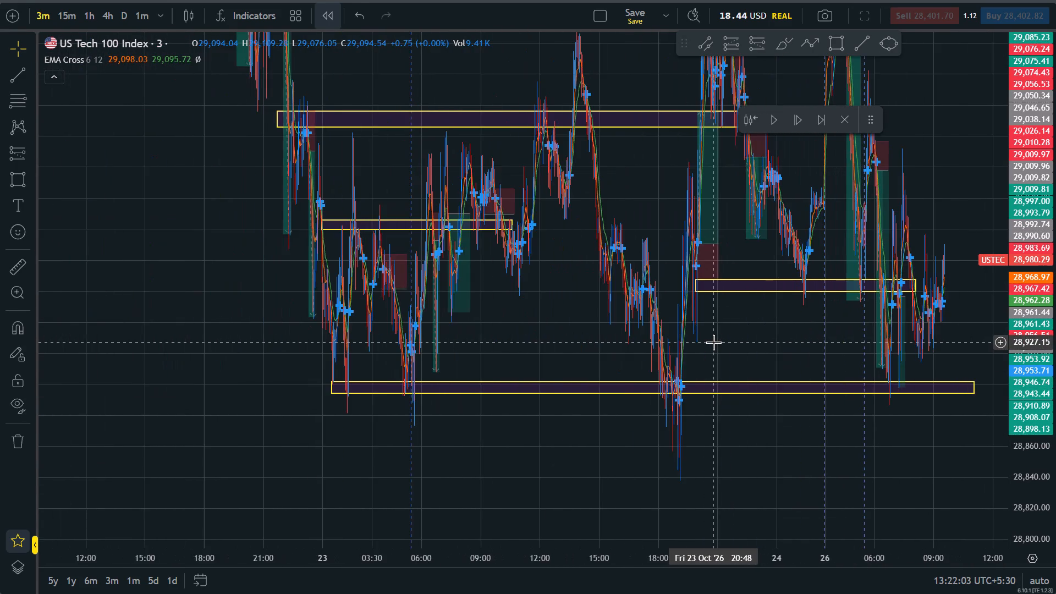
{"action": "scroll", "coordinate": [713, 342], "scroll_direction": "up", "scroll_amount": 10}
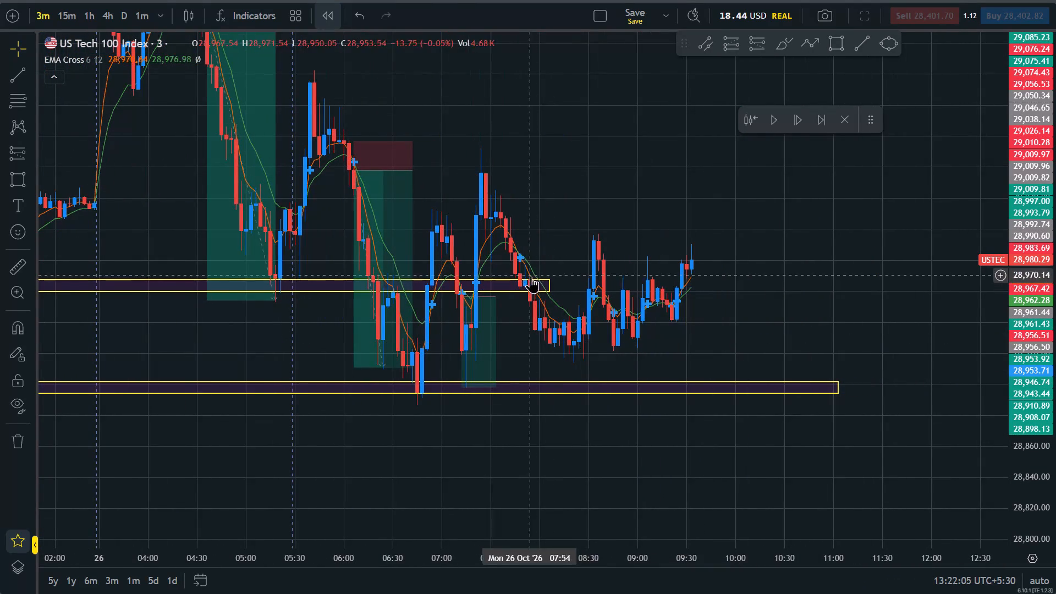
{"action": "left_click", "coordinate": [561, 287]}
{"action": "left_click_drag", "start_coordinate": [547, 285], "coordinate": [705, 272]}
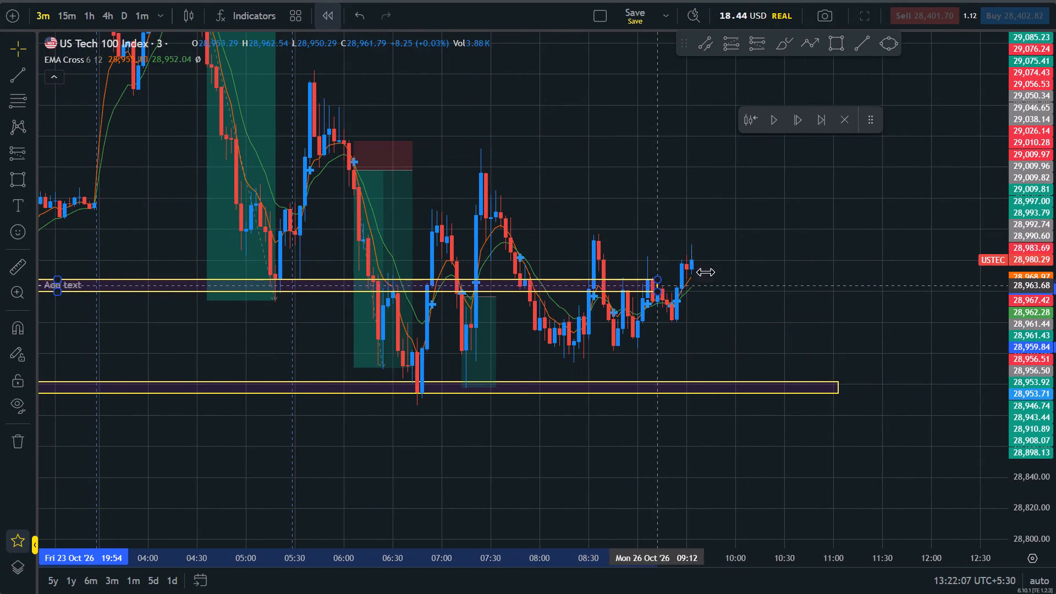
{"action": "left_click_drag", "start_coordinate": [705, 272], "coordinate": [746, 273]}
Examine the price action from 22 to 26 Oct against the marked zones near 28,964 and 28,897.
{"action": "left_click_drag", "start_coordinate": [790, 345], "coordinate": [829, 396]}
{"action": "scroll", "coordinate": [829, 396], "scroll_direction": "down", "scroll_amount": 4}
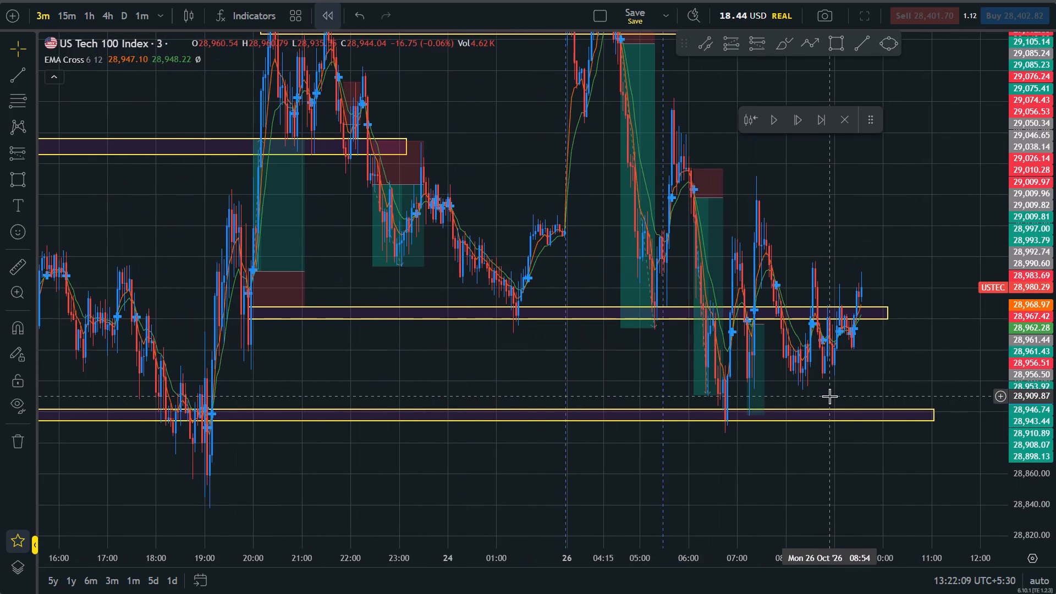
{"action": "scroll", "coordinate": [914, 406], "scroll_direction": "up", "scroll_amount": 5}
{"action": "scroll", "coordinate": [914, 406], "scroll_direction": "down", "scroll_amount": 10}
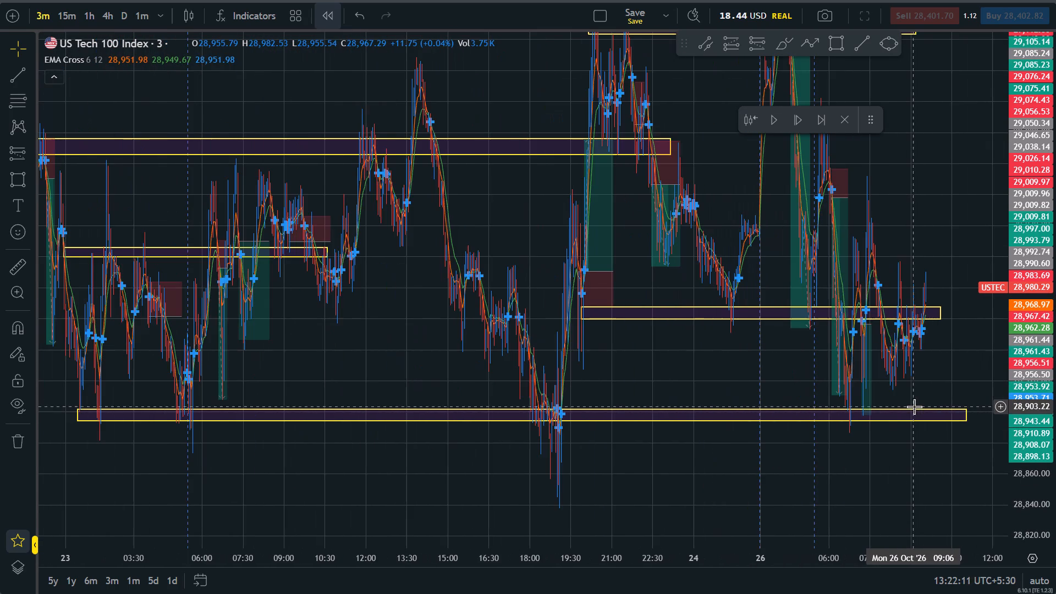
{"action": "scroll", "coordinate": [1055, 243], "scroll_direction": "down", "scroll_amount": 6}
{"action": "scroll", "coordinate": [916, 247], "scroll_direction": "down", "scroll_amount": 11}
{"action": "scroll", "coordinate": [916, 293], "scroll_direction": "up", "scroll_amount": 10}
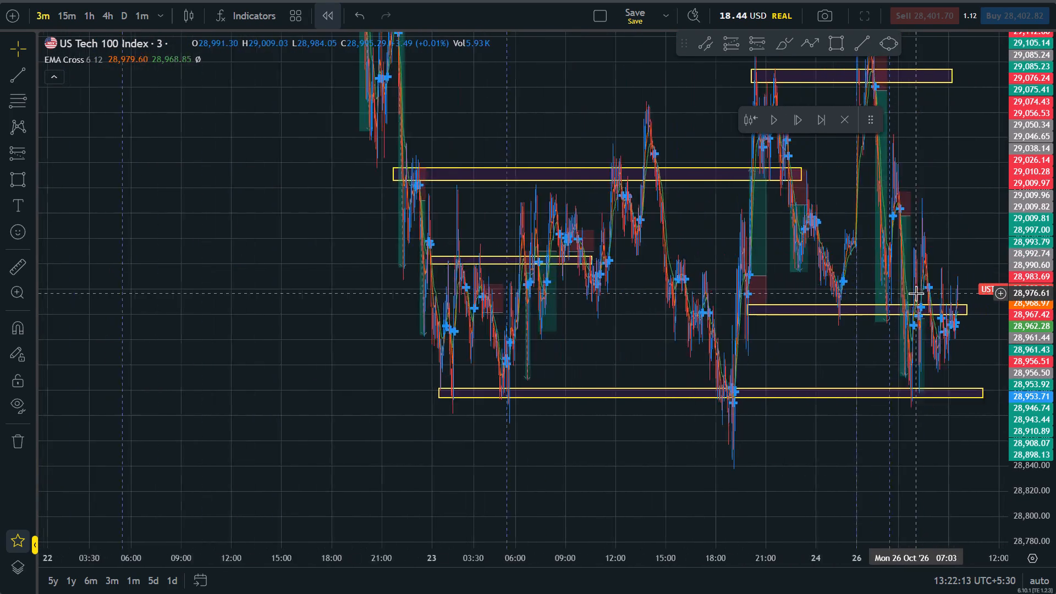
{"action": "scroll", "coordinate": [916, 293], "scroll_direction": "up", "scroll_amount": 16}
{"action": "left_click_drag", "start_coordinate": [1055, 413], "coordinate": [1054, 171]}
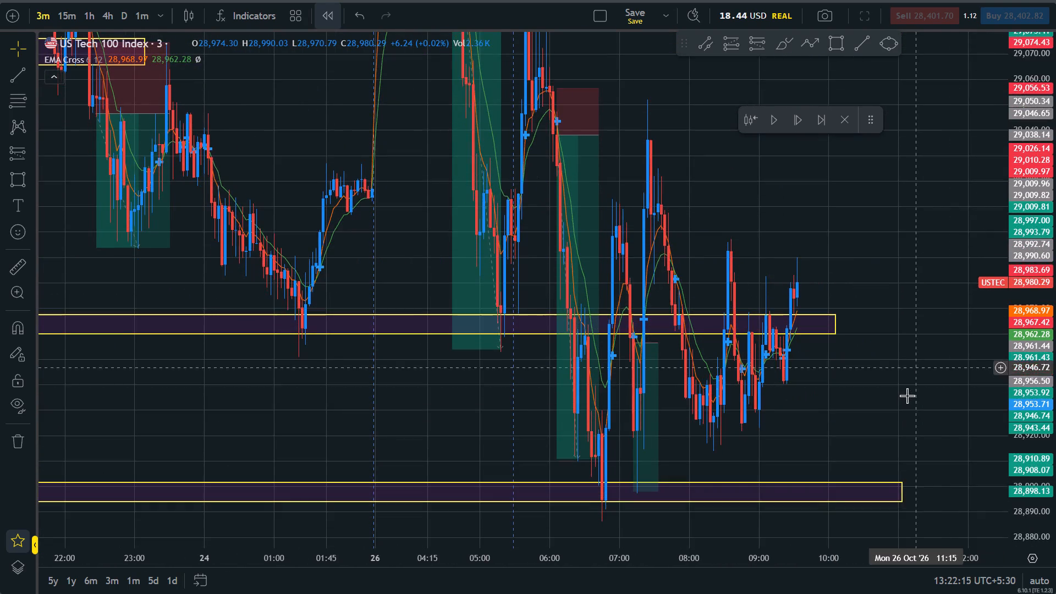
{"action": "left_click_drag", "start_coordinate": [906, 400], "coordinate": [897, 238]}
{"action": "scroll", "coordinate": [904, 238], "scroll_direction": "down", "scroll_amount": 5}
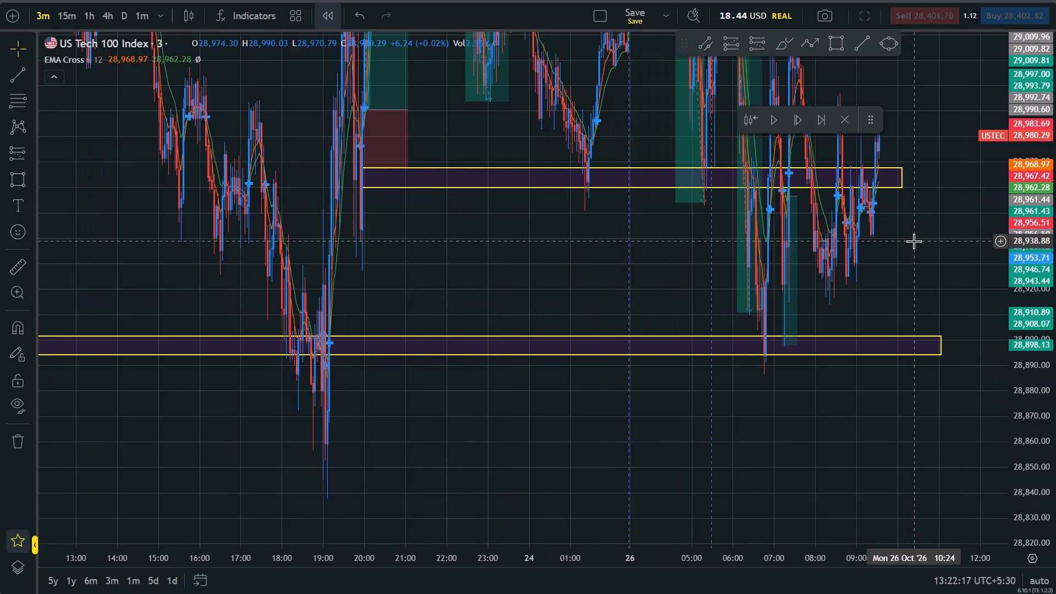
{"action": "scroll", "coordinate": [941, 253], "scroll_direction": "down", "scroll_amount": 11}
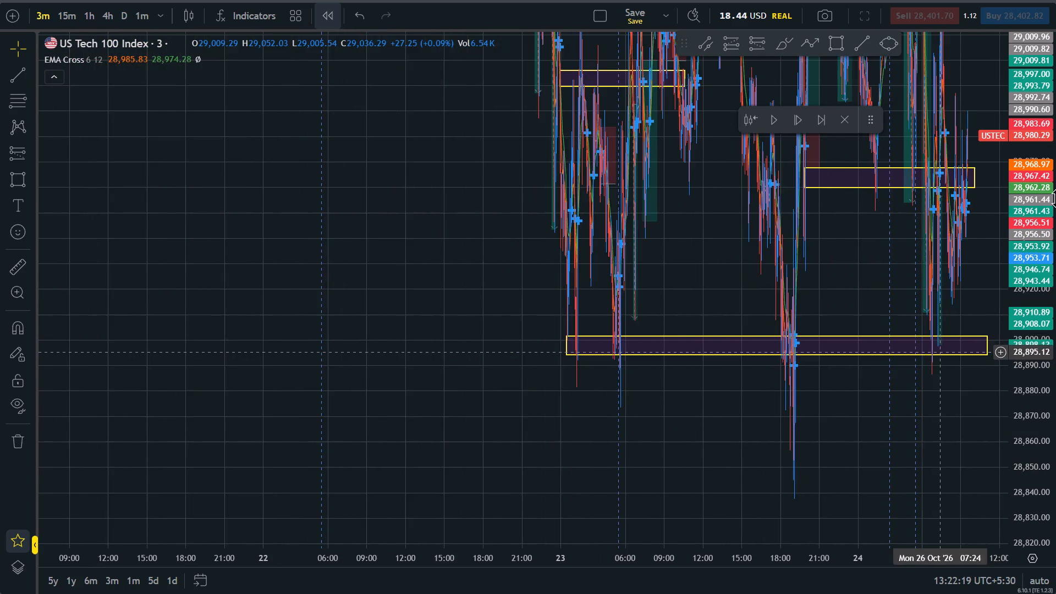
{"action": "left_click_drag", "start_coordinate": [1055, 191], "coordinate": [1030, 576]}
{"action": "scroll", "coordinate": [942, 481], "scroll_direction": "up", "scroll_amount": 9}
{"action": "left_click_drag", "start_coordinate": [1055, 450], "coordinate": [1054, 145]}
{"action": "scroll", "coordinate": [925, 220], "scroll_direction": "up", "scroll_amount": 1}
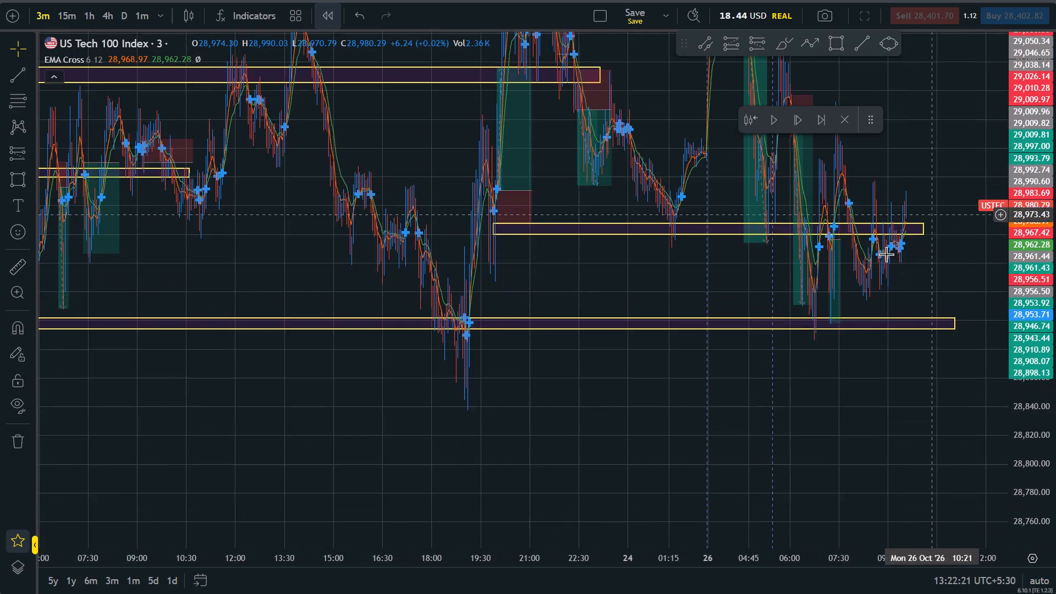
{"action": "scroll", "coordinate": [886, 254], "scroll_direction": "up", "scroll_amount": 5}
{"action": "left_click_drag", "start_coordinate": [897, 251], "coordinate": [852, 386]}
{"action": "scroll", "coordinate": [843, 354], "scroll_direction": "up", "scroll_amount": 1}
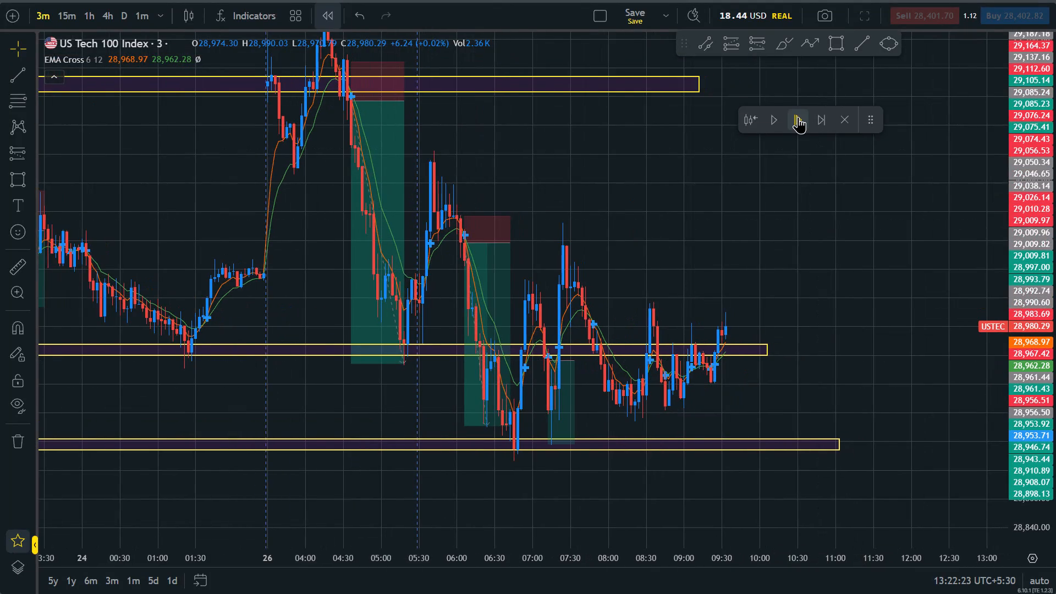
Advance the replay candle by candle from 09:33 to about 10:24 on 26 Oct.
{"action": "triple_click", "coordinate": [798, 117]}
{"action": "left_click", "coordinate": [798, 117]}
{"action": "left_click", "coordinate": [798, 117]}
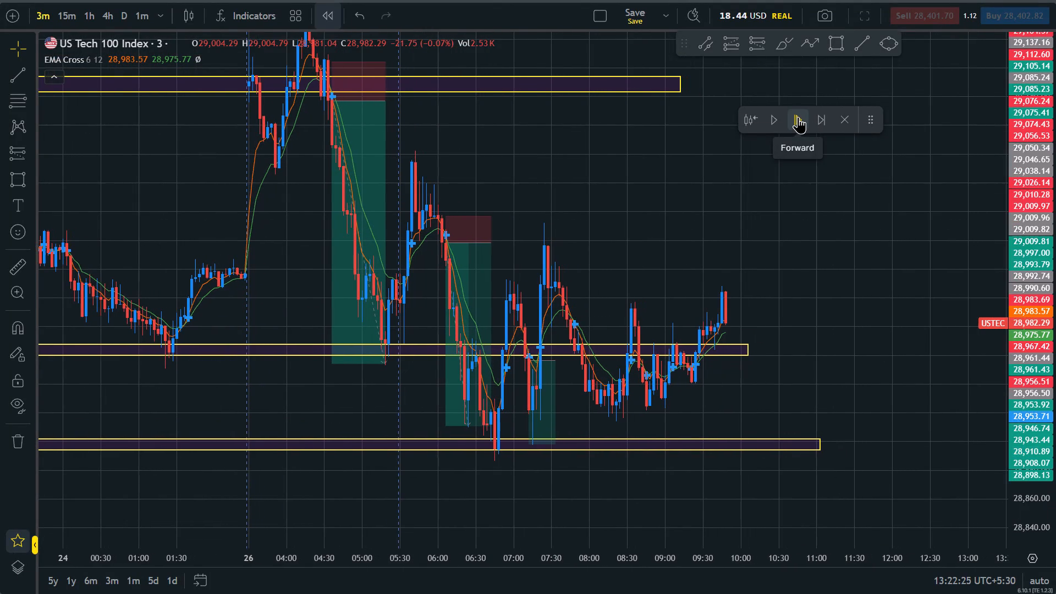
{"action": "left_click", "coordinate": [798, 117]}
{"action": "left_click", "coordinate": [798, 117]}
{"action": "triple_click", "coordinate": [798, 117]}
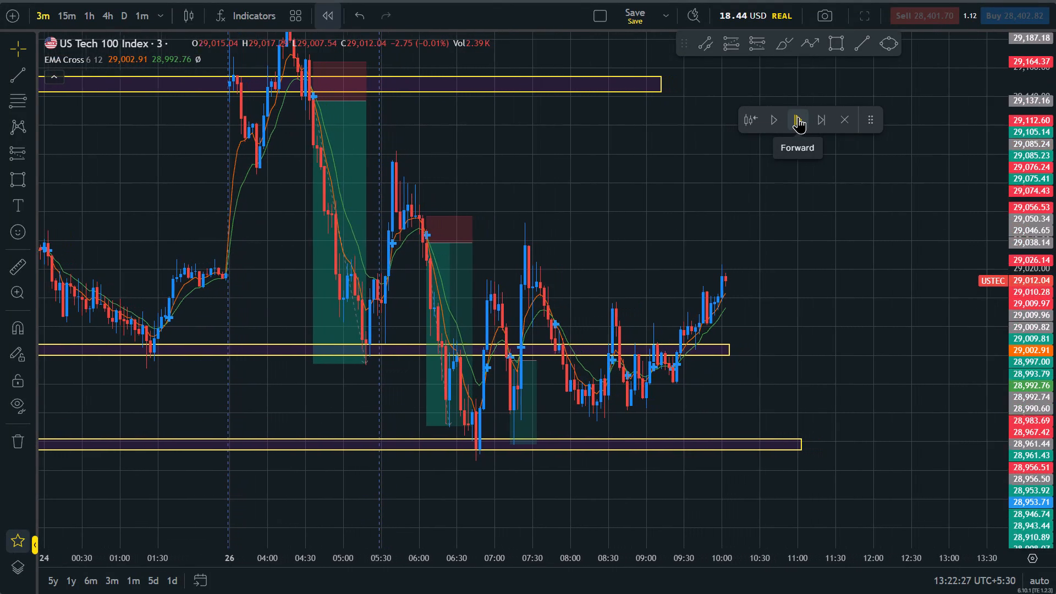
{"action": "triple_click", "coordinate": [798, 117]}
{"action": "triple_click", "coordinate": [798, 117]}
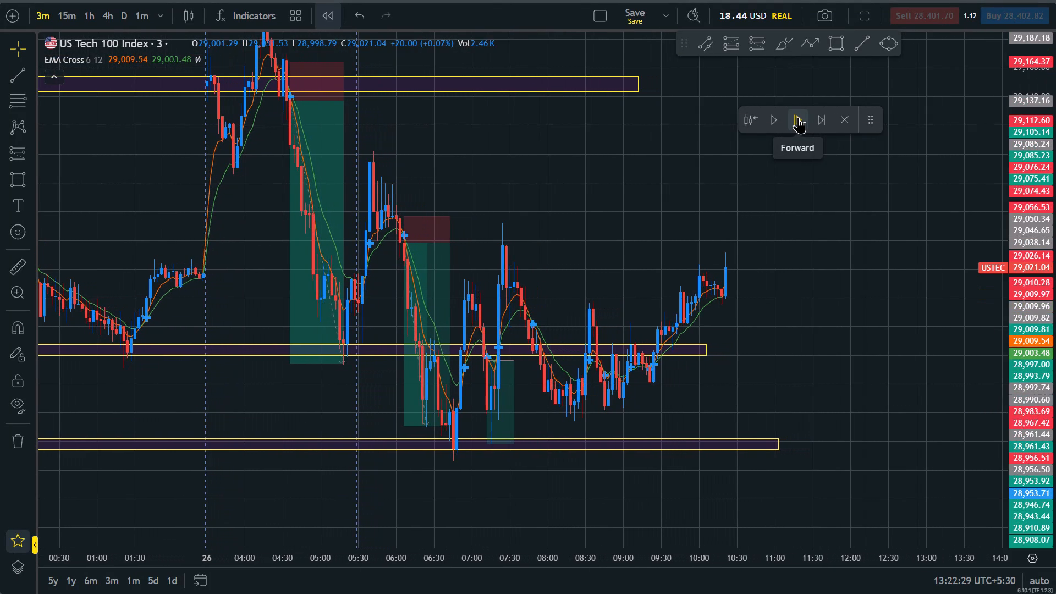
{"action": "left_click", "coordinate": [798, 117]}
Draw a rectangle zone from the 07:18 high on 26 Oct to about 12:24, between about 29,036 and 29,031.
{"action": "left_click_drag", "start_coordinate": [818, 290], "coordinate": [824, 355]}
{"action": "left_click_drag", "start_coordinate": [1055, 378], "coordinate": [1017, 189]}
{"action": "scroll", "coordinate": [786, 272], "scroll_direction": "up", "scroll_amount": 1}
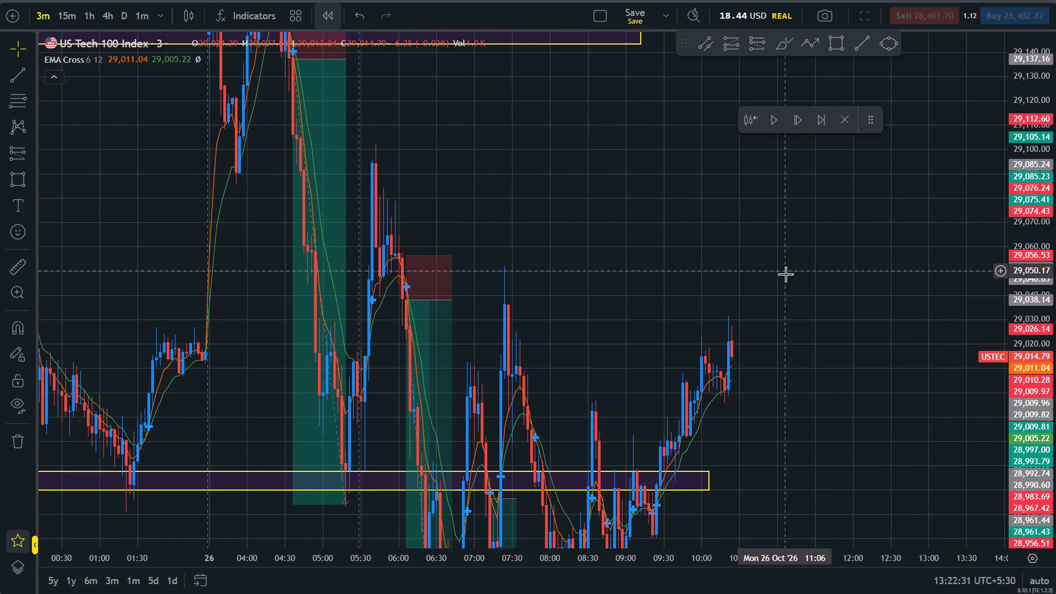
{"action": "scroll", "coordinate": [785, 274], "scroll_direction": "up", "scroll_amount": 2}
{"action": "left_click", "coordinate": [767, 301]}
{"action": "left_click", "coordinate": [835, 43]}
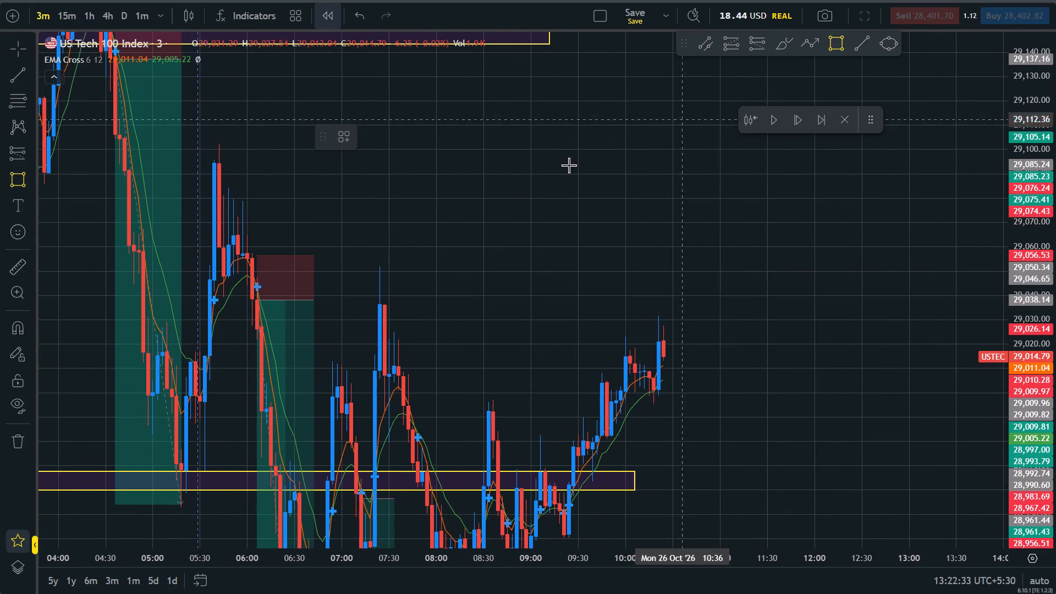
{"action": "left_click", "coordinate": [372, 305]}
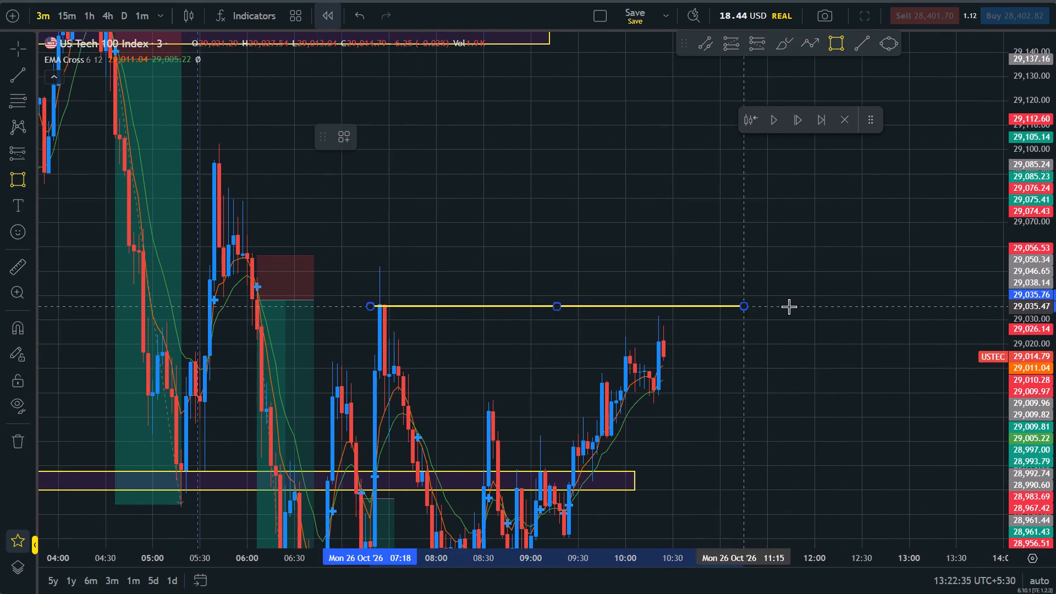
{"action": "left_click", "coordinate": [851, 317]}
Extend the zone around 28,964 so its end reaches about 12:33 on 26 Oct.
{"action": "left_click_drag", "start_coordinate": [805, 380], "coordinate": [870, 285]}
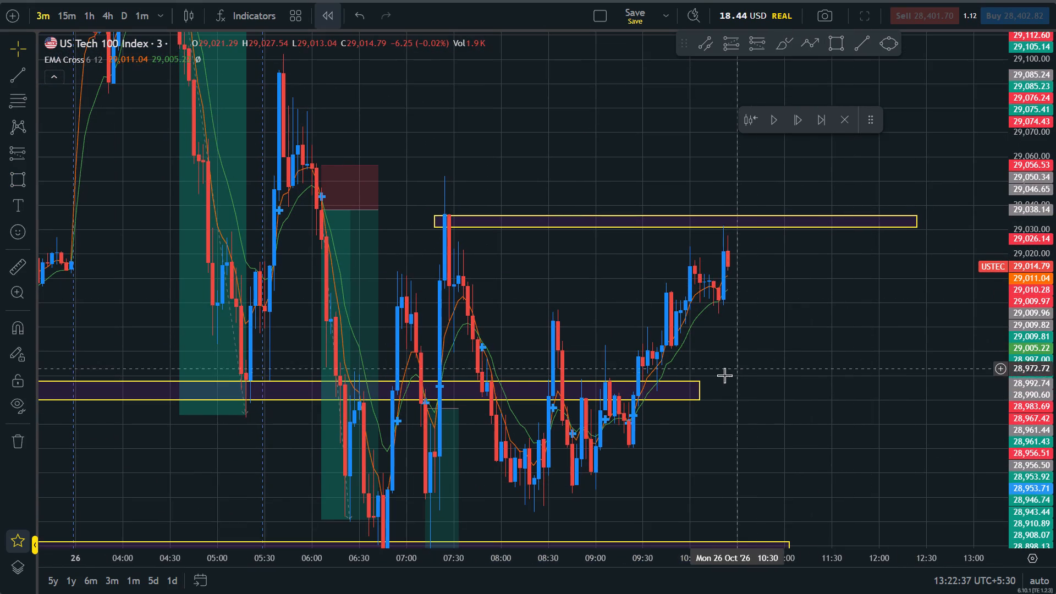
{"action": "left_click_drag", "start_coordinate": [701, 392], "coordinate": [931, 375]}
{"action": "left_click", "coordinate": [811, 287]}
Examine the recent price action between the new zone near 29,033 and the zone near 28,964.
{"action": "scroll", "coordinate": [856, 294], "scroll_direction": "down", "scroll_amount": 13}
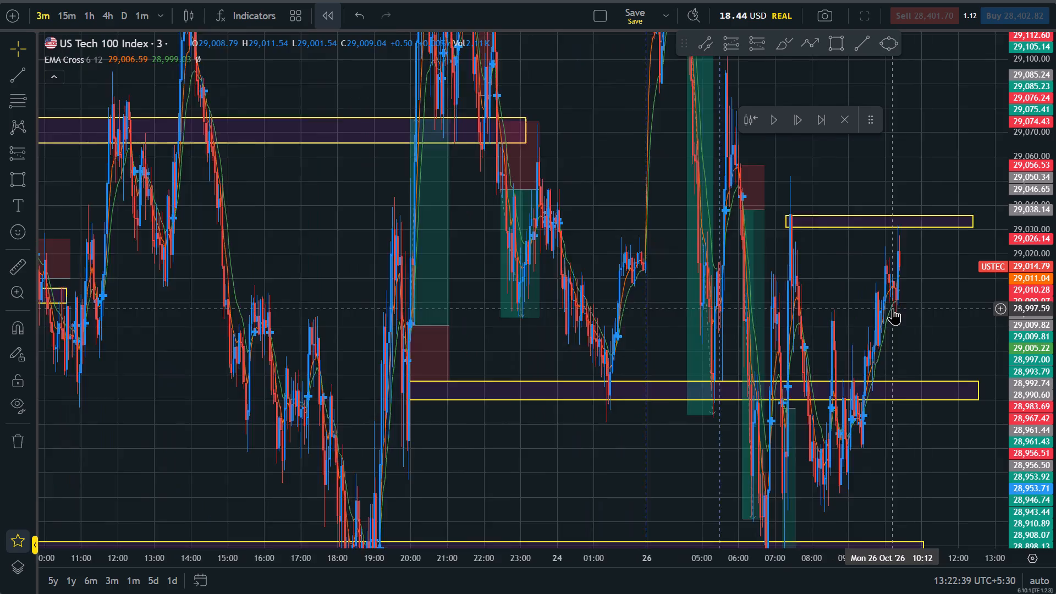
{"action": "scroll", "coordinate": [782, 449], "scroll_direction": "down", "scroll_amount": 7}
{"action": "scroll", "coordinate": [778, 450], "scroll_direction": "up", "scroll_amount": 20}
{"action": "scroll", "coordinate": [778, 450], "scroll_direction": "up", "scroll_amount": 3}
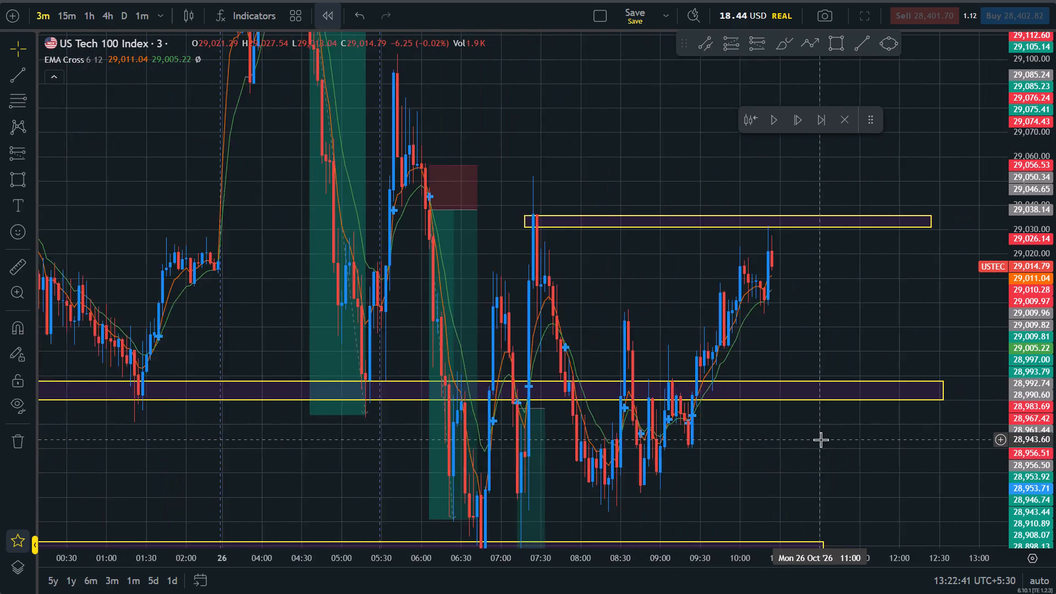
{"action": "scroll", "coordinate": [821, 439], "scroll_direction": "up", "scroll_amount": 3}
{"action": "left_click_drag", "start_coordinate": [845, 307], "coordinate": [793, 395]}
{"action": "scroll", "coordinate": [812, 400], "scroll_direction": "down", "scroll_amount": 12}
{"action": "left_click_drag", "start_coordinate": [1055, 106], "coordinate": [1038, 374]}
{"action": "scroll", "coordinate": [769, 348], "scroll_direction": "down", "scroll_amount": 14}
{"action": "scroll", "coordinate": [822, 346], "scroll_direction": "up", "scroll_amount": 20}
{"action": "scroll", "coordinate": [822, 346], "scroll_direction": "up", "scroll_amount": 10}
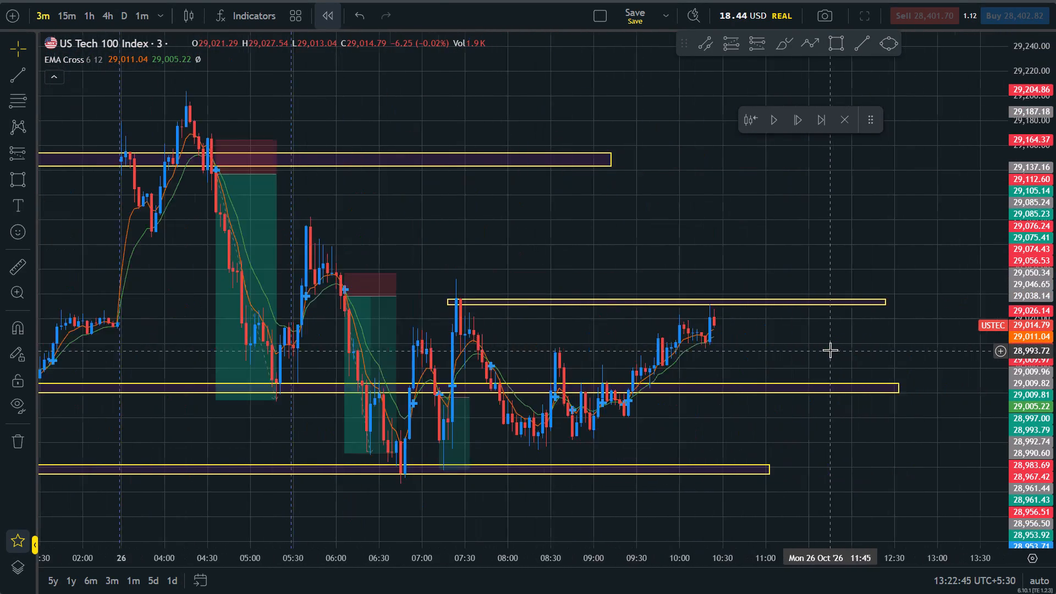
{"action": "scroll", "coordinate": [830, 350], "scroll_direction": "up", "scroll_amount": 7}
{"action": "left_click_drag", "start_coordinate": [1055, 414], "coordinate": [1035, 24]}
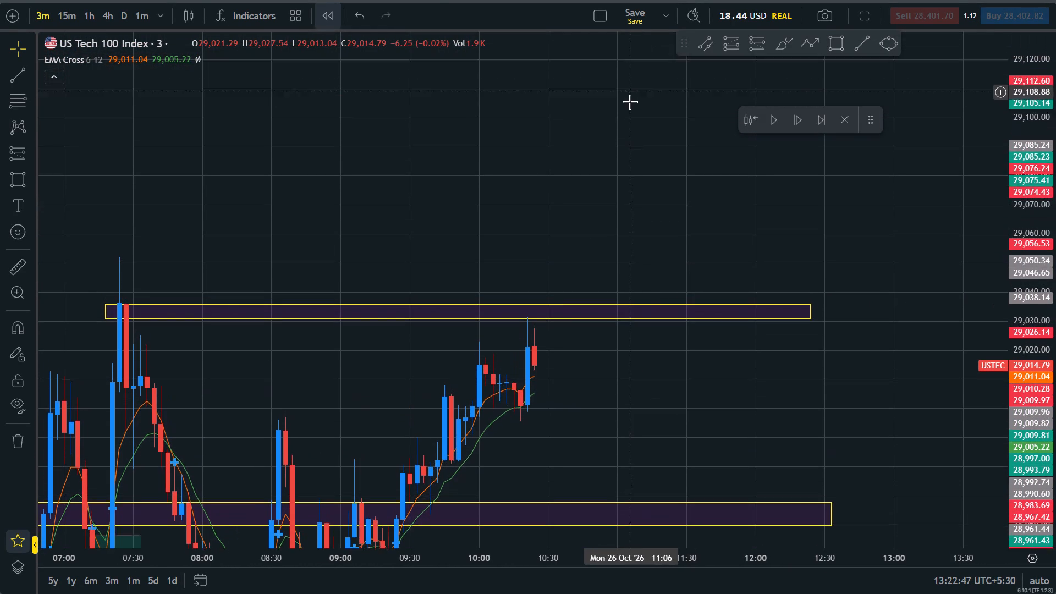
{"action": "left_click", "coordinate": [630, 103]}
{"action": "left_click_drag", "start_coordinate": [615, 423], "coordinate": [736, 328]}
{"action": "left_click", "coordinate": [737, 326]}
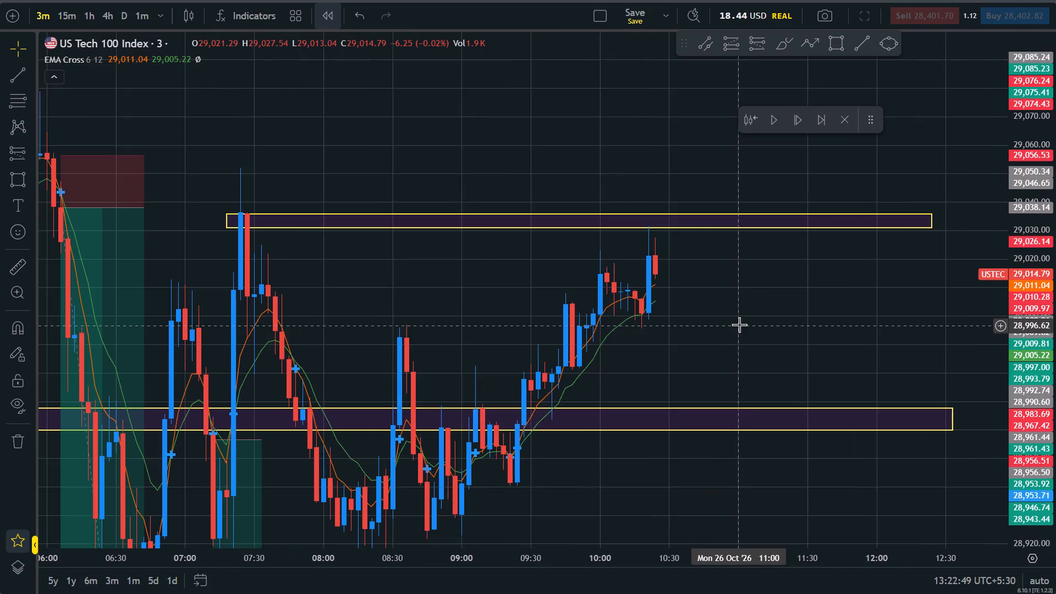
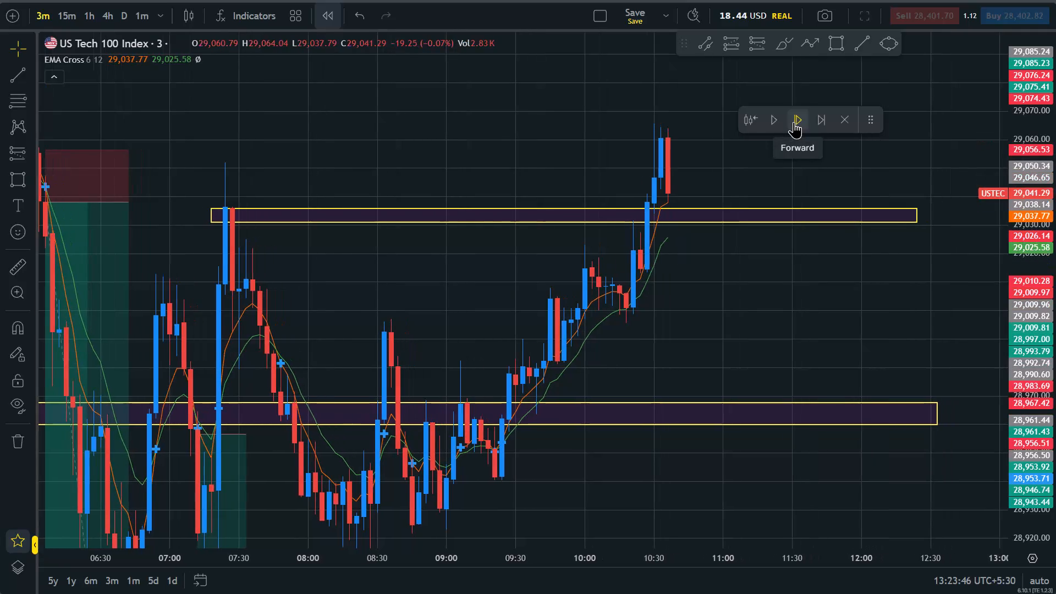
Advance the replay candle by candle from 10:36 to 11:12 on 26 Oct.
{"action": "triple_click", "coordinate": [794, 122]}
{"action": "left_click", "coordinate": [794, 122]}
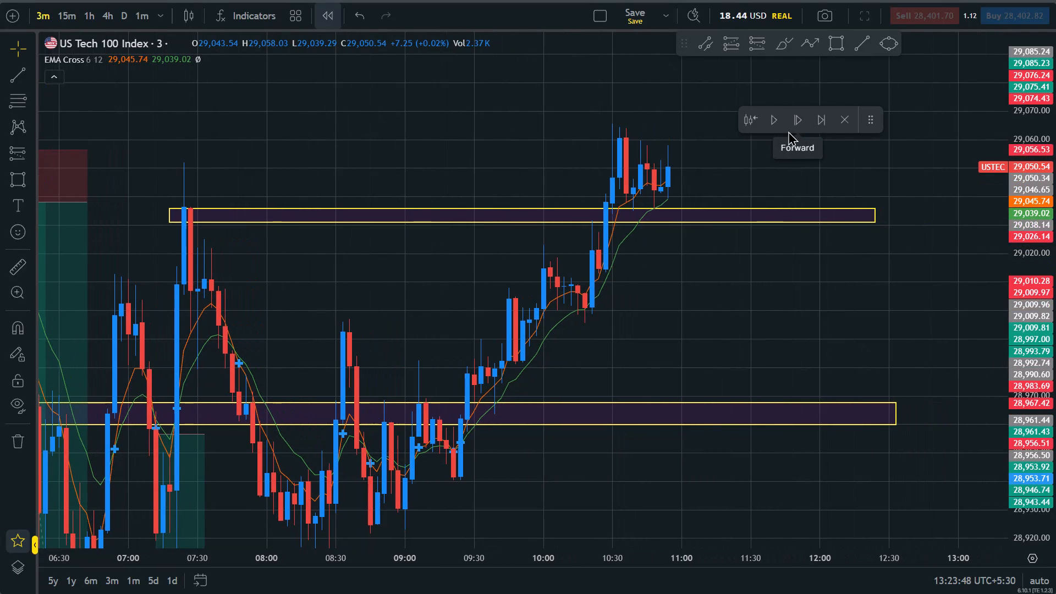
{"action": "left_click", "coordinate": [802, 114]}
{"action": "left_click", "coordinate": [802, 114]}
{"action": "left_click", "coordinate": [802, 114]}
{"action": "left_click", "coordinate": [800, 117]}
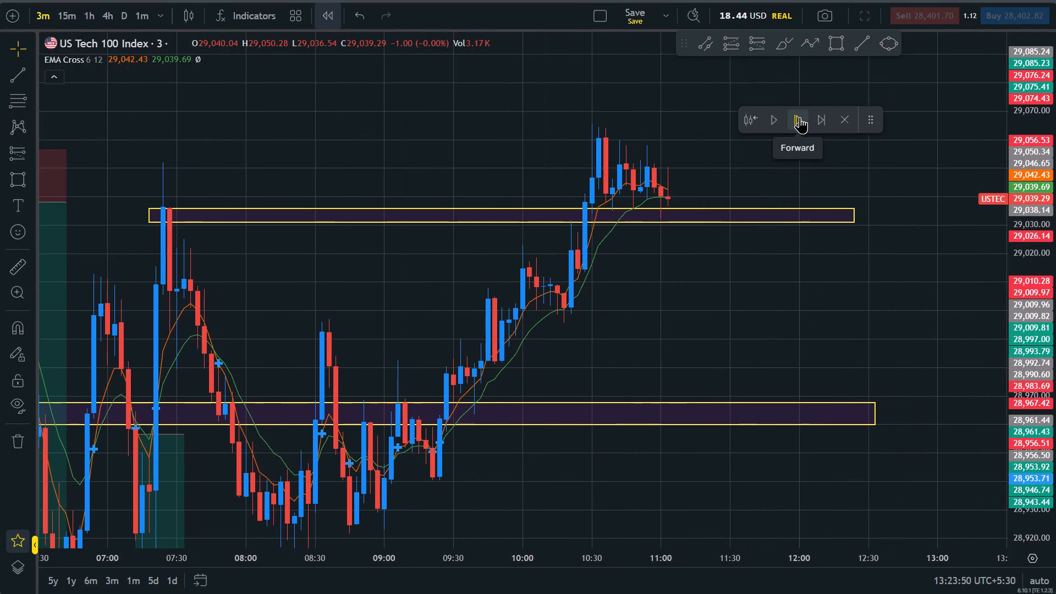
{"action": "left_click", "coordinate": [800, 117]}
{"action": "left_click", "coordinate": [800, 117]}
Place a short position at 11:15 on 26 Oct with entry about 29,030, stop about 29,041 and target about 28,963.
{"action": "left_click_drag", "start_coordinate": [766, 238], "coordinate": [744, 403]}
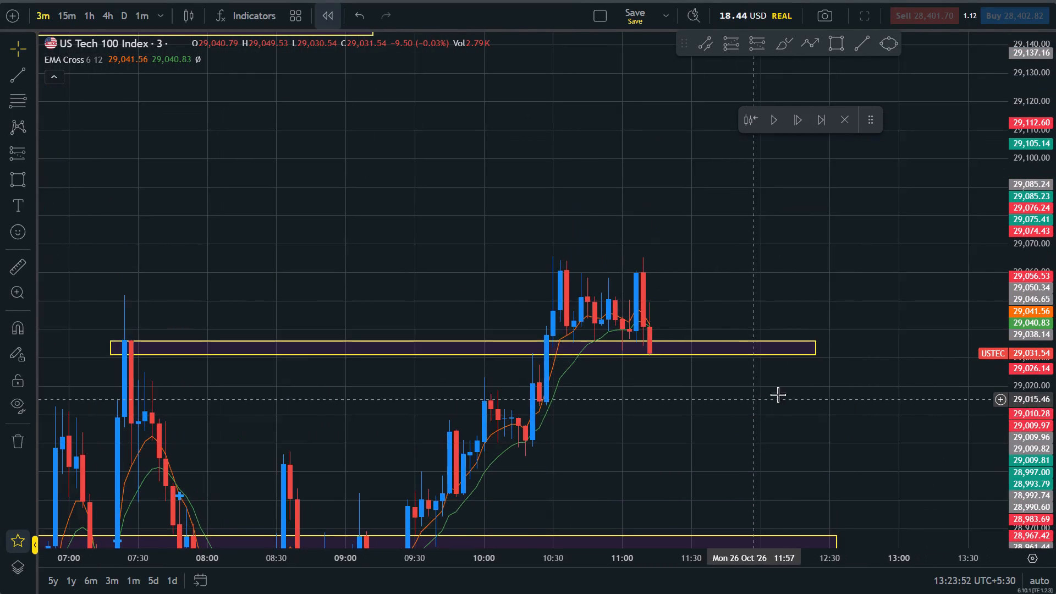
{"action": "scroll", "coordinate": [790, 403], "scroll_direction": "down", "scroll_amount": 11}
{"action": "left_click_drag", "start_coordinate": [1055, 187], "coordinate": [1053, 360]}
{"action": "scroll", "coordinate": [952, 254], "scroll_direction": "up", "scroll_amount": 4}
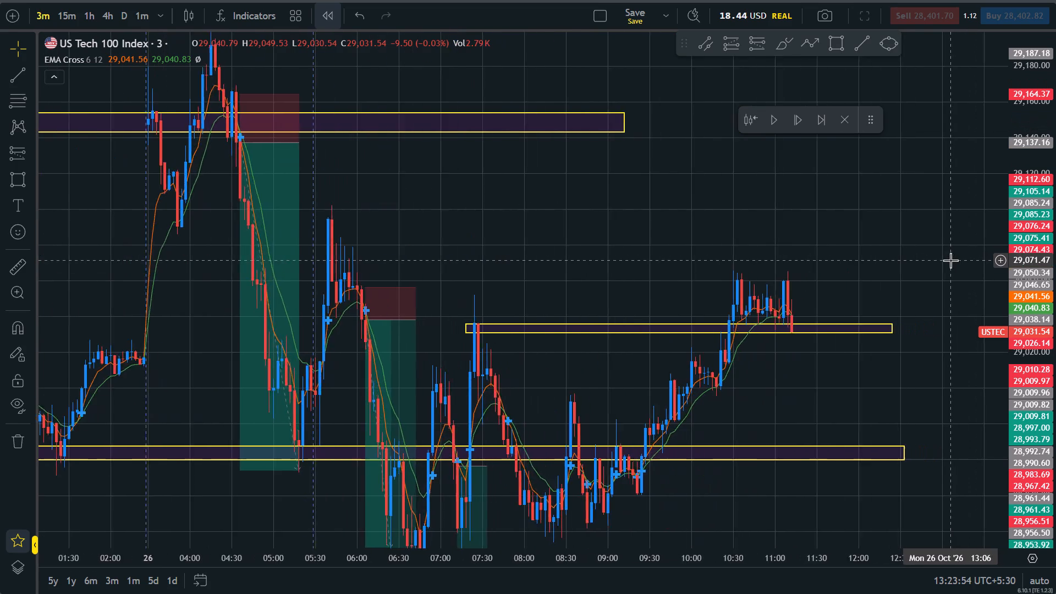
{"action": "scroll", "coordinate": [950, 260], "scroll_direction": "up", "scroll_amount": 2}
{"action": "left_click_drag", "start_coordinate": [1055, 461], "coordinate": [1039, 163]}
{"action": "left_click_drag", "start_coordinate": [901, 479], "coordinate": [780, 387]}
{"action": "left_click_drag", "start_coordinate": [1055, 262], "coordinate": [1046, 402]}
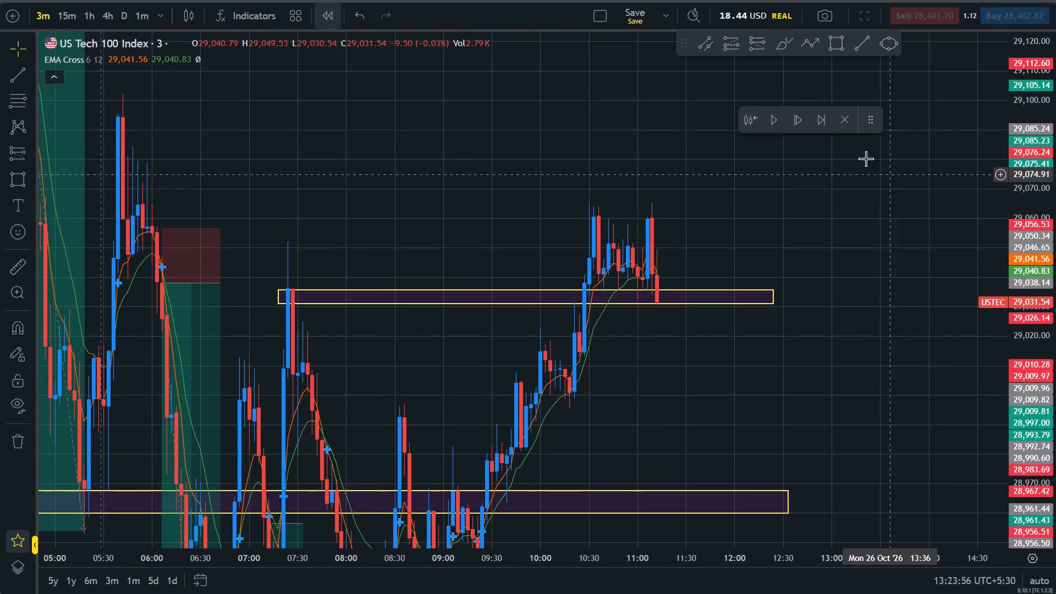
{"action": "left_click", "coordinate": [752, 51]}
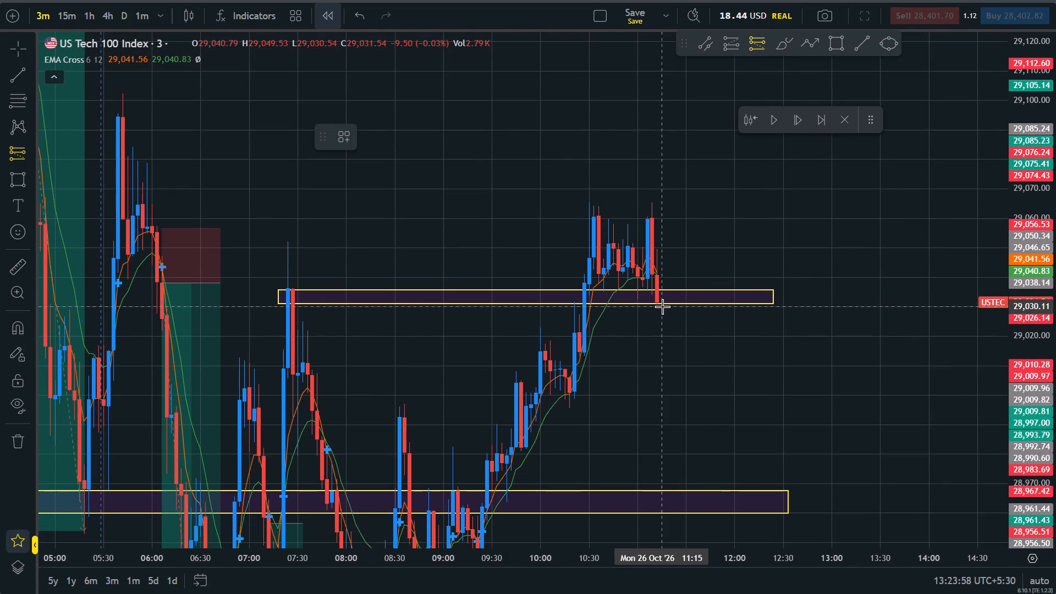
{"action": "left_click", "coordinate": [662, 306]}
{"action": "left_click_drag", "start_coordinate": [661, 177], "coordinate": [669, 265]}
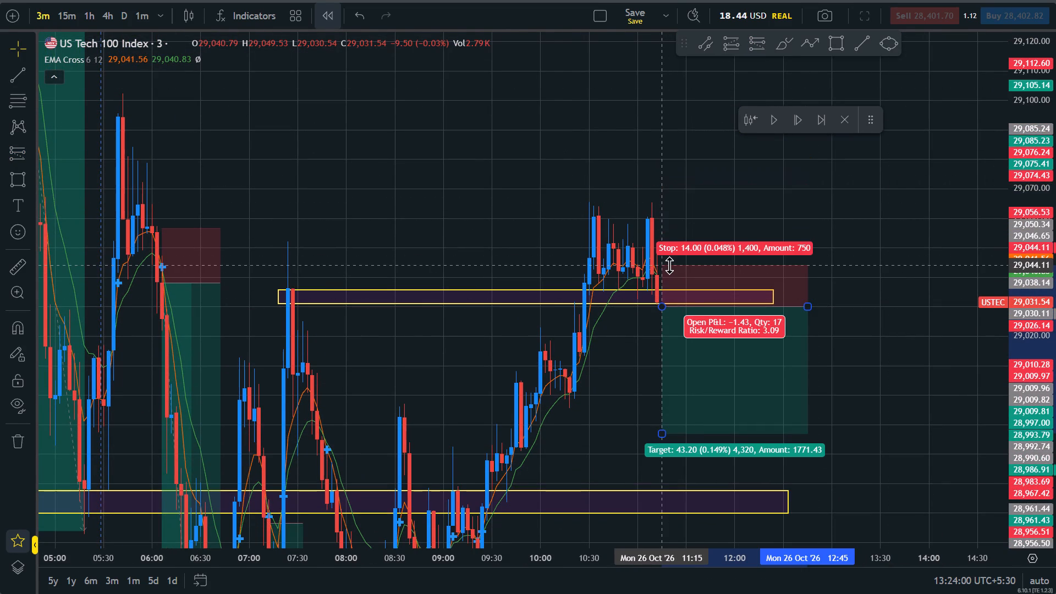
{"action": "left_click_drag", "start_coordinate": [669, 265], "coordinate": [669, 274]}
{"action": "left_click_drag", "start_coordinate": [645, 404], "coordinate": [630, 265]}
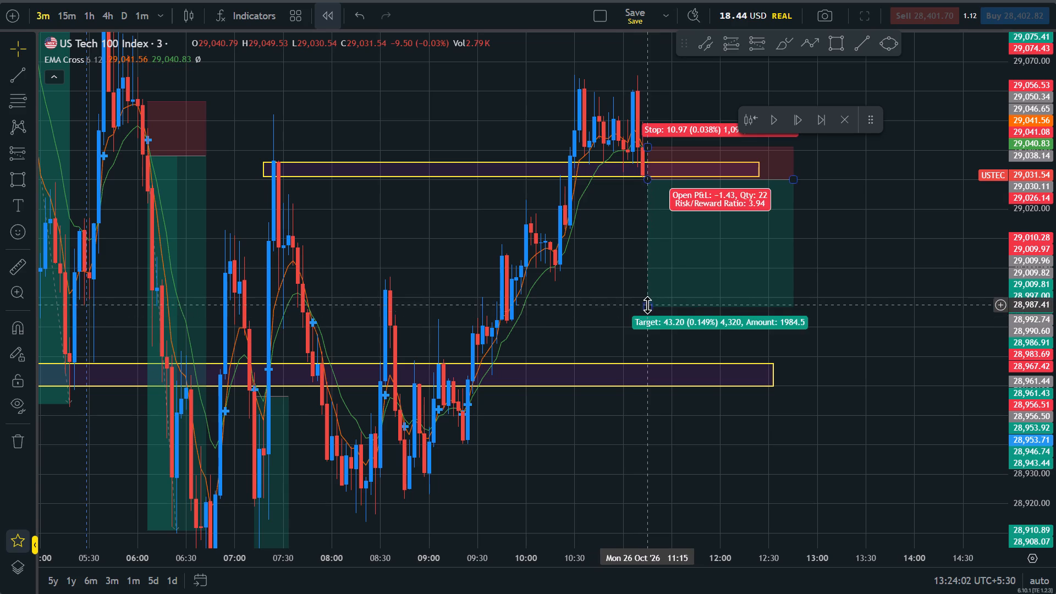
{"action": "left_click_drag", "start_coordinate": [647, 305], "coordinate": [654, 376]}
Advance the replay three candles from 11:12 to 11:21 on 26 Oct.
{"action": "left_click_drag", "start_coordinate": [612, 291], "coordinate": [603, 377]}
{"action": "scroll", "coordinate": [606, 373], "scroll_direction": "up", "scroll_amount": 1}
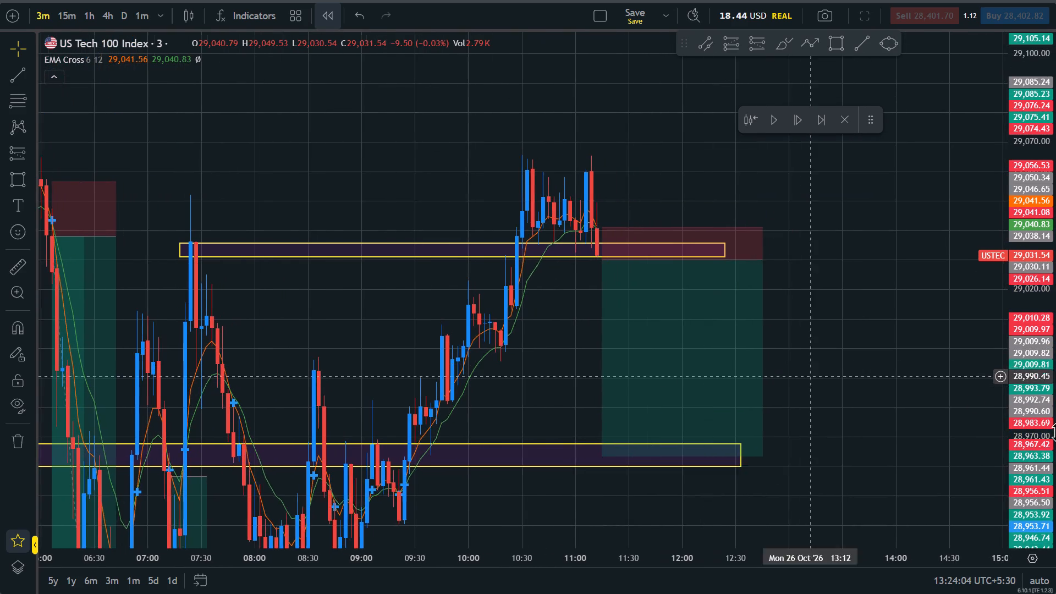
{"action": "left_click_drag", "start_coordinate": [1055, 391], "coordinate": [1028, 254]}
{"action": "left_click_drag", "start_coordinate": [903, 273], "coordinate": [871, 371]}
{"action": "left_click_drag", "start_coordinate": [1055, 250], "coordinate": [1051, 347]}
{"action": "scroll", "coordinate": [874, 336], "scroll_direction": "down", "scroll_amount": 1}
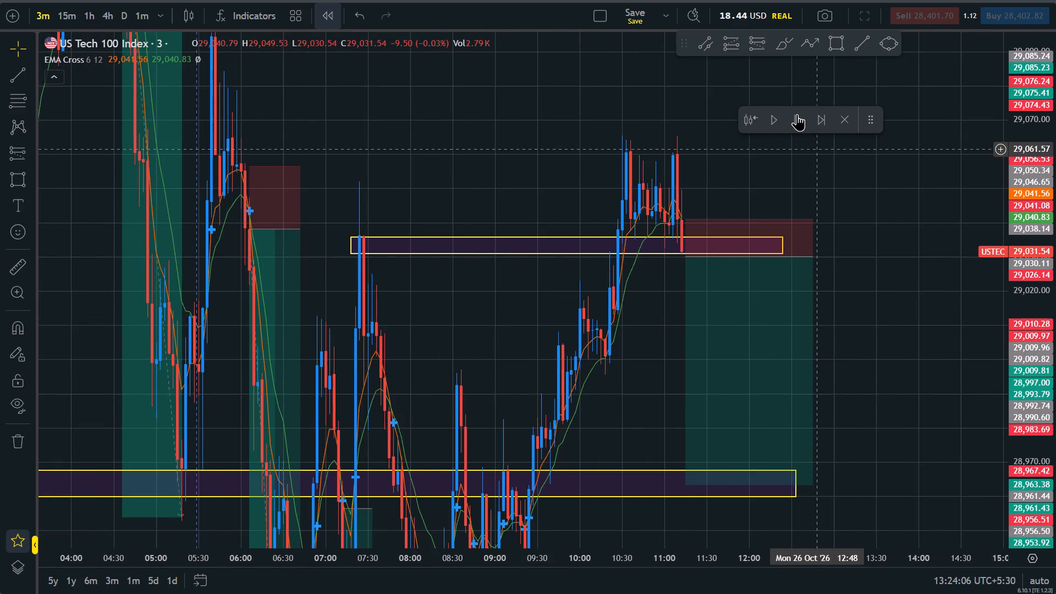
{"action": "left_click", "coordinate": [797, 114]}
{"action": "scroll", "coordinate": [833, 234], "scroll_direction": "up", "scroll_amount": 3}
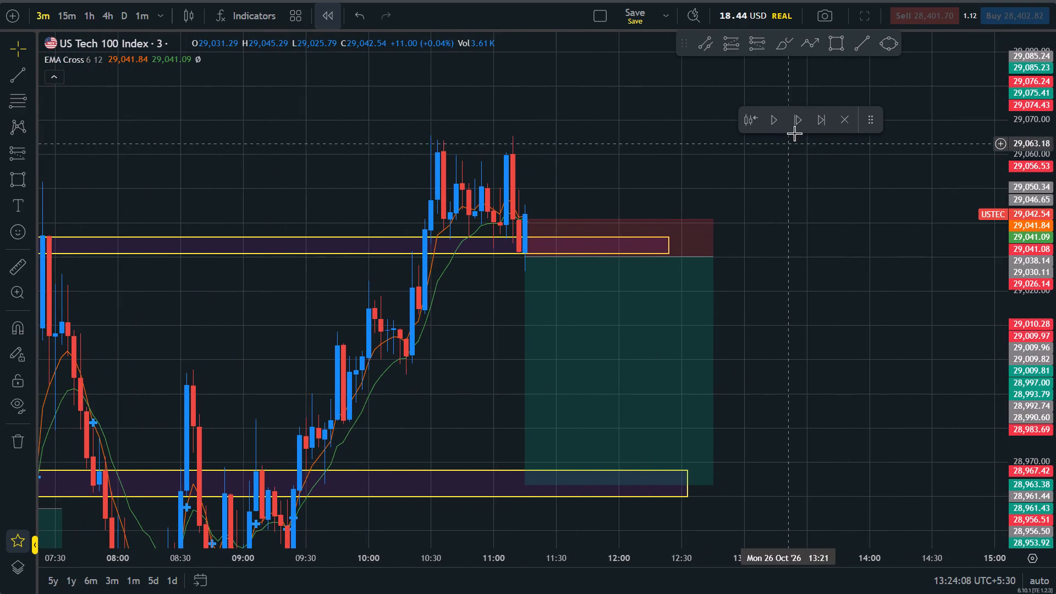
{"action": "left_click", "coordinate": [796, 125]}
{"action": "left_click", "coordinate": [796, 125]}
Move the short position so it starts at 11:24 on 26 Oct with its entry at about 29,023.68.
{"action": "left_click_drag", "start_coordinate": [652, 333], "coordinate": [665, 346]}
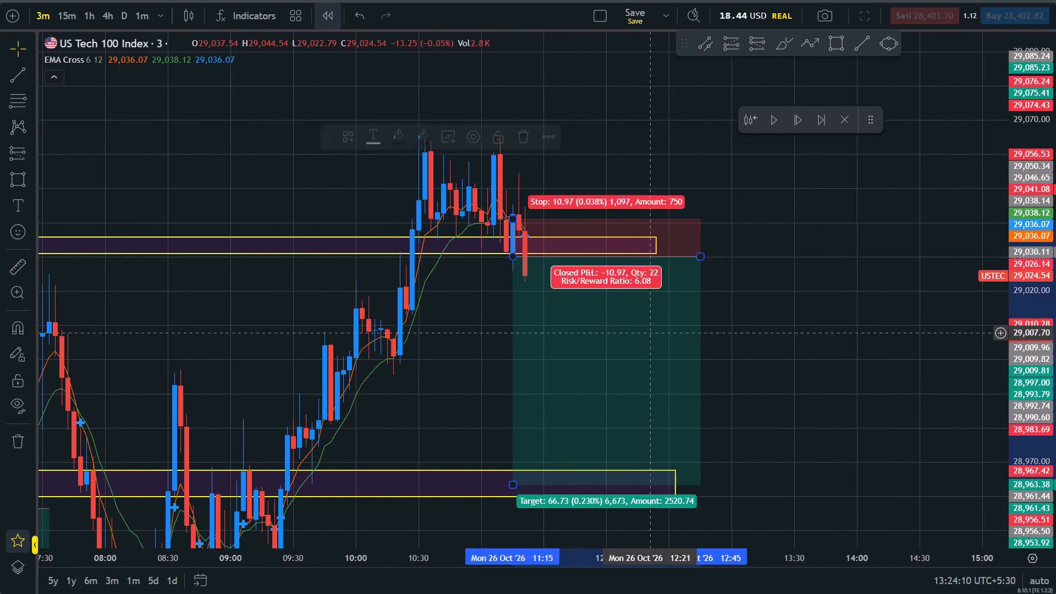
{"action": "left_click_drag", "start_coordinate": [665, 346], "coordinate": [671, 355]}
{"action": "left_click", "coordinate": [671, 355]}
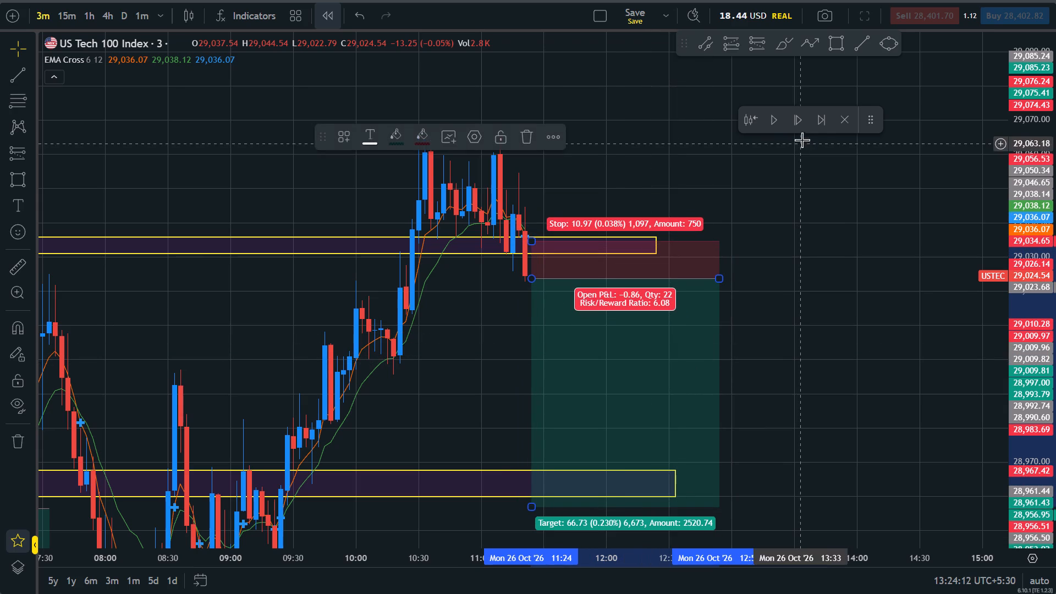
Advance the replay two candles to 11:27 on 26 Oct.
{"action": "left_click", "coordinate": [799, 124]}
{"action": "left_click", "coordinate": [799, 124]}
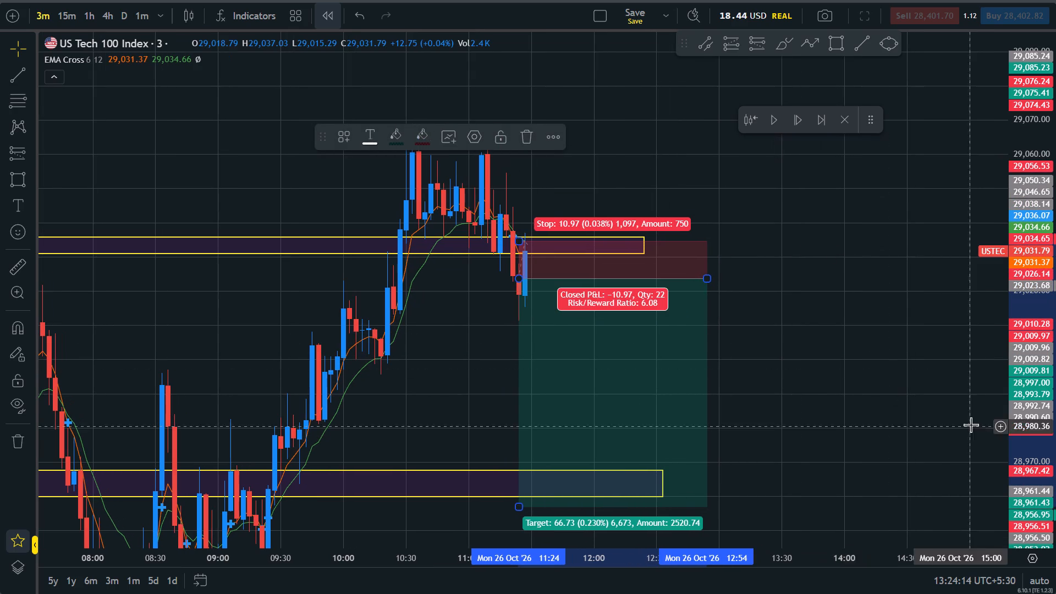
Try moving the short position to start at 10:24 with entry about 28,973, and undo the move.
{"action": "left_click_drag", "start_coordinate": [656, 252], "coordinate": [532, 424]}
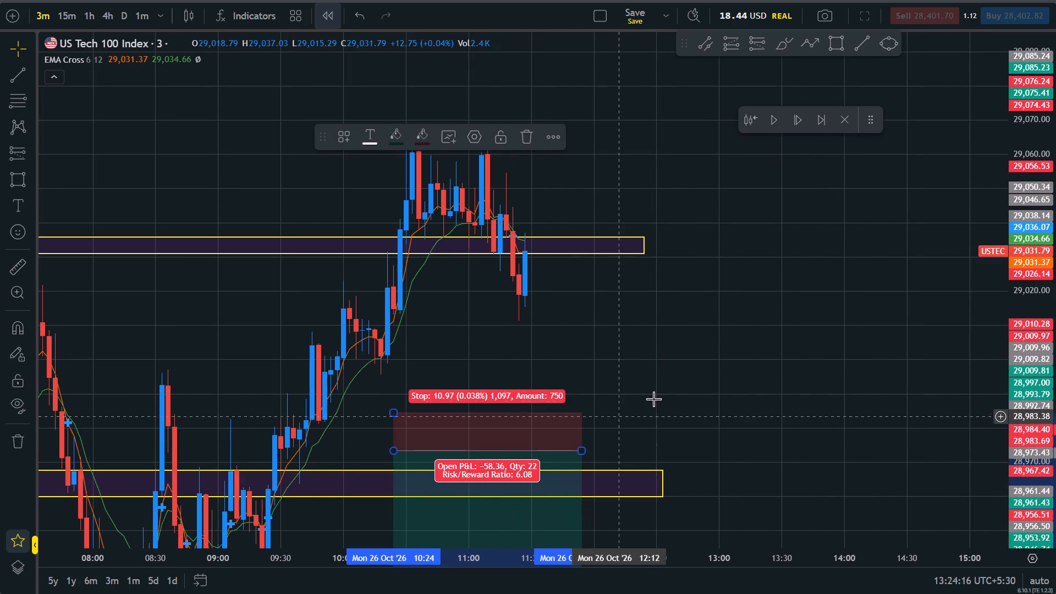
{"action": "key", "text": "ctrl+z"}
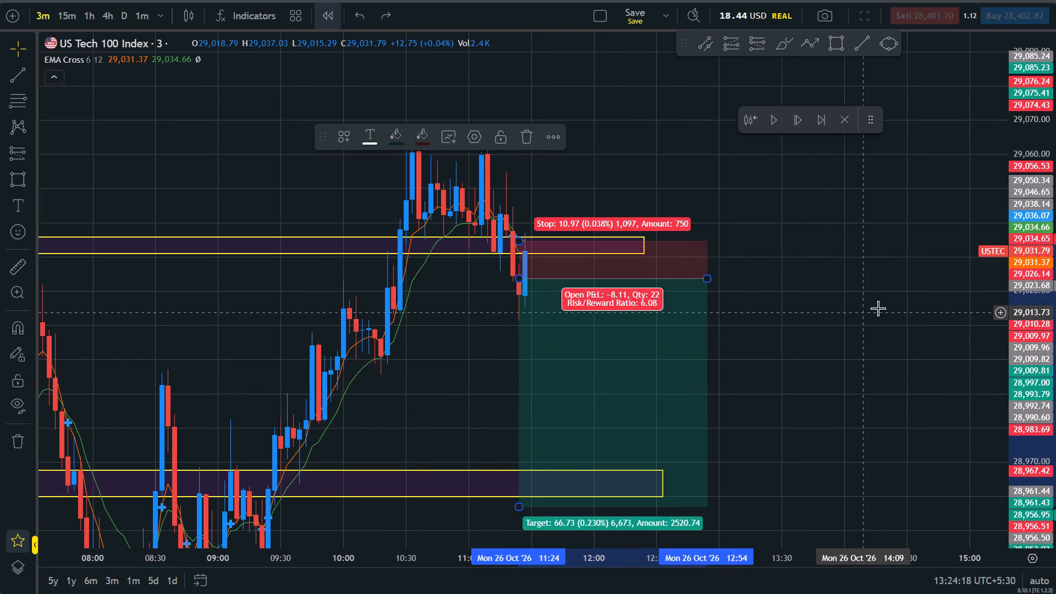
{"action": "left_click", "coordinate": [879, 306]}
Set the 11:24 short position's target to about 29,010.72 and collapse its stop to about 29,023.69.
{"action": "left_click_drag", "start_coordinate": [746, 356], "coordinate": [767, 304]}
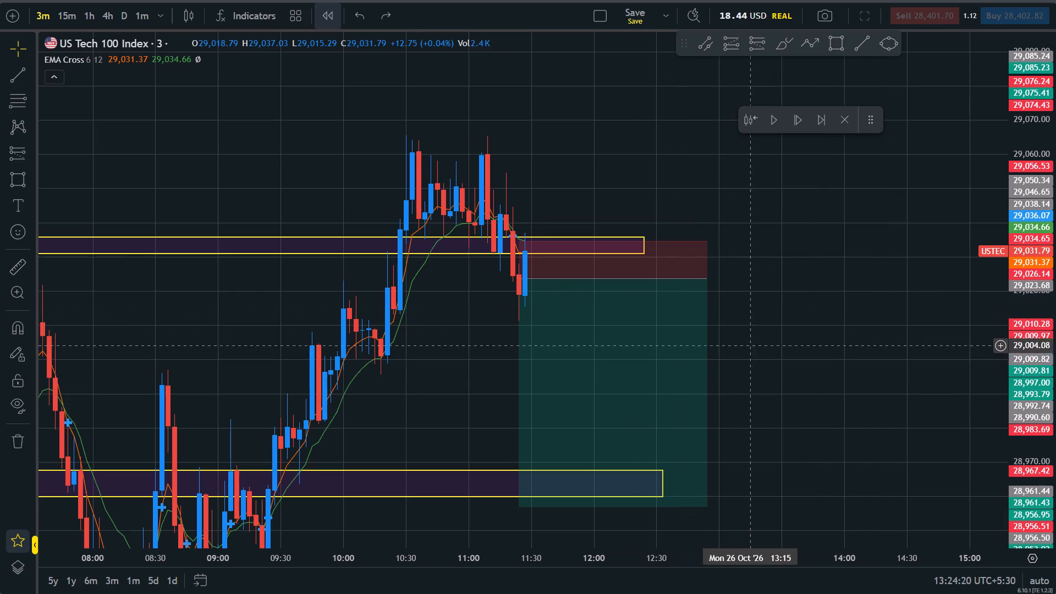
{"action": "left_click_drag", "start_coordinate": [767, 304], "coordinate": [778, 266]}
{"action": "left_click", "coordinate": [540, 439]}
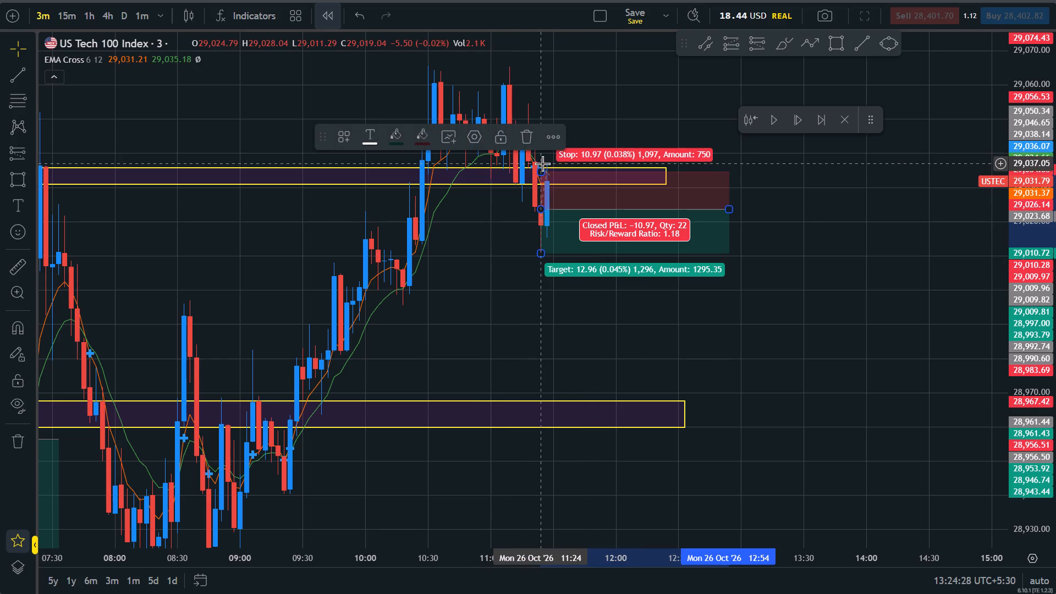
{"action": "left_click_drag", "start_coordinate": [542, 171], "coordinate": [542, 324]}
{"action": "left_click", "coordinate": [838, 361]}
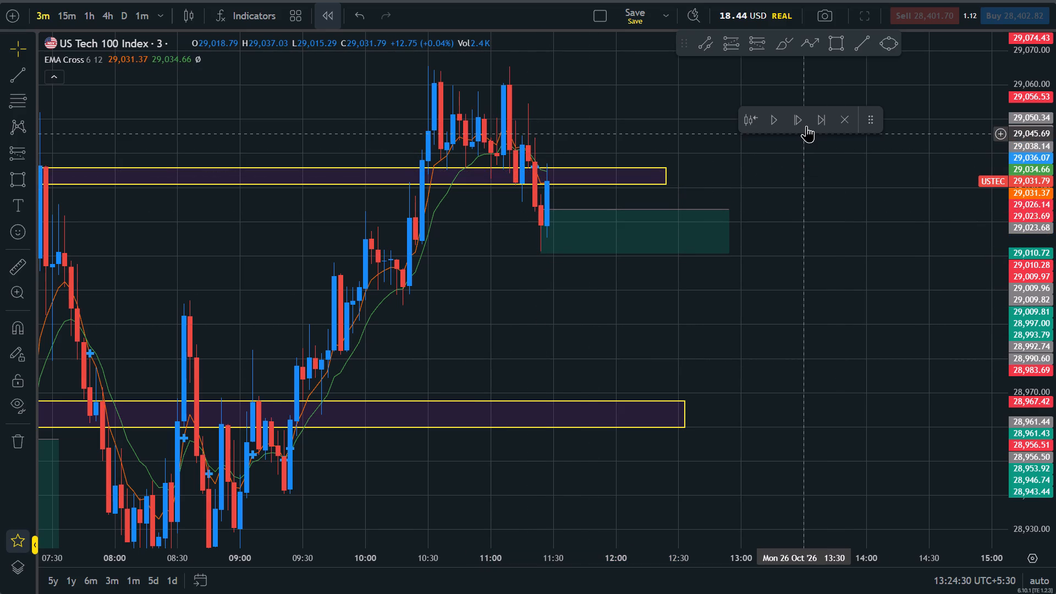
Advance the replay candle by candle from 11:27 to 12:00 on 26 Oct.
{"action": "left_click", "coordinate": [806, 125]}
{"action": "left_click", "coordinate": [806, 125]}
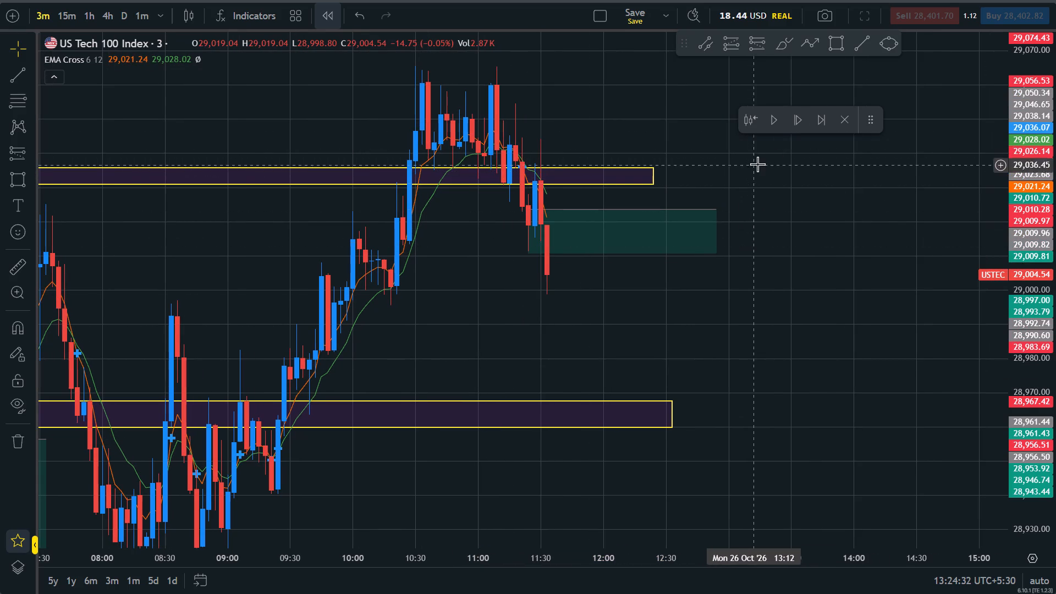
{"action": "triple_click", "coordinate": [796, 122]}
{"action": "left_click", "coordinate": [796, 122]}
{"action": "left_click", "coordinate": [796, 122]}
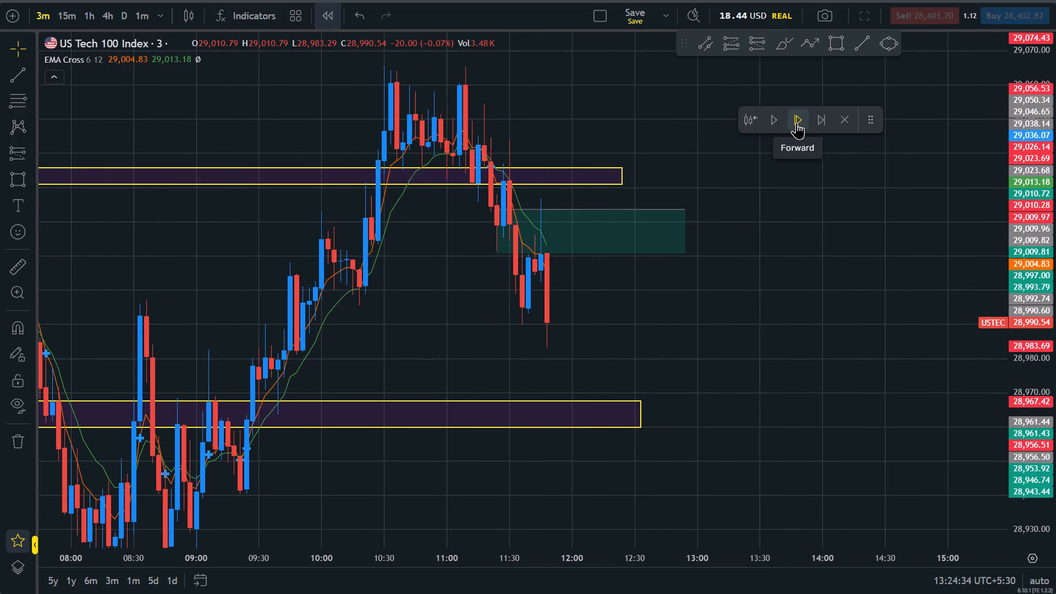
{"action": "left_click", "coordinate": [796, 122]}
{"action": "triple_click", "coordinate": [796, 122]}
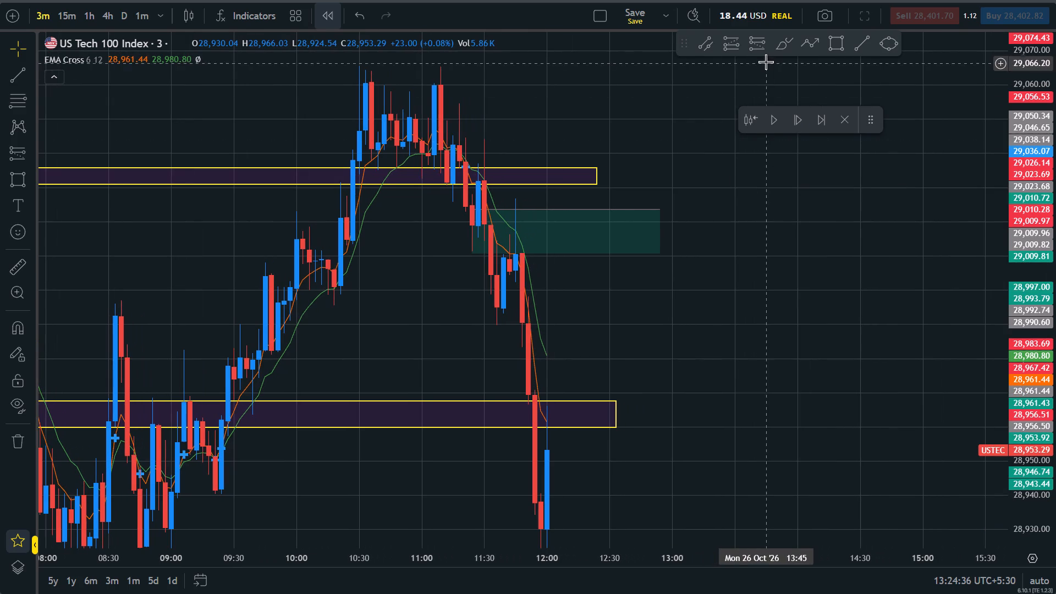
Place a short position at 11:48 on 26 Oct with entry about 29,002, stop about 29,015.5 and target about 28,928.
{"action": "left_click", "coordinate": [761, 51]}
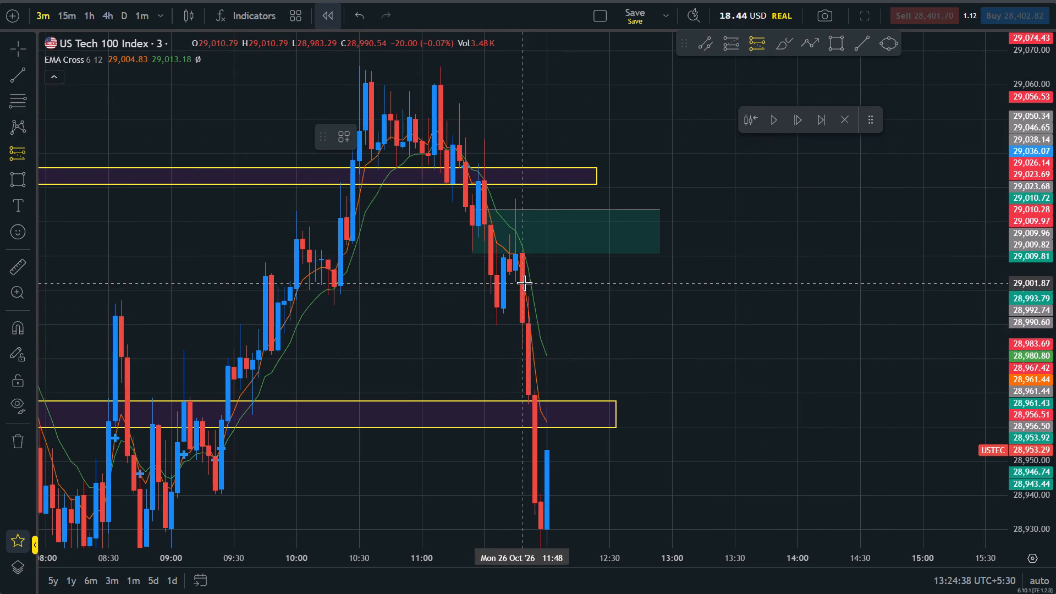
{"action": "left_click", "coordinate": [524, 283]}
{"action": "left_click_drag", "start_coordinate": [521, 182], "coordinate": [531, 237]}
{"action": "left_click_drag", "start_coordinate": [847, 316], "coordinate": [829, 210]}
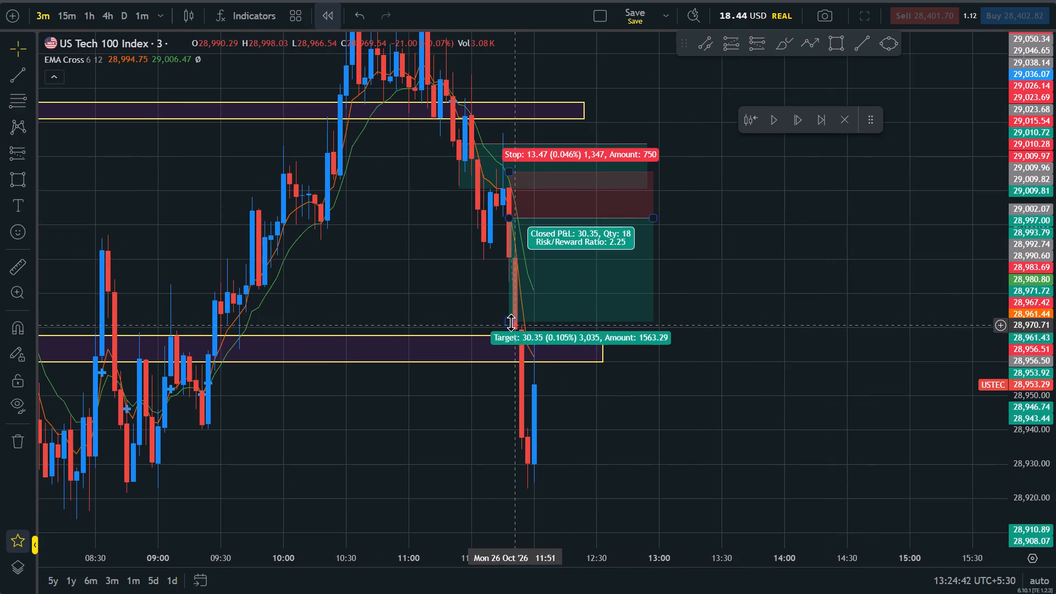
{"action": "left_click_drag", "start_coordinate": [511, 322], "coordinate": [555, 470]}
Extend the zone between about 28,901.5 and 28,894 so its end reaches about 14:57 on 26 Oct.
{"action": "scroll", "coordinate": [868, 415], "scroll_direction": "down", "scroll_amount": 7}
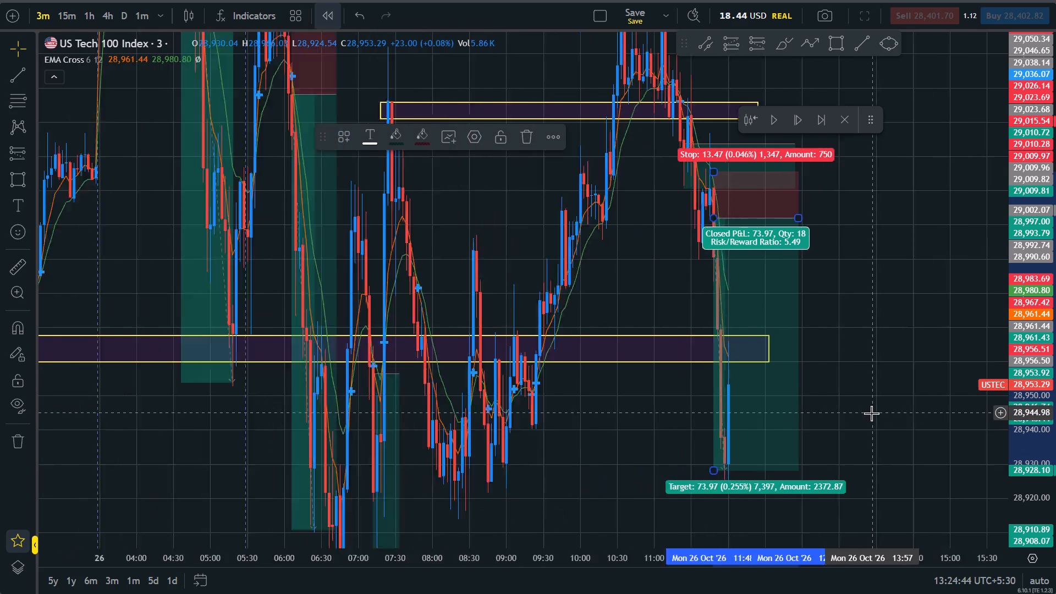
{"action": "scroll", "coordinate": [871, 413], "scroll_direction": "down", "scroll_amount": 1}
{"action": "left_click_drag", "start_coordinate": [661, 504], "coordinate": [664, 291]}
{"action": "left_click_drag", "start_coordinate": [1055, 112], "coordinate": [1053, 365]}
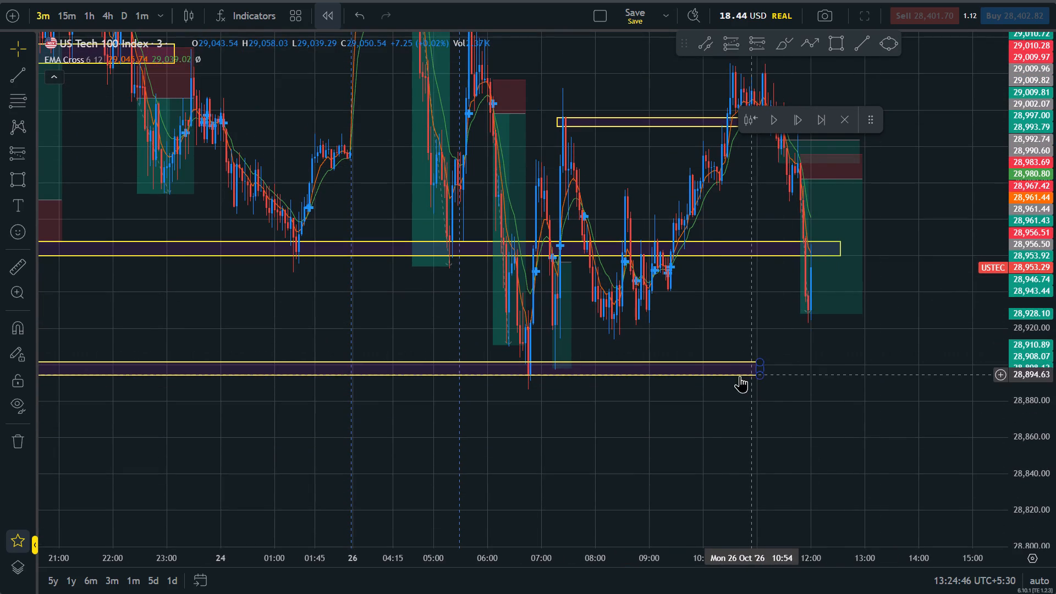
{"action": "left_click_drag", "start_coordinate": [756, 368], "coordinate": [970, 378]}
Advance the replay candle by candle from 12:00 to 12:48 on 26 Oct.
{"action": "scroll", "coordinate": [937, 333], "scroll_direction": "up", "scroll_amount": 5}
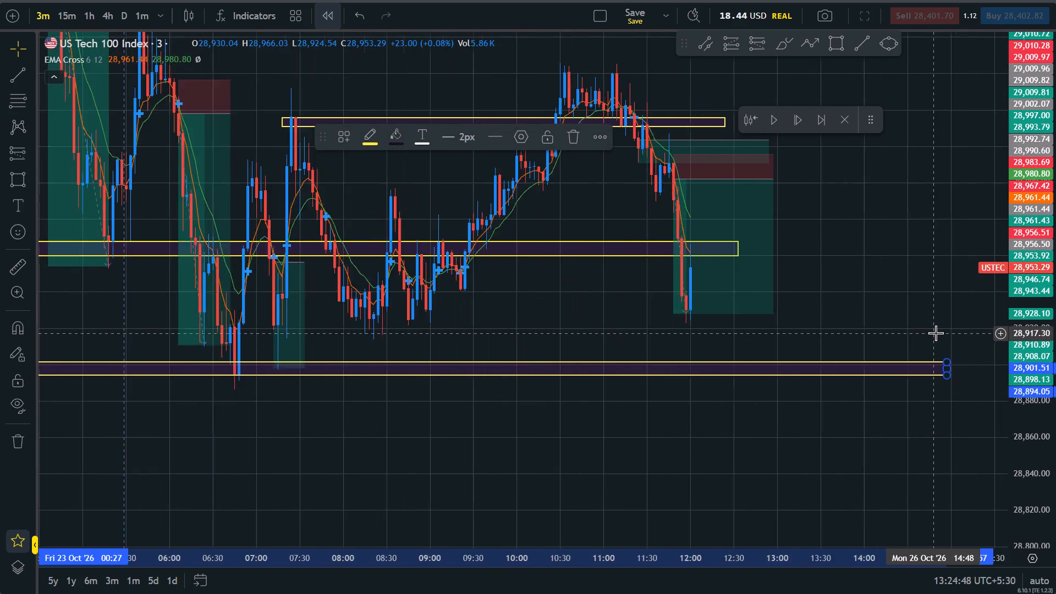
{"action": "scroll", "coordinate": [936, 333], "scroll_direction": "up", "scroll_amount": 4}
{"action": "triple_click", "coordinate": [796, 119]}
{"action": "triple_click", "coordinate": [796, 119]}
{"action": "triple_click", "coordinate": [796, 119]}
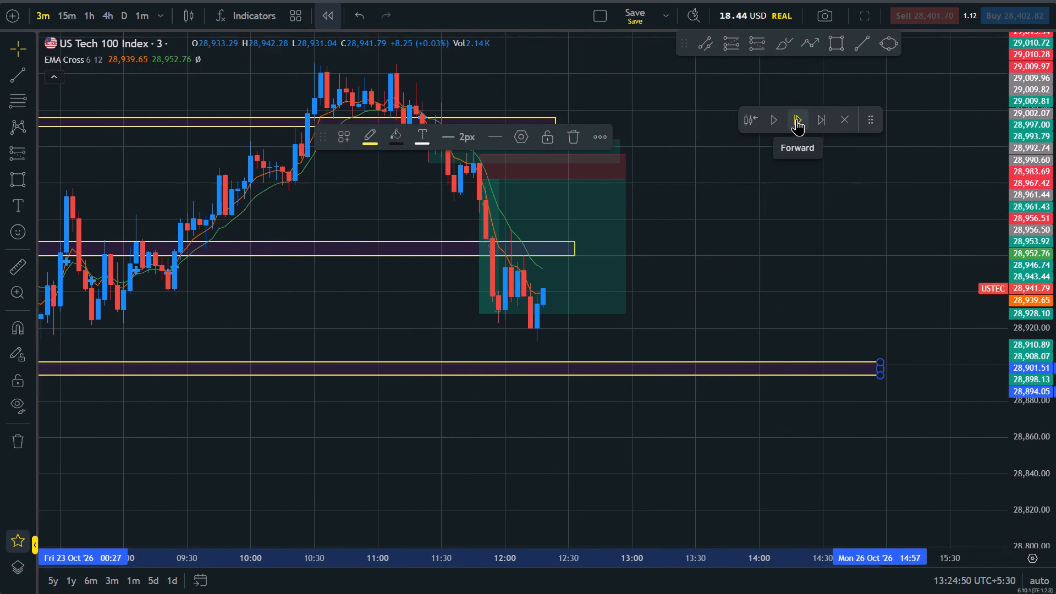
{"action": "triple_click", "coordinate": [796, 119]}
{"action": "triple_click", "coordinate": [796, 119]}
{"action": "left_click", "coordinate": [796, 119]}
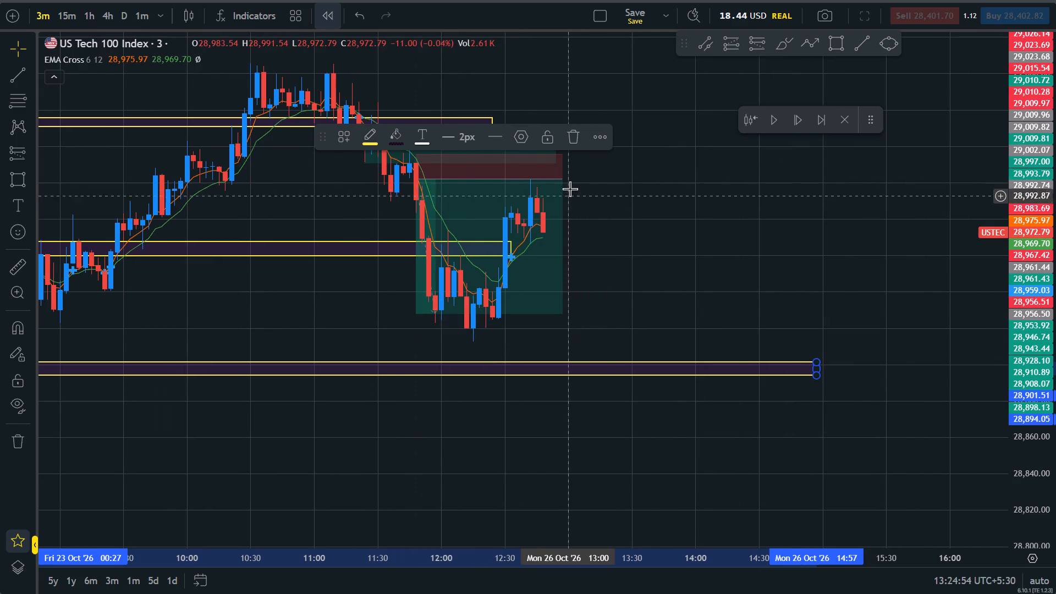
Shorten the 11:48 short position so it ends at about 12:15 on 26 Oct.
{"action": "left_click_drag", "start_coordinate": [558, 179], "coordinate": [476, 181]}
{"action": "left_click", "coordinate": [714, 250]}
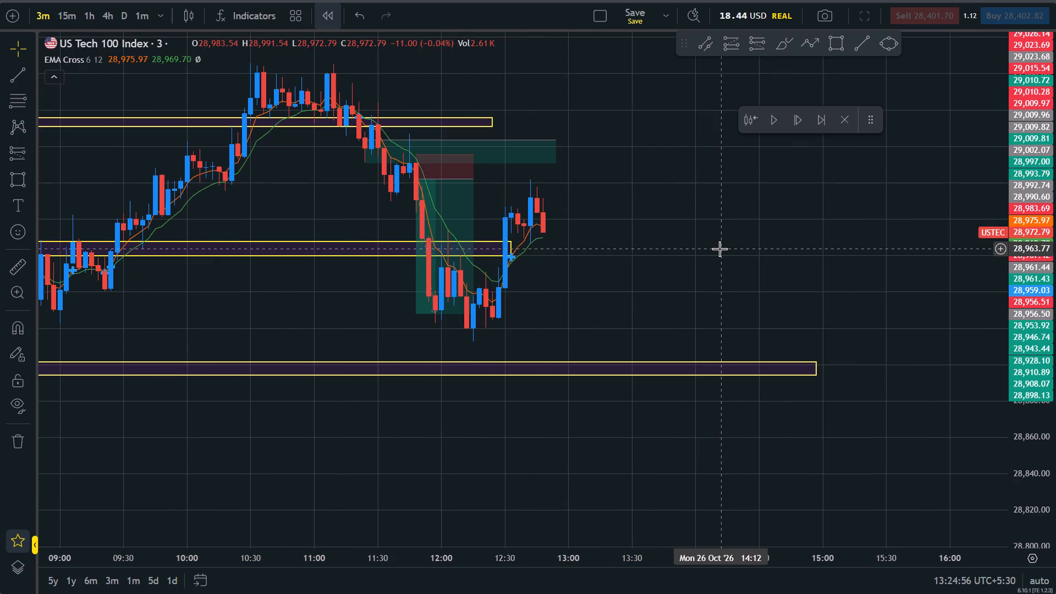
Extend the zone around 28,964 so its end reaches about 14:18 on 26 Oct.
{"action": "scroll", "coordinate": [719, 249], "scroll_direction": "down", "scroll_amount": 9}
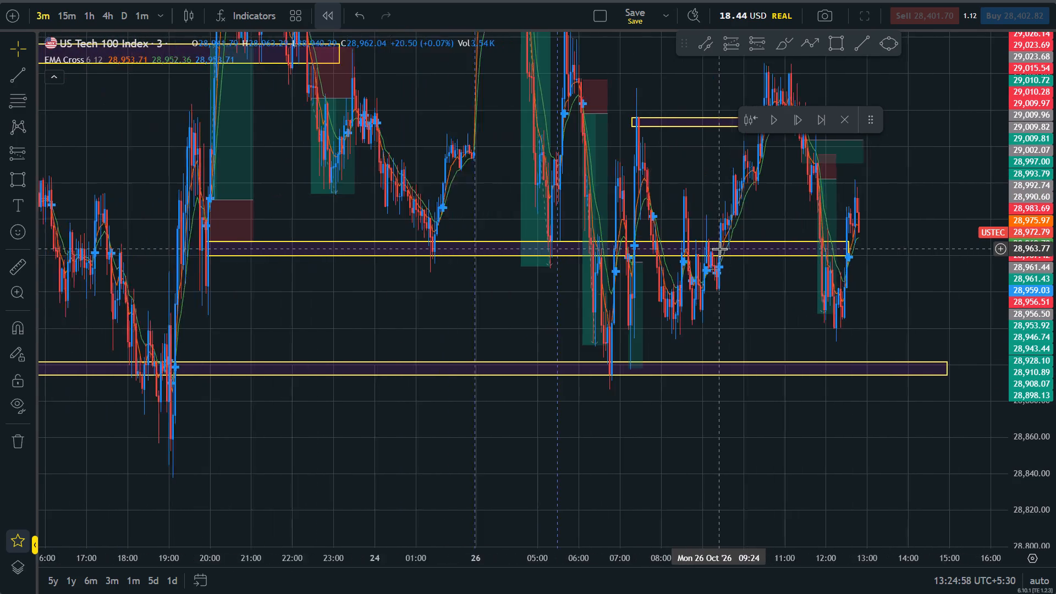
{"action": "scroll", "coordinate": [719, 249], "scroll_direction": "down", "scroll_amount": 5}
{"action": "scroll", "coordinate": [719, 249], "scroll_direction": "up", "scroll_amount": 11}
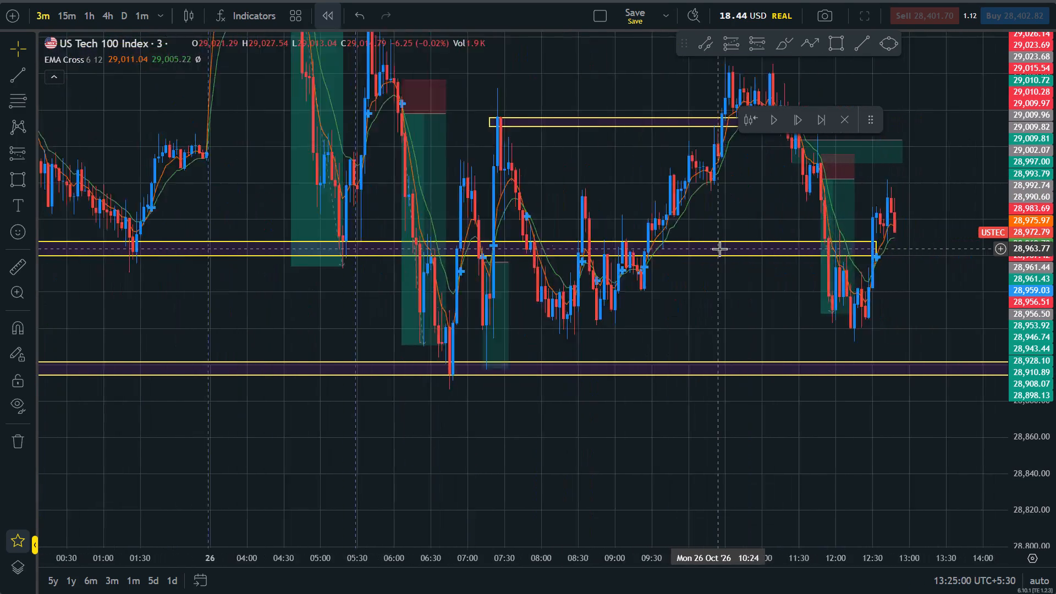
{"action": "scroll", "coordinate": [719, 249], "scroll_direction": "up", "scroll_amount": 7}
{"action": "left_click_drag", "start_coordinate": [956, 323], "coordinate": [819, 397]}
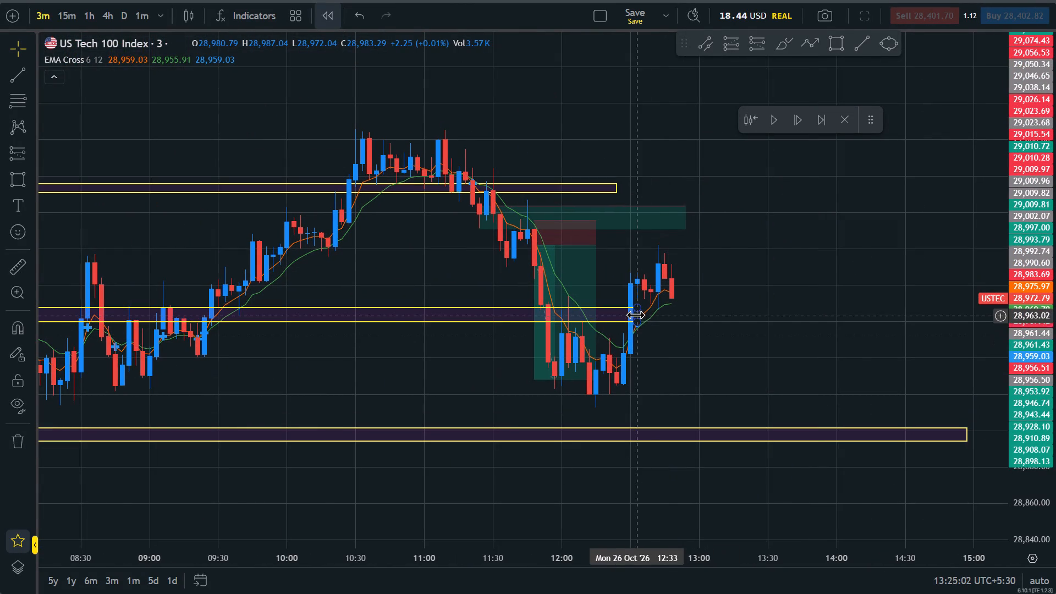
{"action": "left_click_drag", "start_coordinate": [638, 315], "coordinate": [878, 327]}
Extend the zone near 29,033 so its end reaches about 15:24 on 26 Oct.
{"action": "left_click_drag", "start_coordinate": [862, 229], "coordinate": [782, 356]}
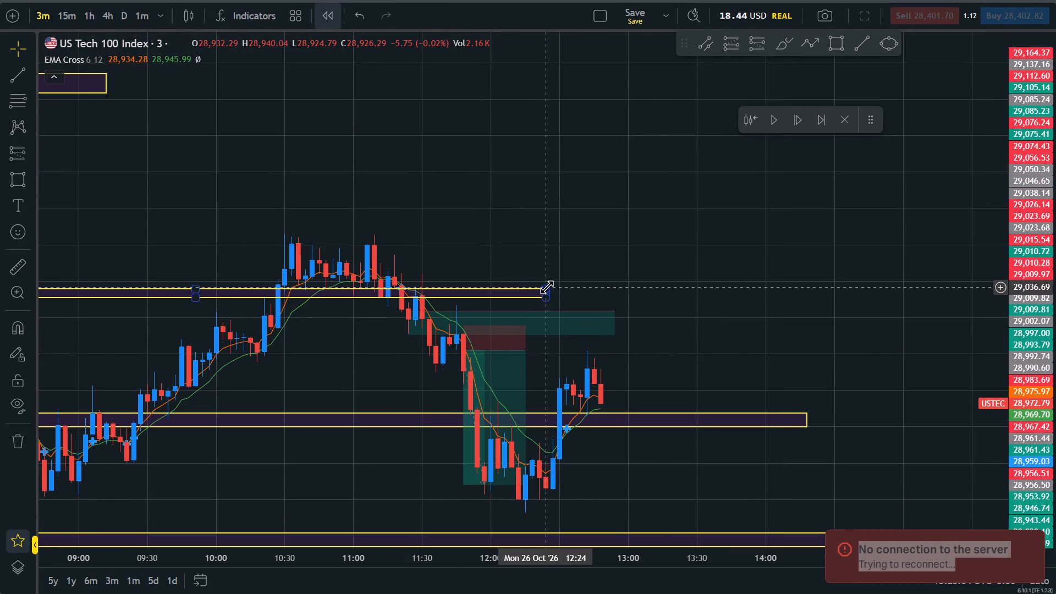
{"action": "left_click_drag", "start_coordinate": [547, 287], "coordinate": [956, 284]}
{"action": "left_click", "coordinate": [857, 380]}
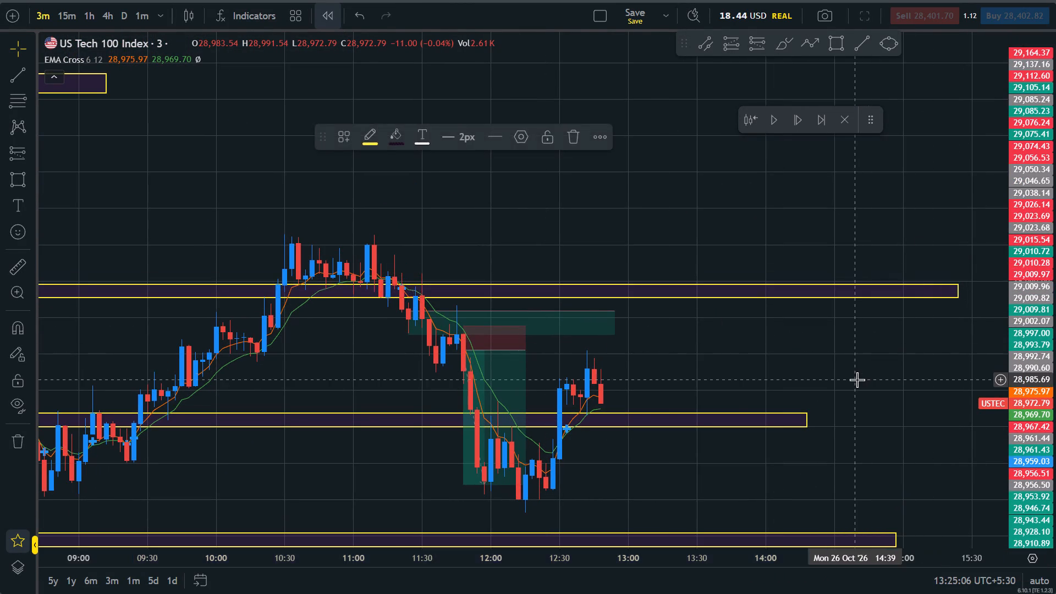
Examine the existing zones and earlier trades against the price action up to the 12:48 candle on 26 Oct.
{"action": "scroll", "coordinate": [857, 380], "scroll_direction": "down", "scroll_amount": 13}
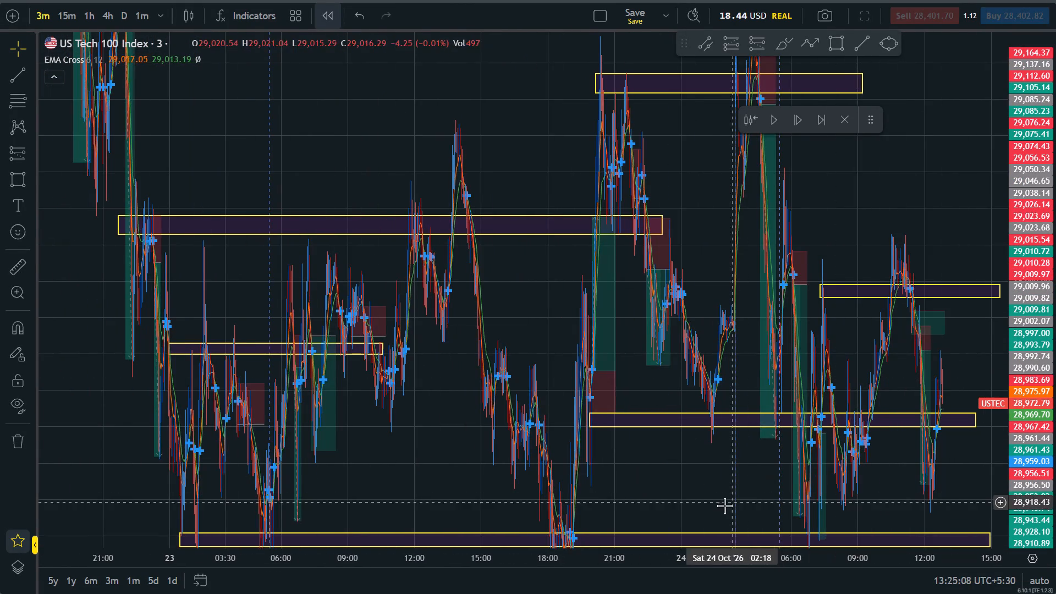
{"action": "left_click_drag", "start_coordinate": [723, 505], "coordinate": [667, 311]}
{"action": "left_click_drag", "start_coordinate": [1055, 230], "coordinate": [1055, 415]}
{"action": "scroll", "coordinate": [832, 450], "scroll_direction": "up", "scroll_amount": 5}
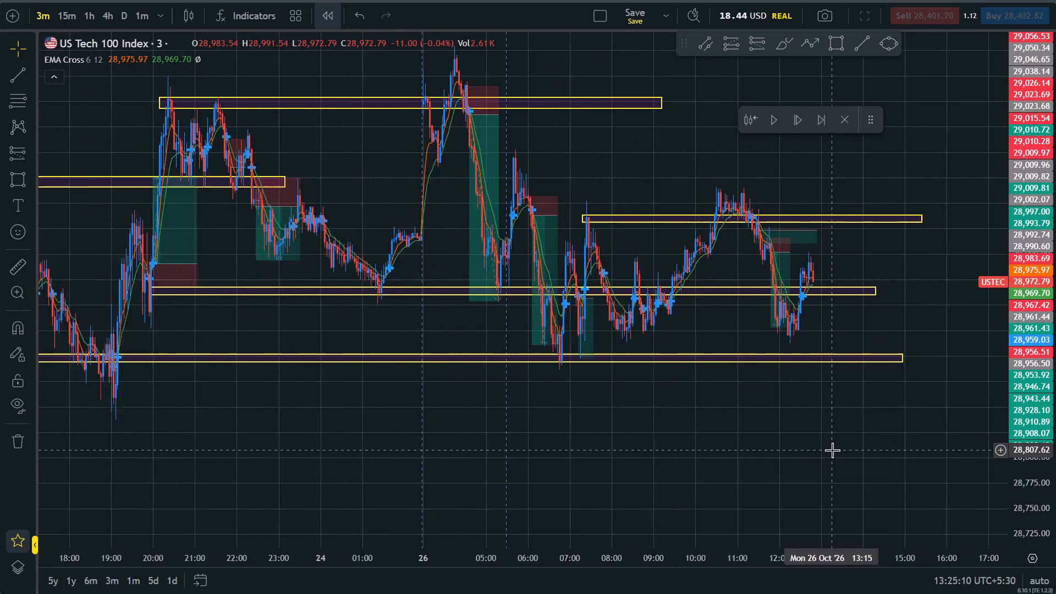
{"action": "scroll", "coordinate": [832, 450], "scroll_direction": "up", "scroll_amount": 4}
{"action": "left_click_drag", "start_coordinate": [1055, 475], "coordinate": [994, 105]}
{"action": "left_click_drag", "start_coordinate": [731, 370], "coordinate": [778, 459]}
{"action": "scroll", "coordinate": [778, 459], "scroll_direction": "up", "scroll_amount": 1}
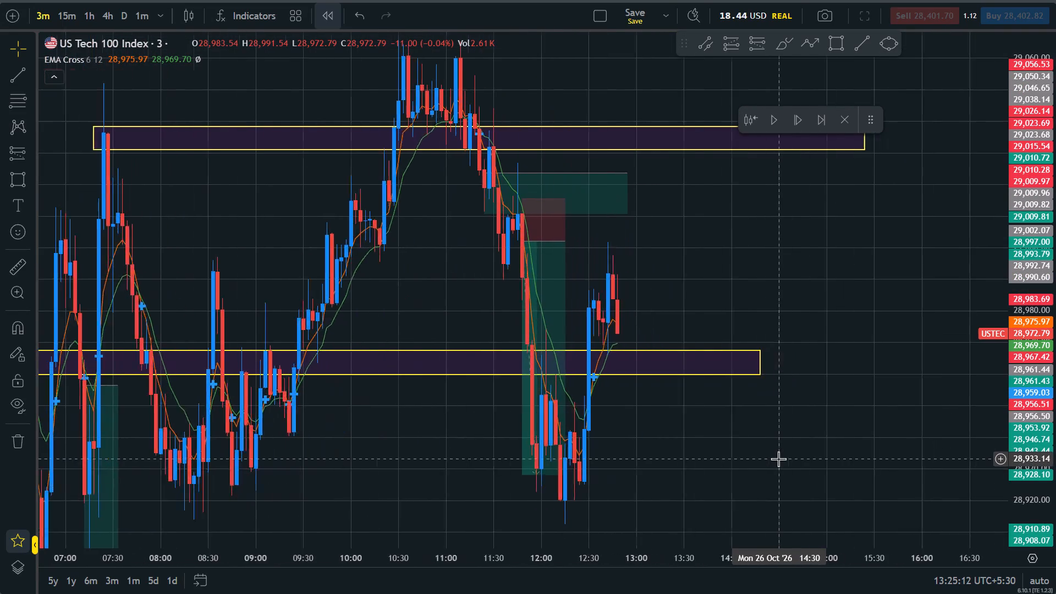
{"action": "scroll", "coordinate": [778, 459], "scroll_direction": "up", "scroll_amount": 2}
{"action": "left_click_drag", "start_coordinate": [566, 239], "coordinate": [751, 268]}
{"action": "left_click_drag", "start_coordinate": [1055, 228], "coordinate": [1055, 309]}
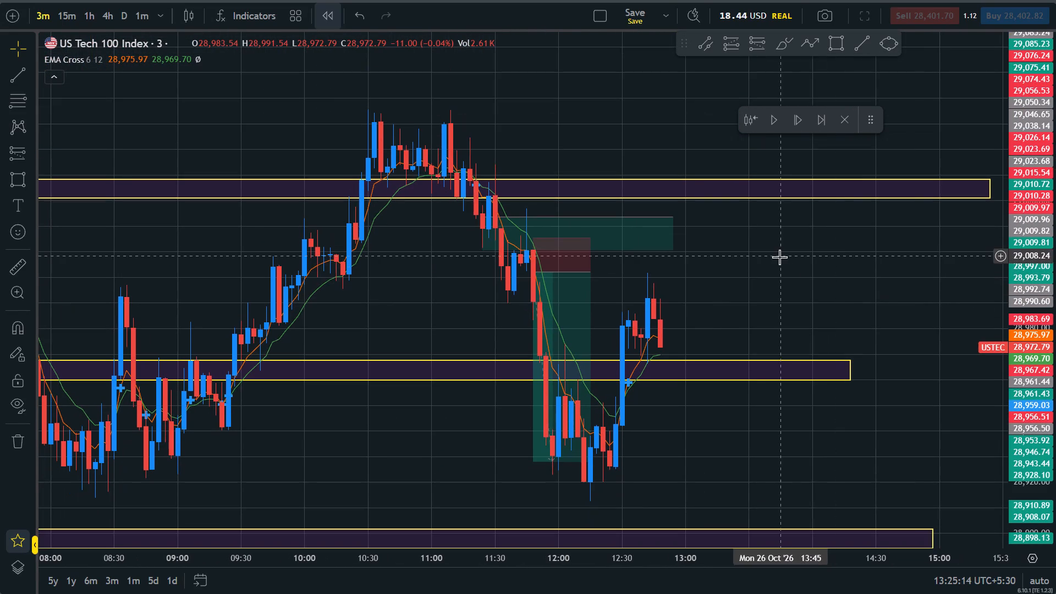
{"action": "left_click_drag", "start_coordinate": [783, 266], "coordinate": [785, 321]}
Advance the replay candle by candle from 12:48 to 13:15 on 26 Oct.
{"action": "double_click", "coordinate": [794, 124]}
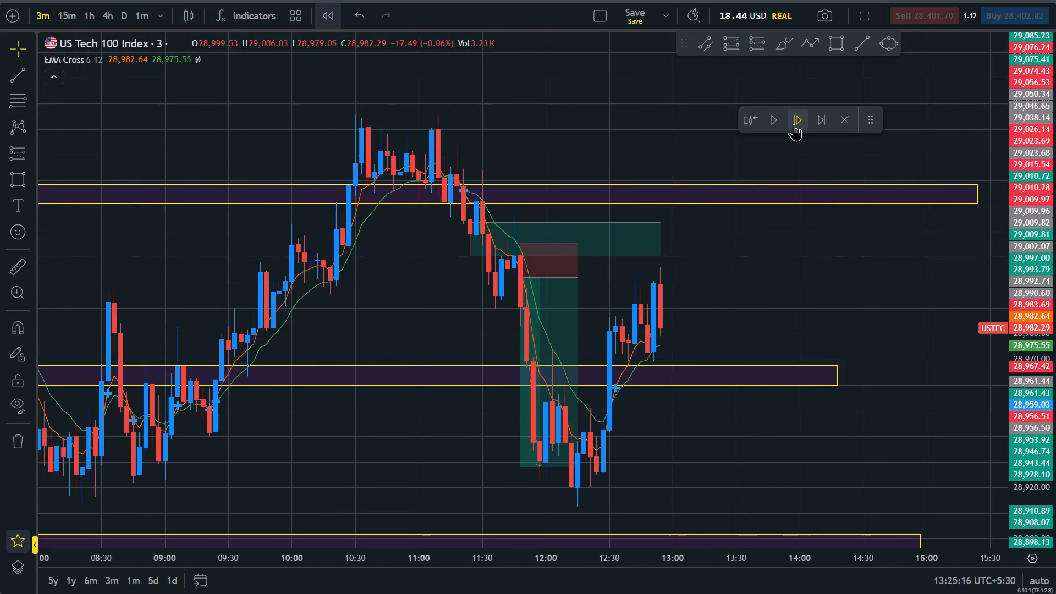
{"action": "double_click", "coordinate": [794, 124]}
{"action": "triple_click", "coordinate": [794, 124]}
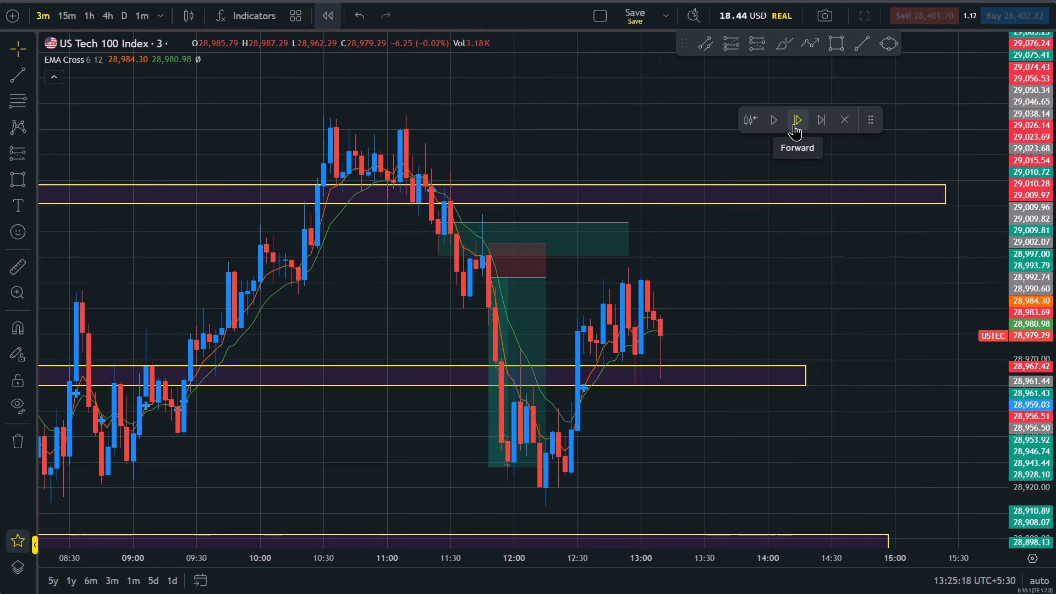
{"action": "double_click", "coordinate": [794, 124]}
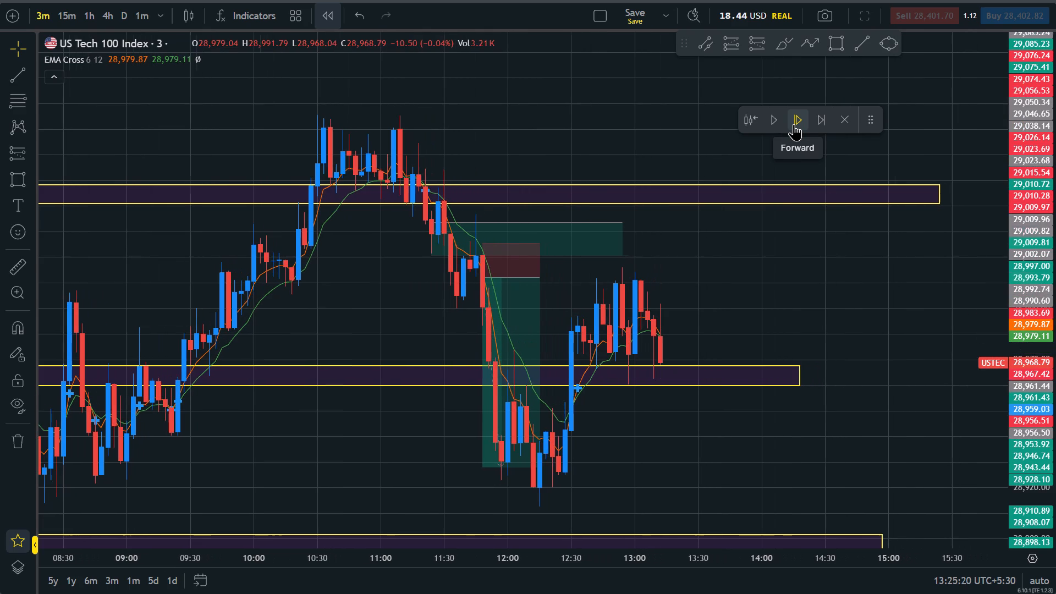
Place a short position on the 13:15 candle with its entry at about 28,967.5 and its stop at about 28,980.
{"action": "left_click_drag", "start_coordinate": [1055, 419], "coordinate": [1048, 261]}
{"action": "left_click_drag", "start_coordinate": [844, 367], "coordinate": [851, 269]}
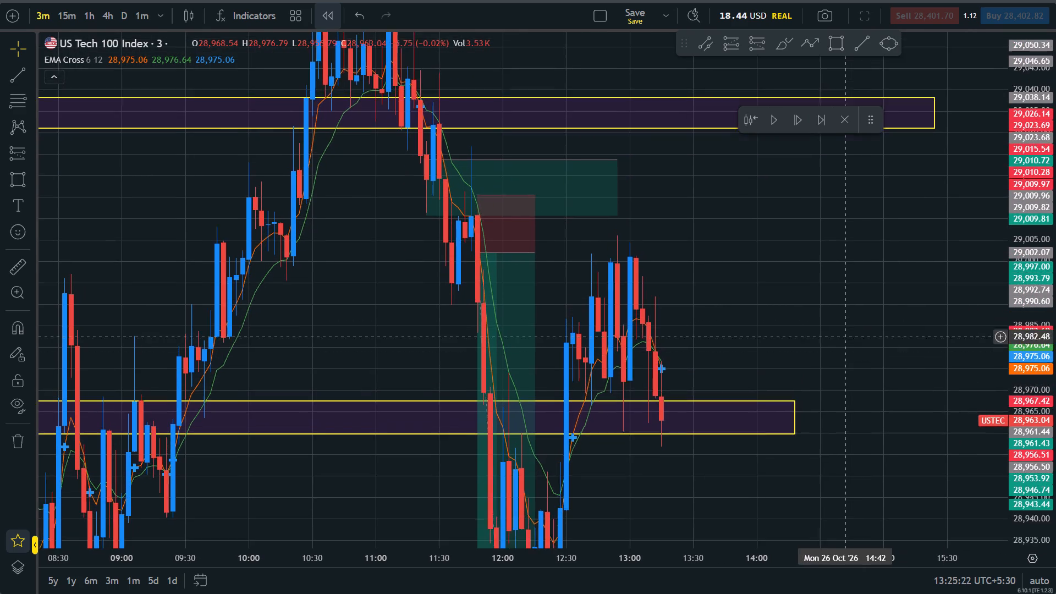
{"action": "left_click_drag", "start_coordinate": [851, 269], "coordinate": [851, 245]}
{"action": "left_click_drag", "start_coordinate": [1055, 295], "coordinate": [1055, 370]}
{"action": "scroll", "coordinate": [904, 377], "scroll_direction": "up", "scroll_amount": 1}
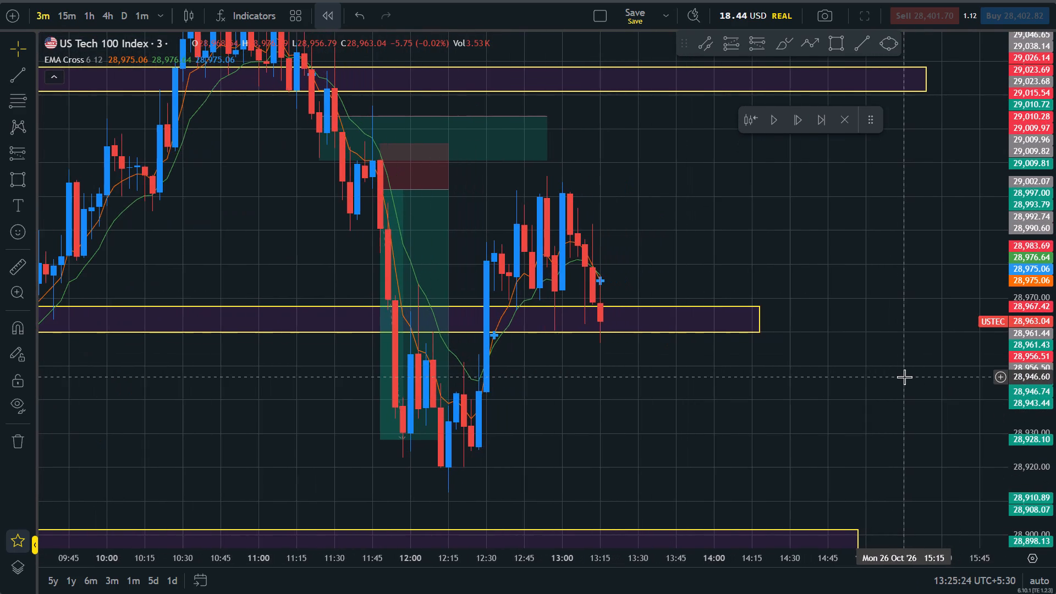
{"action": "left_click_drag", "start_coordinate": [1055, 414], "coordinate": [1053, 185]}
{"action": "scroll", "coordinate": [820, 291], "scroll_direction": "down", "scroll_amount": 3}
{"action": "left_click_drag", "start_coordinate": [1055, 251], "coordinate": [1055, 460]}
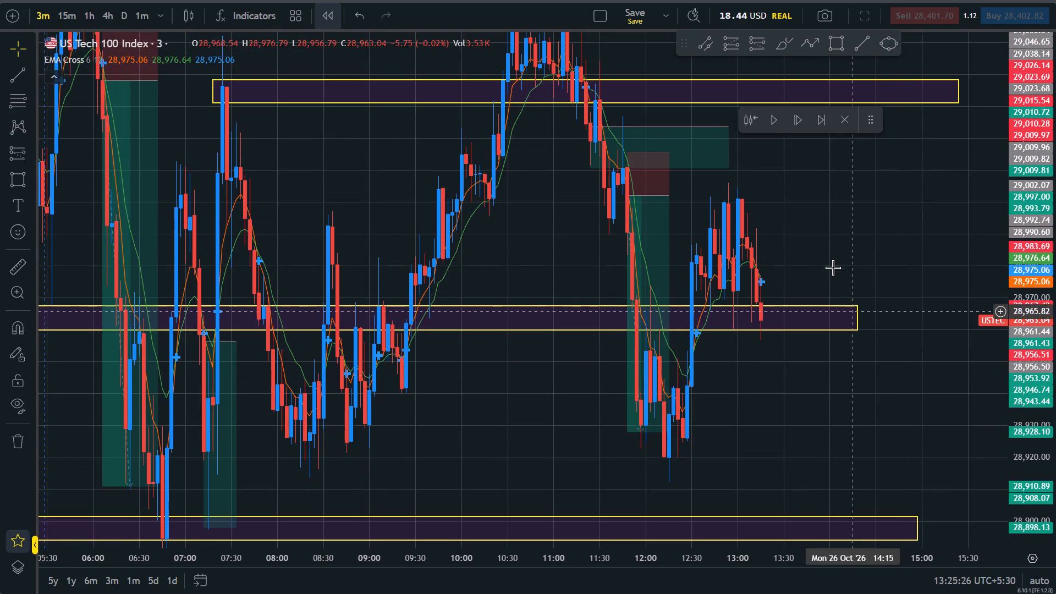
{"action": "left_click", "coordinate": [756, 47]}
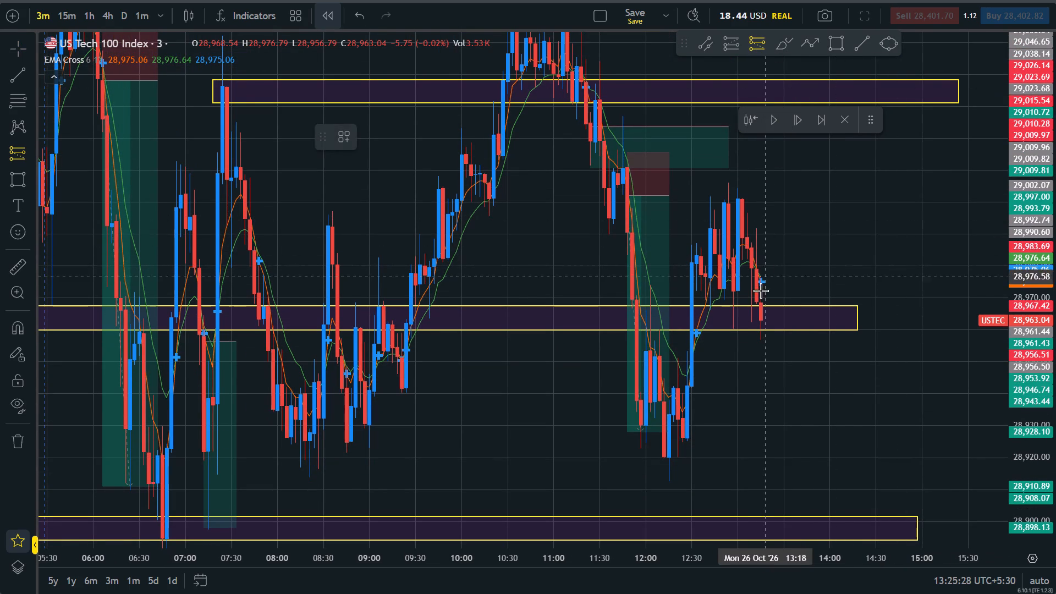
{"action": "left_click", "coordinate": [760, 306]}
{"action": "left_click_drag", "start_coordinate": [765, 171], "coordinate": [773, 266]}
Lower the 13:15 short position's target to about 28,899.5, at the upper edge of the lowest zone.
{"action": "left_click_drag", "start_coordinate": [711, 420], "coordinate": [714, 397]}
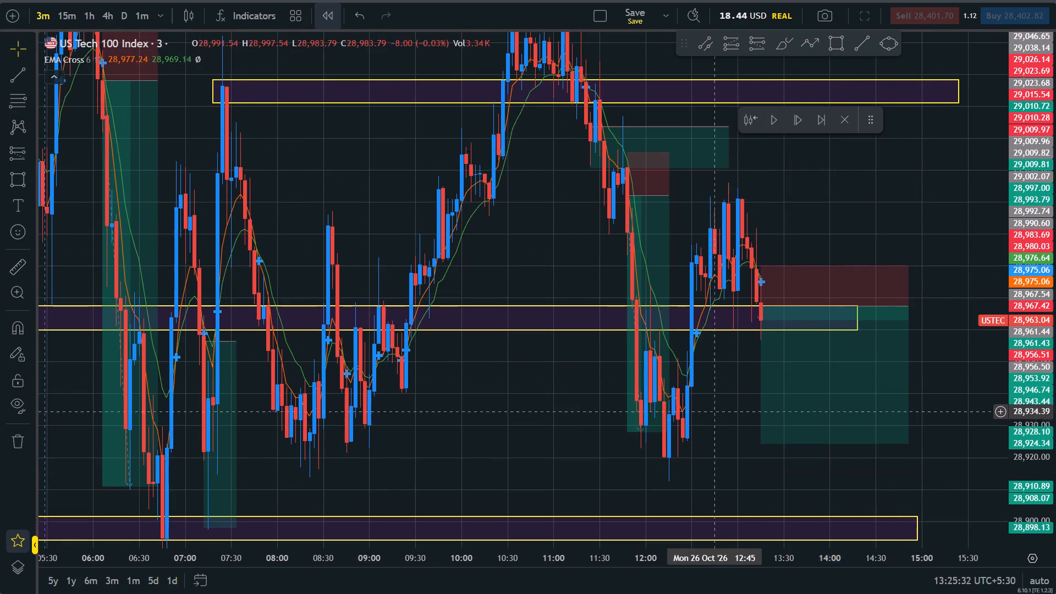
{"action": "left_click_drag", "start_coordinate": [714, 397], "coordinate": [729, 313]}
{"action": "left_click_drag", "start_coordinate": [774, 350], "coordinate": [784, 431]}
{"action": "left_click", "coordinate": [735, 391]}
Advance the replay candle by candle from 13:15 to 13:48 on 26 Oct.
{"action": "scroll", "coordinate": [735, 391], "scroll_direction": "up", "scroll_amount": 2}
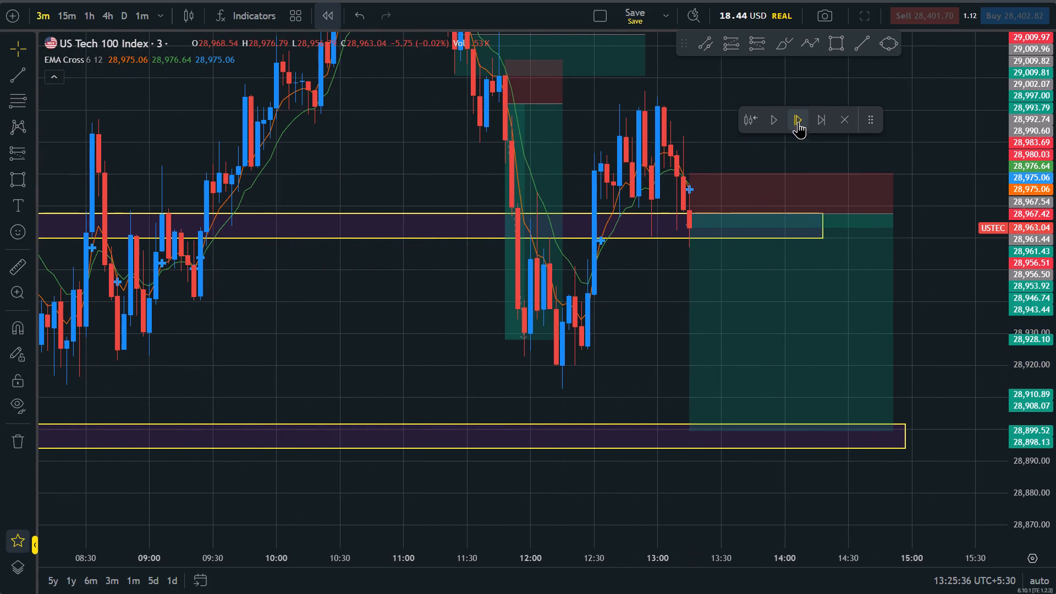
{"action": "left_click", "coordinate": [798, 124]}
{"action": "left_click", "coordinate": [798, 127]}
{"action": "triple_click", "coordinate": [798, 127]}
{"action": "triple_click", "coordinate": [798, 127]}
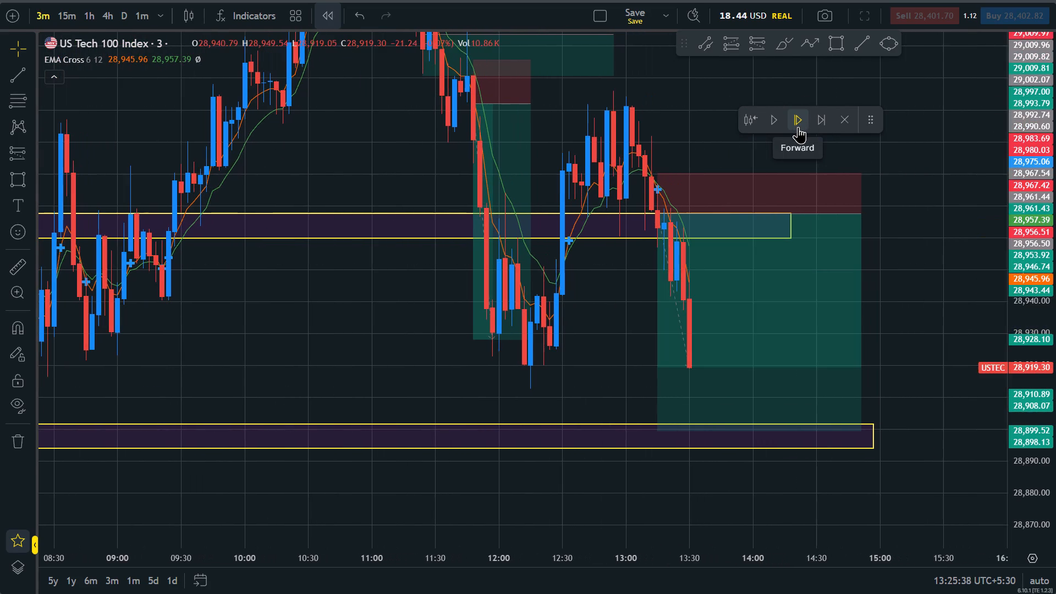
{"action": "triple_click", "coordinate": [798, 127]}
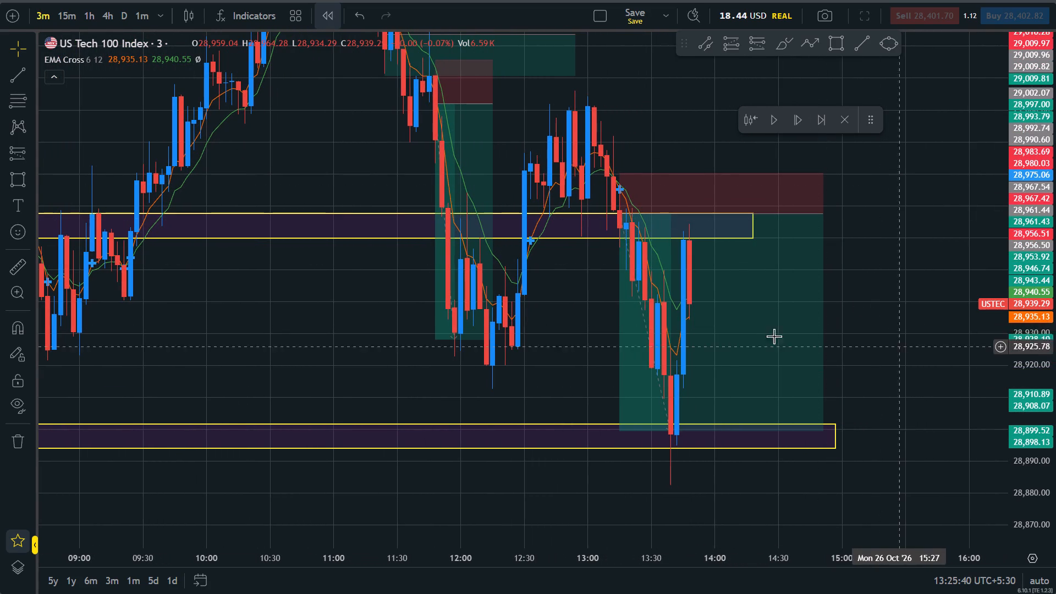
Shorten the 13:15 short position so it ends at about 13:42 on 26 Oct.
{"action": "left_click", "coordinate": [903, 346]}
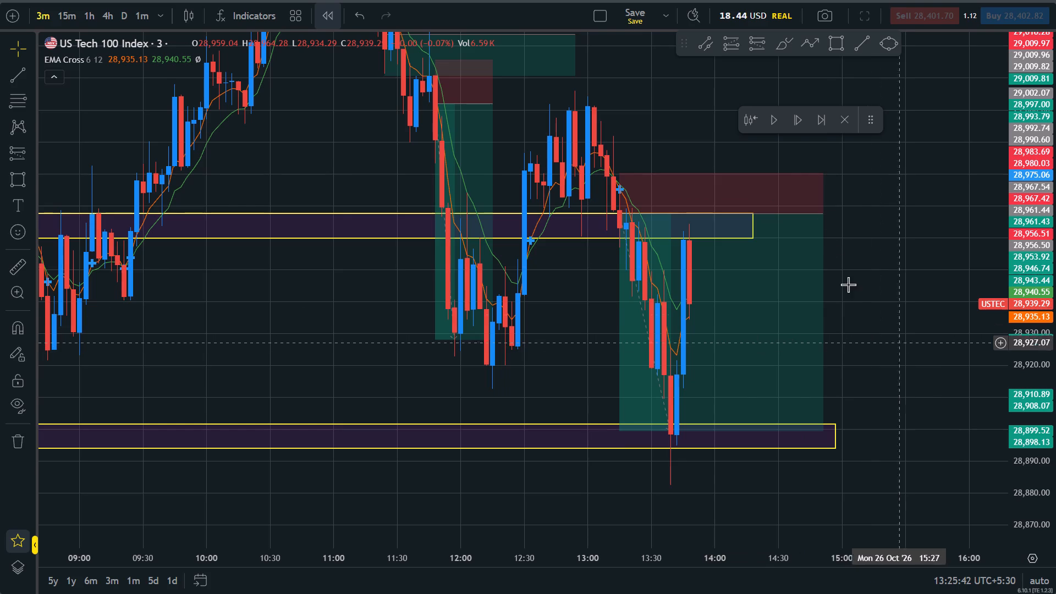
{"action": "left_click_drag", "start_coordinate": [826, 217], "coordinate": [679, 200]}
{"action": "left_click", "coordinate": [810, 272]}
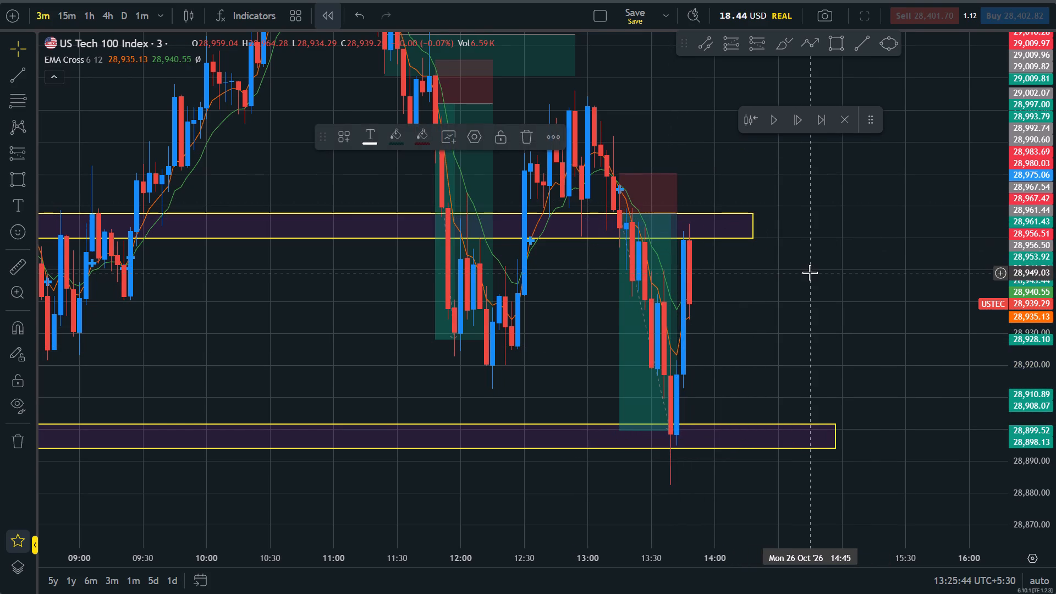
Extend the zone around 28,897 so its end reaches about 16:15 on 26 Oct.
{"action": "scroll", "coordinate": [810, 272], "scroll_direction": "up", "scroll_amount": 1}
{"action": "scroll", "coordinate": [810, 272], "scroll_direction": "down", "scroll_amount": 4}
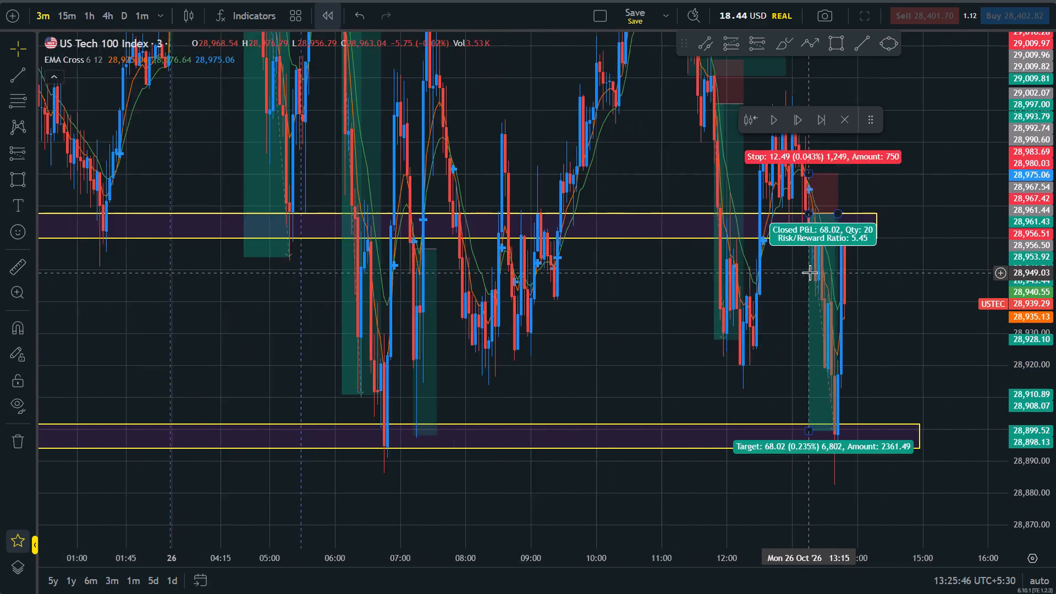
{"action": "scroll", "coordinate": [810, 272], "scroll_direction": "down", "scroll_amount": 6}
{"action": "left_click_drag", "start_coordinate": [1055, 239], "coordinate": [1055, 471]}
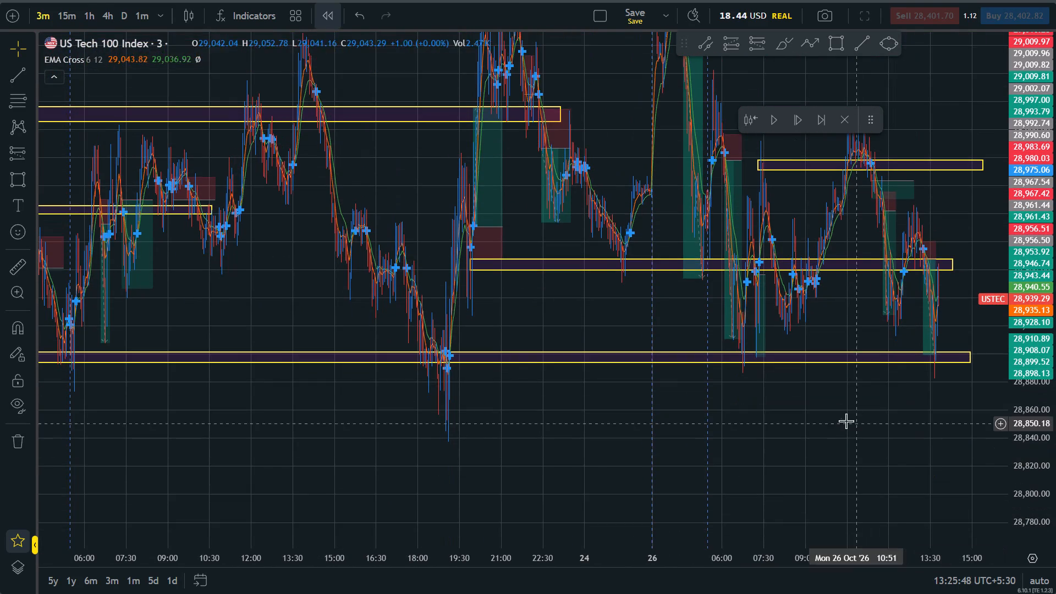
{"action": "scroll", "coordinate": [838, 413], "scroll_direction": "up", "scroll_amount": 12}
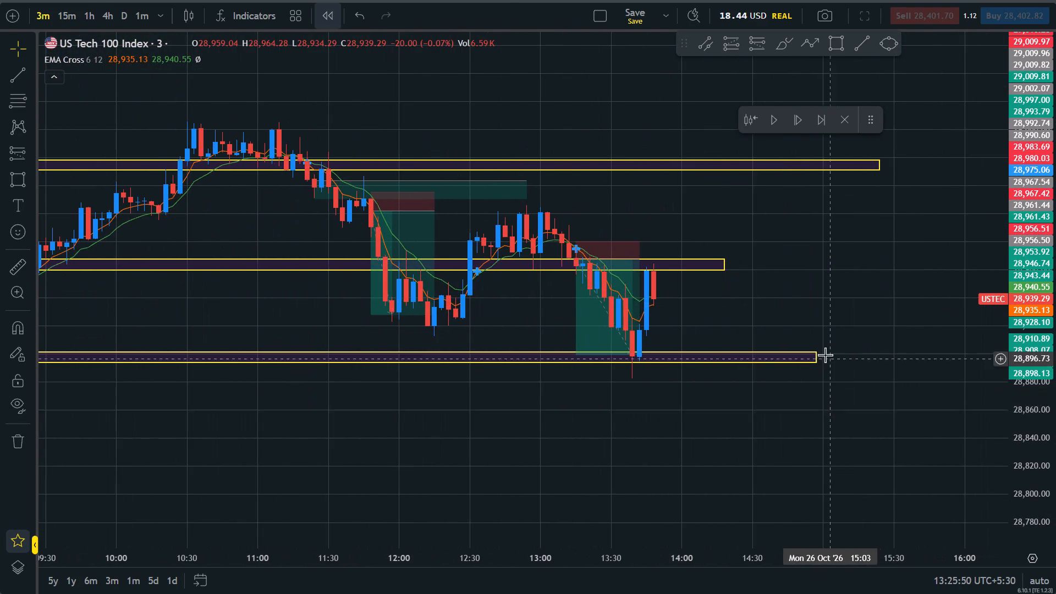
{"action": "left_click_drag", "start_coordinate": [813, 353], "coordinate": [997, 354]}
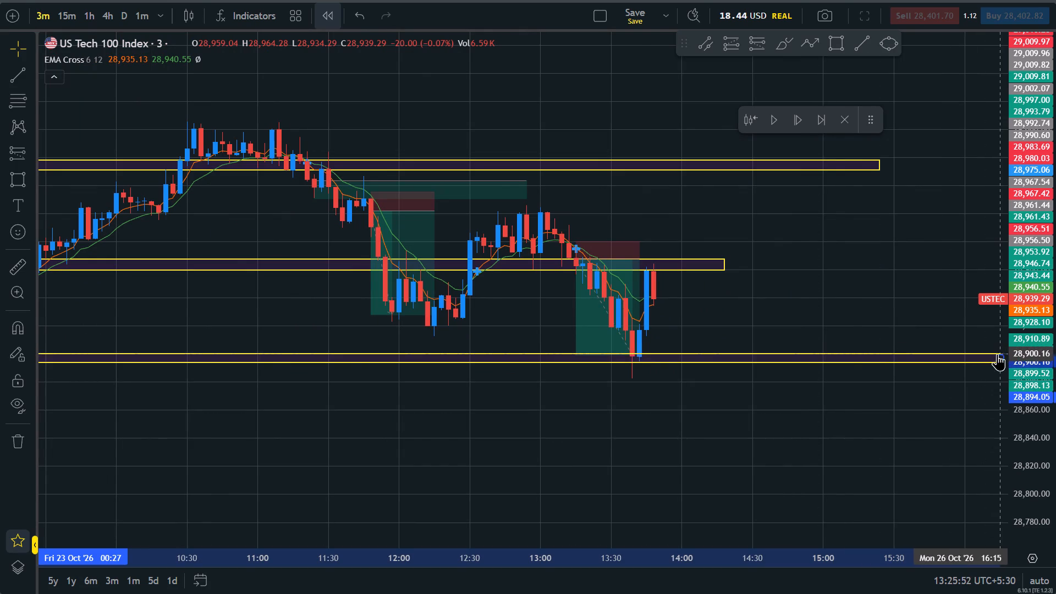
Extend the zone near 29,033 so its end reaches about 16:42 on 26 Oct.
{"action": "left_click_drag", "start_coordinate": [840, 316], "coordinate": [657, 383]}
{"action": "scroll", "coordinate": [657, 383], "scroll_direction": "down", "scroll_amount": 9}
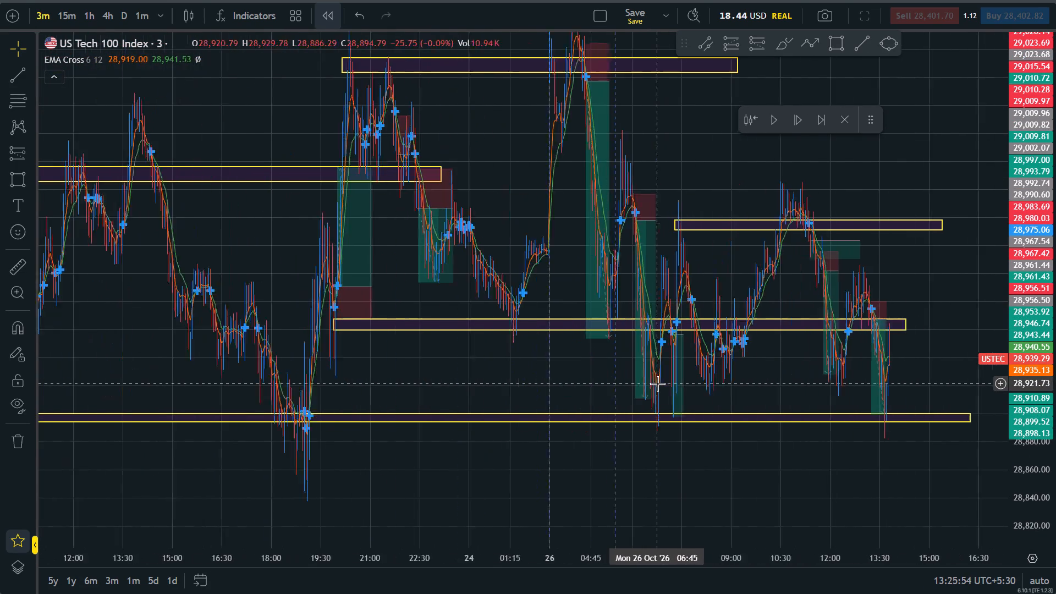
{"action": "scroll", "coordinate": [657, 383], "scroll_direction": "down", "scroll_amount": 8}
{"action": "scroll", "coordinate": [657, 383], "scroll_direction": "up", "scroll_amount": 14}
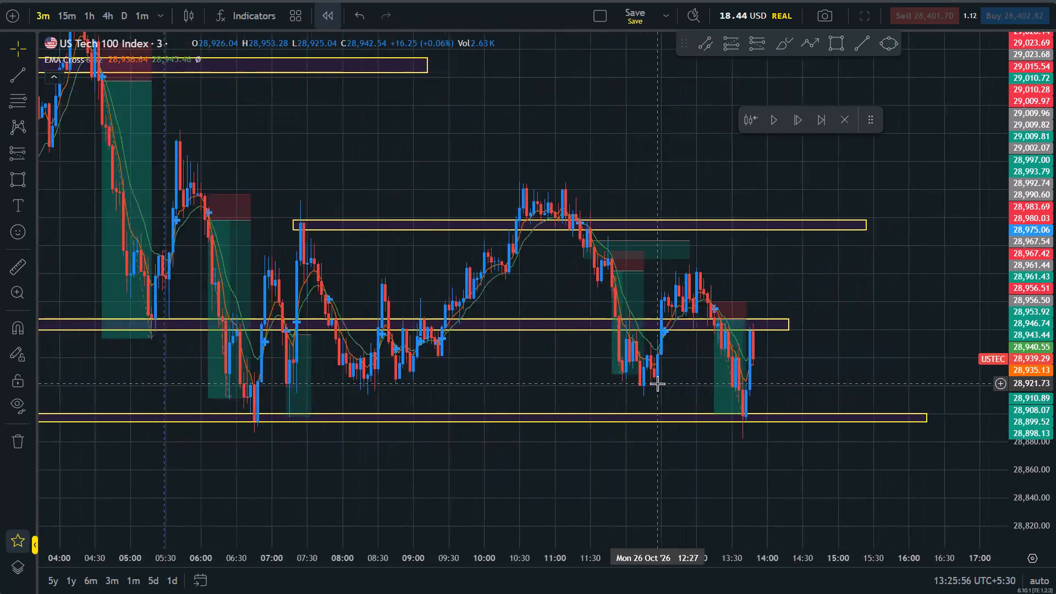
{"action": "scroll", "coordinate": [657, 383], "scroll_direction": "up", "scroll_amount": 5}
{"action": "left_click_drag", "start_coordinate": [771, 219], "coordinate": [922, 224]}
Extend the zone around 28,963 so its end reaches about 16:48 on 26 Oct.
{"action": "left_click", "coordinate": [819, 322]}
{"action": "left_click_drag", "start_coordinate": [639, 321], "coordinate": [945, 322]}
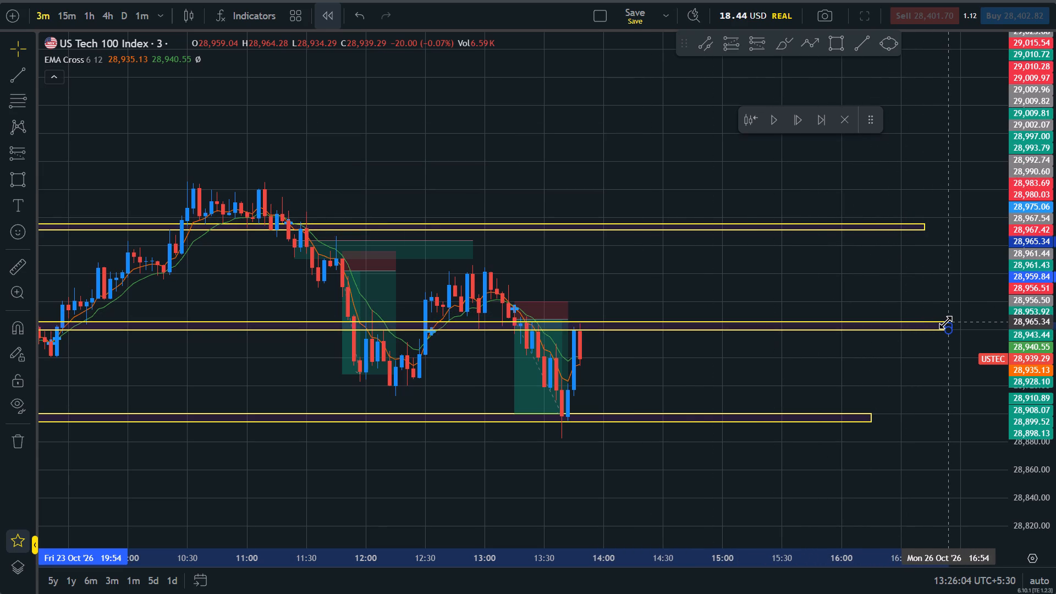
{"action": "left_click_drag", "start_coordinate": [945, 322], "coordinate": [938, 323]}
{"action": "left_click", "coordinate": [663, 356]}
Examine the extended zones and marked trades against the price action up to the 13:48 candle on 26 Oct.
{"action": "scroll", "coordinate": [663, 356], "scroll_direction": "down", "scroll_amount": 3}
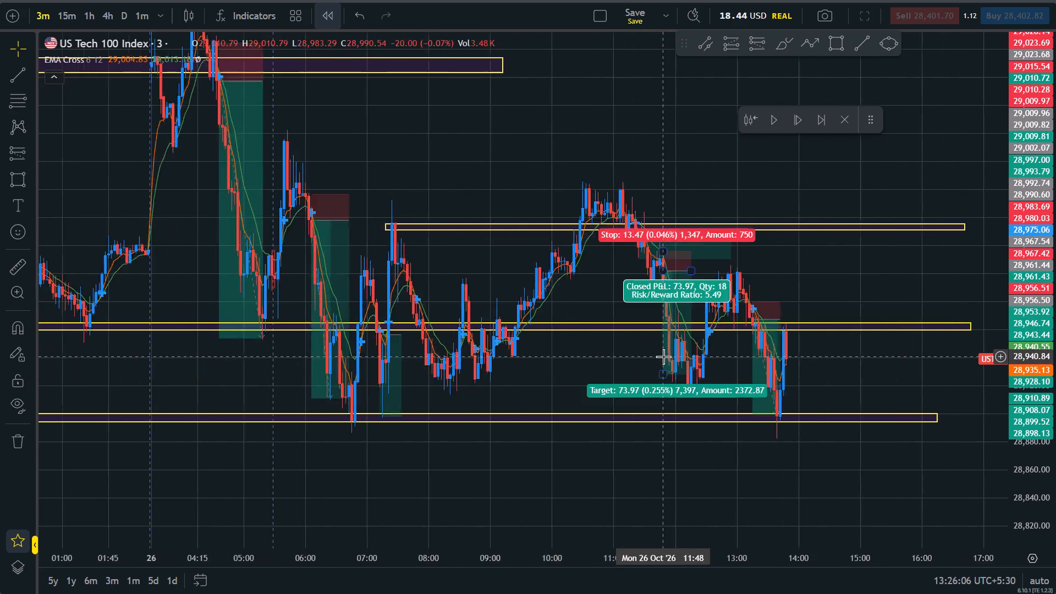
{"action": "scroll", "coordinate": [663, 356], "scroll_direction": "down", "scroll_amount": 13}
{"action": "scroll", "coordinate": [663, 356], "scroll_direction": "up", "scroll_amount": 12}
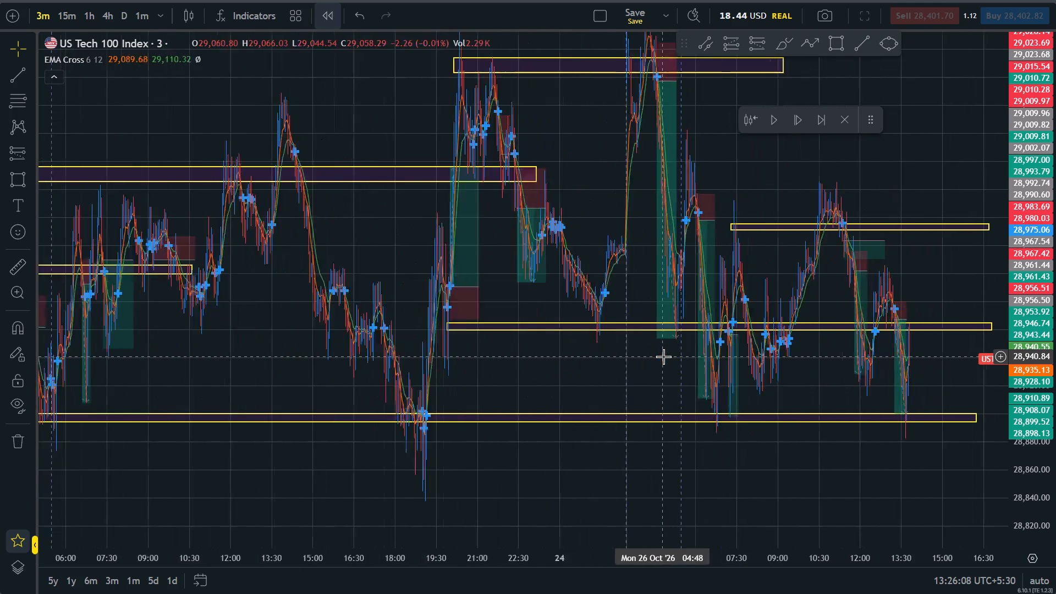
{"action": "scroll", "coordinate": [663, 356], "scroll_direction": "up", "scroll_amount": 9}
{"action": "scroll", "coordinate": [667, 358], "scroll_direction": "down", "scroll_amount": 4}
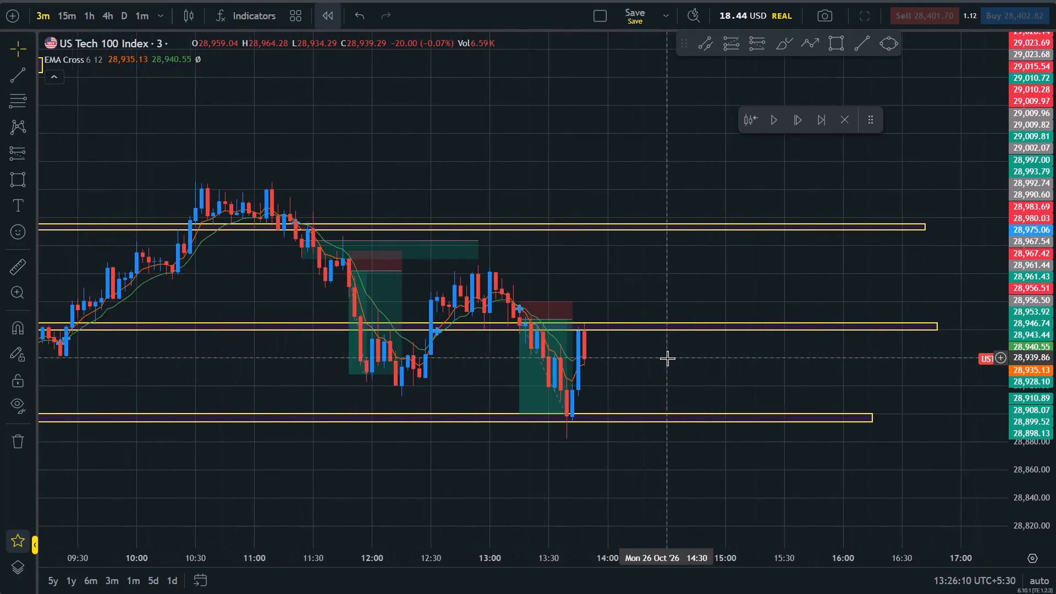
{"action": "scroll", "coordinate": [667, 358], "scroll_direction": "down", "scroll_amount": 3}
{"action": "left_click_drag", "start_coordinate": [1055, 433], "coordinate": [1030, 234]}
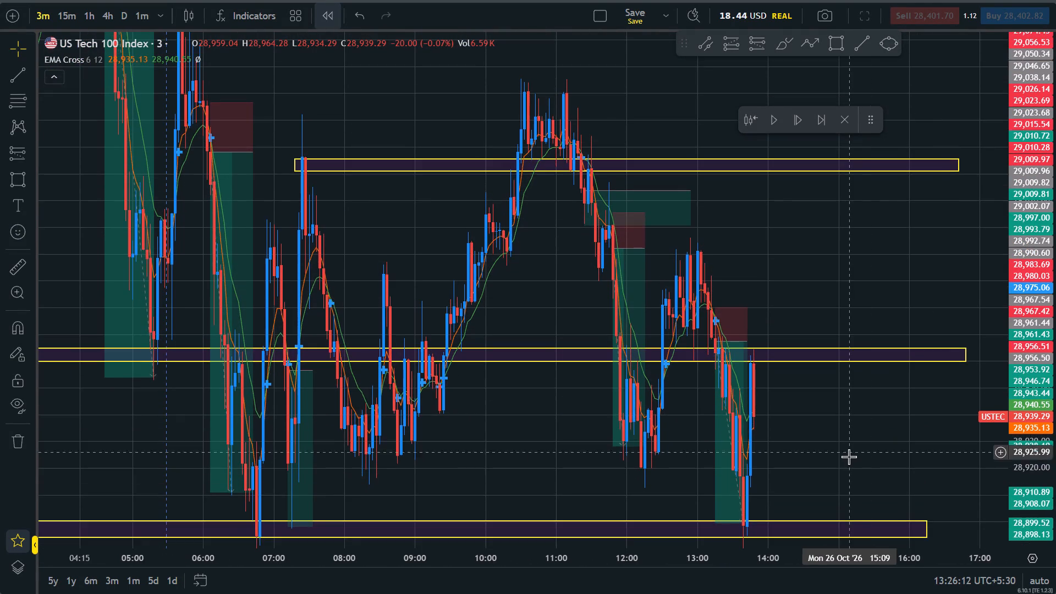
{"action": "left_click_drag", "start_coordinate": [850, 459], "coordinate": [864, 313]}
{"action": "scroll", "coordinate": [864, 313], "scroll_direction": "up", "scroll_amount": 3}
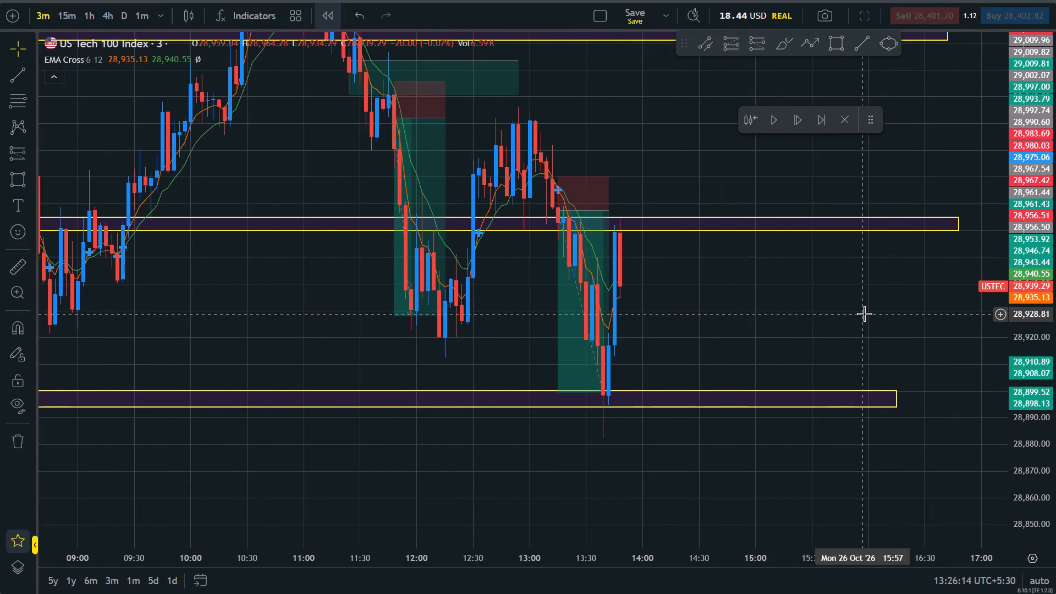
{"action": "scroll", "coordinate": [864, 313], "scroll_direction": "up", "scroll_amount": 2}
Advance the replay candle by candle from 13:48 to 14:15 on 26 Oct.
{"action": "left_click", "coordinate": [798, 123]}
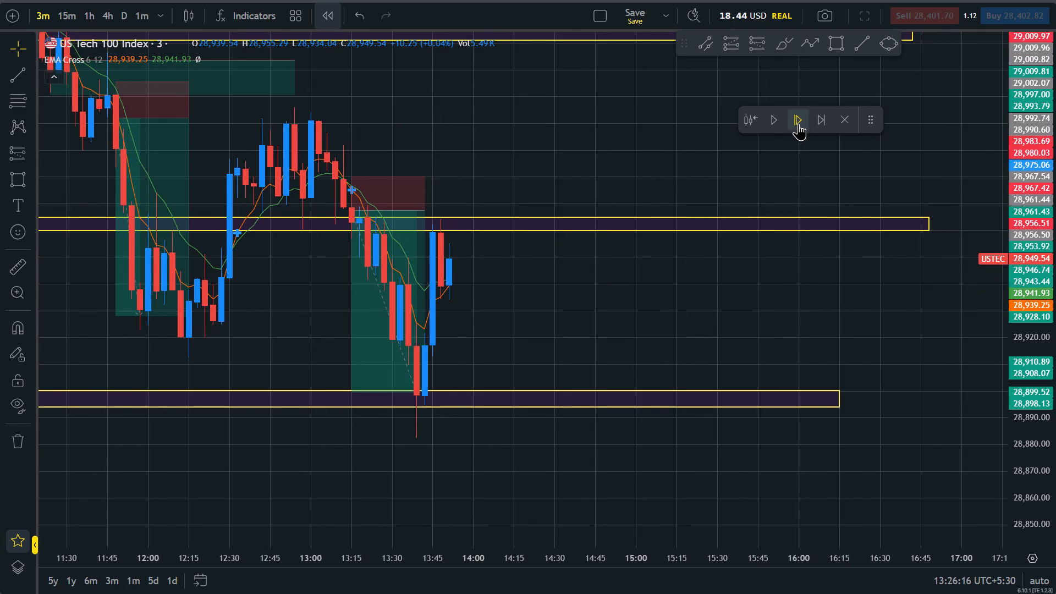
{"action": "left_click", "coordinate": [798, 122]}
{"action": "left_click", "coordinate": [798, 122]}
{"action": "left_click", "coordinate": [798, 122]}
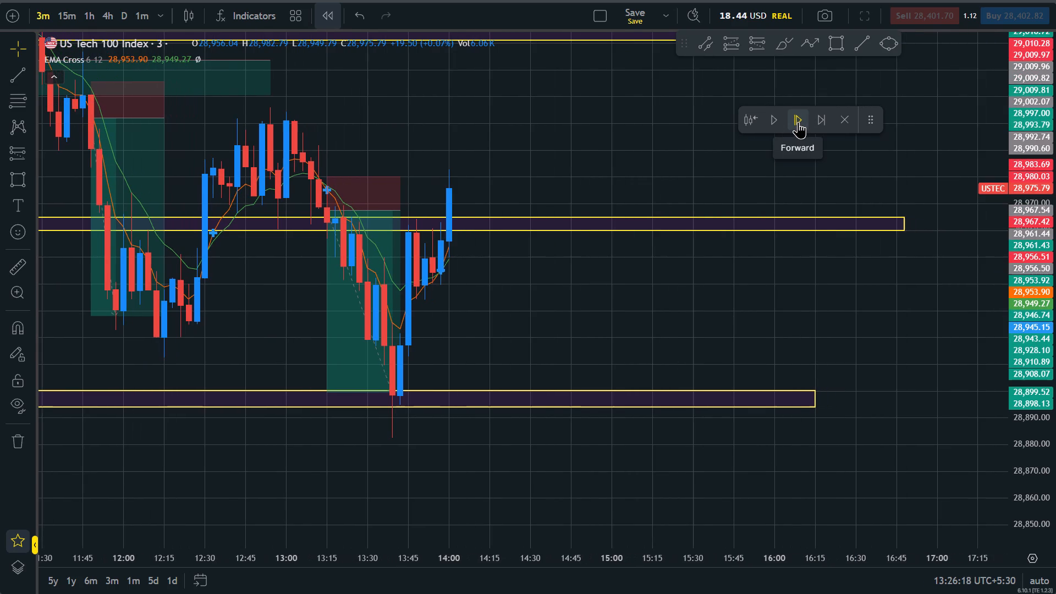
{"action": "left_click", "coordinate": [798, 122]}
{"action": "triple_click", "coordinate": [798, 122]}
{"action": "left_click", "coordinate": [798, 122]}
Examine the rally up to the 14:15 candle against the three zones and earlier price action.
{"action": "left_click_drag", "start_coordinate": [646, 111], "coordinate": [670, 291]}
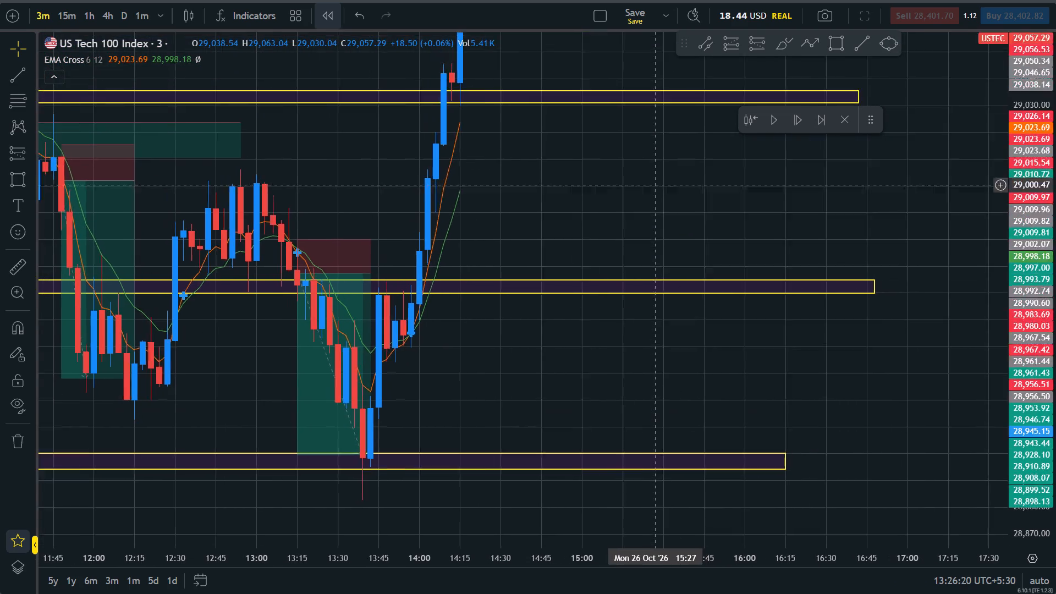
{"action": "left_click_drag", "start_coordinate": [670, 291], "coordinate": [674, 308]}
{"action": "scroll", "coordinate": [674, 308], "scroll_direction": "down", "scroll_amount": 4}
{"action": "left_click_drag", "start_coordinate": [873, 272], "coordinate": [857, 419]}
{"action": "scroll", "coordinate": [857, 419], "scroll_direction": "down", "scroll_amount": 4}
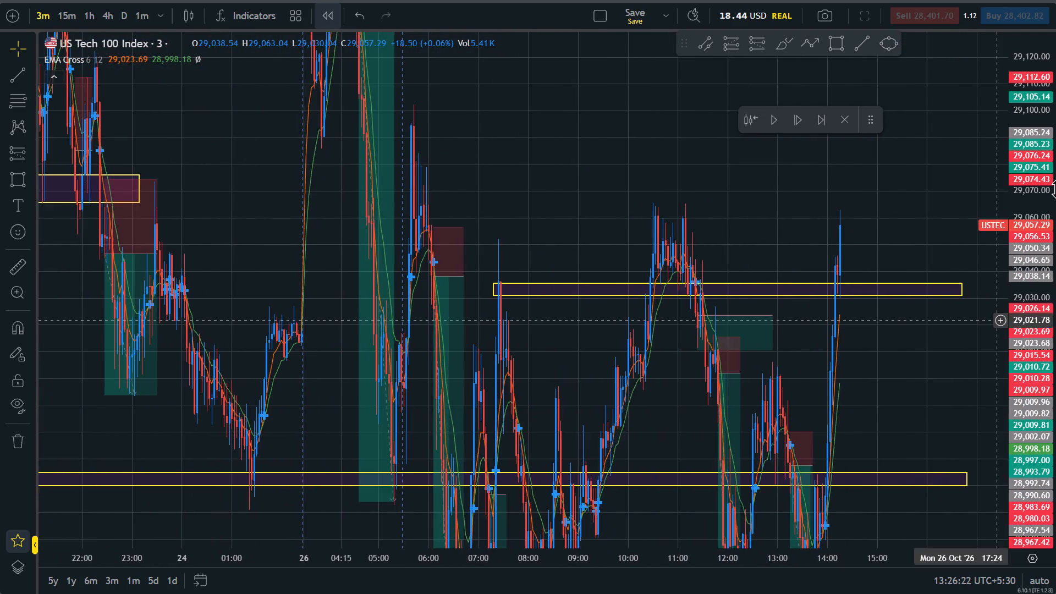
{"action": "left_click_drag", "start_coordinate": [1055, 285], "coordinate": [1049, 565]}
{"action": "scroll", "coordinate": [854, 520], "scroll_direction": "up", "scroll_amount": 5}
{"action": "left_click_drag", "start_coordinate": [1055, 522], "coordinate": [1034, 186]}
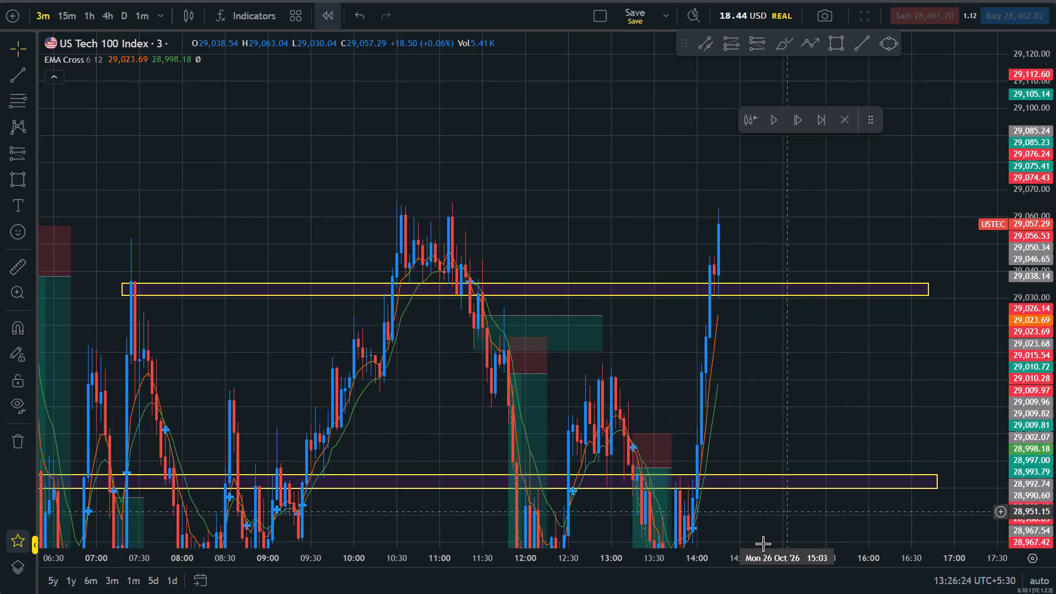
{"action": "left_click", "coordinate": [747, 555]}
{"action": "left_click_drag", "start_coordinate": [765, 540], "coordinate": [721, 384]}
{"action": "scroll", "coordinate": [721, 384], "scroll_direction": "up", "scroll_amount": 3}
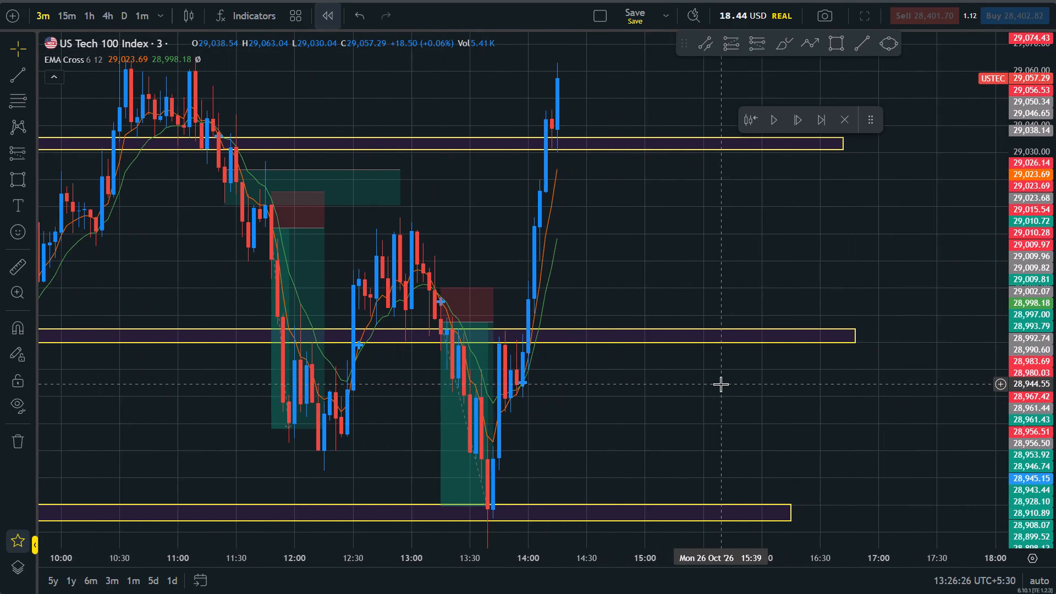
Advance the replay candle by candle from 14:15 to 15:33 on 26 Oct.
{"action": "right_click", "coordinate": [721, 384]}
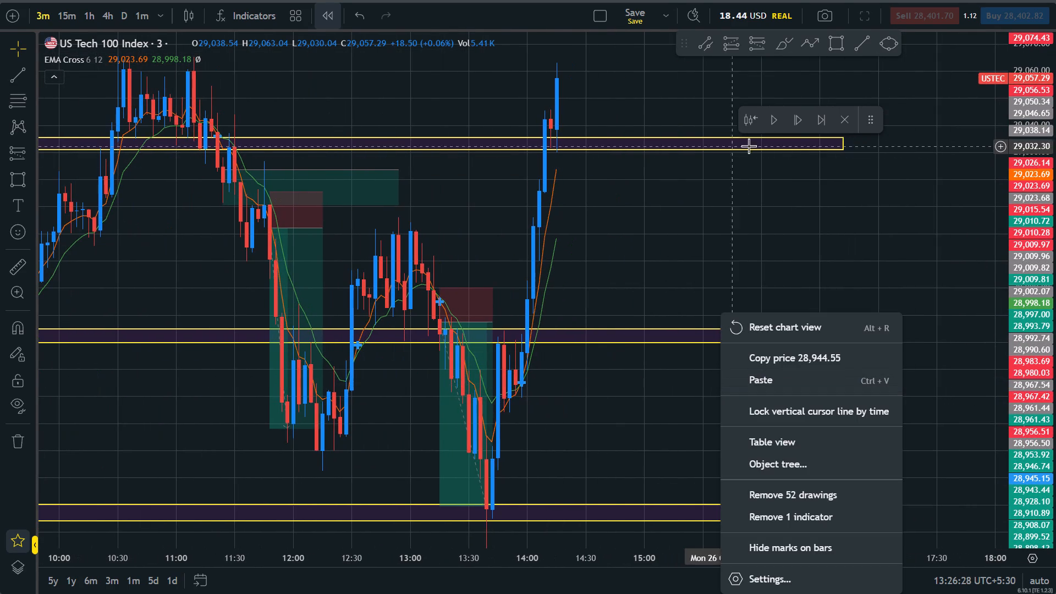
{"action": "triple_click", "coordinate": [794, 124]}
{"action": "double_click", "coordinate": [794, 124]}
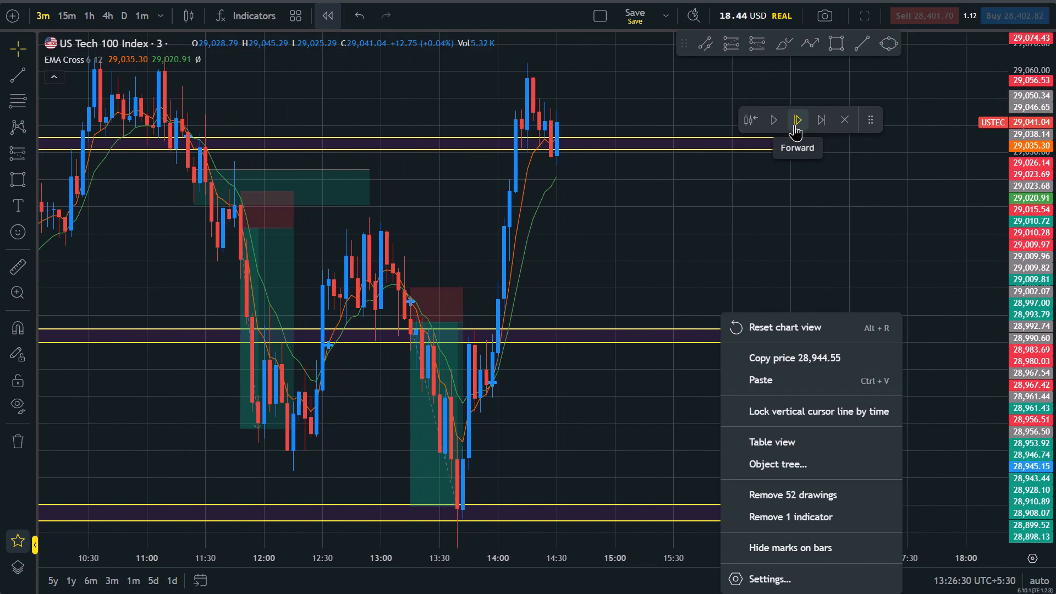
{"action": "left_click", "coordinate": [794, 124]}
{"action": "left_click", "coordinate": [794, 124]}
{"action": "left_click", "coordinate": [793, 127]}
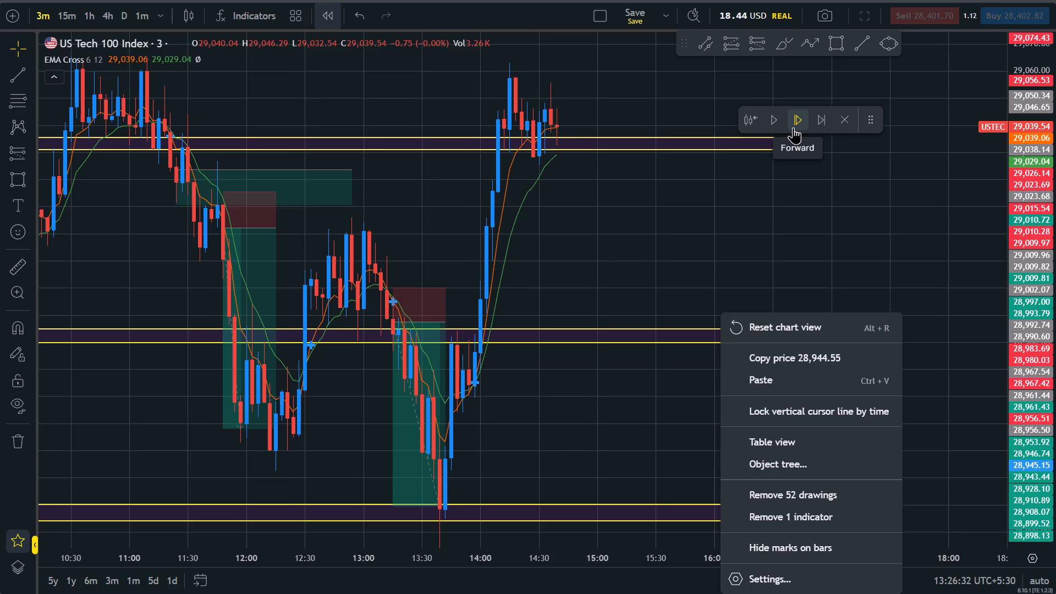
{"action": "left_click", "coordinate": [793, 127]}
{"action": "left_click", "coordinate": [791, 130]}
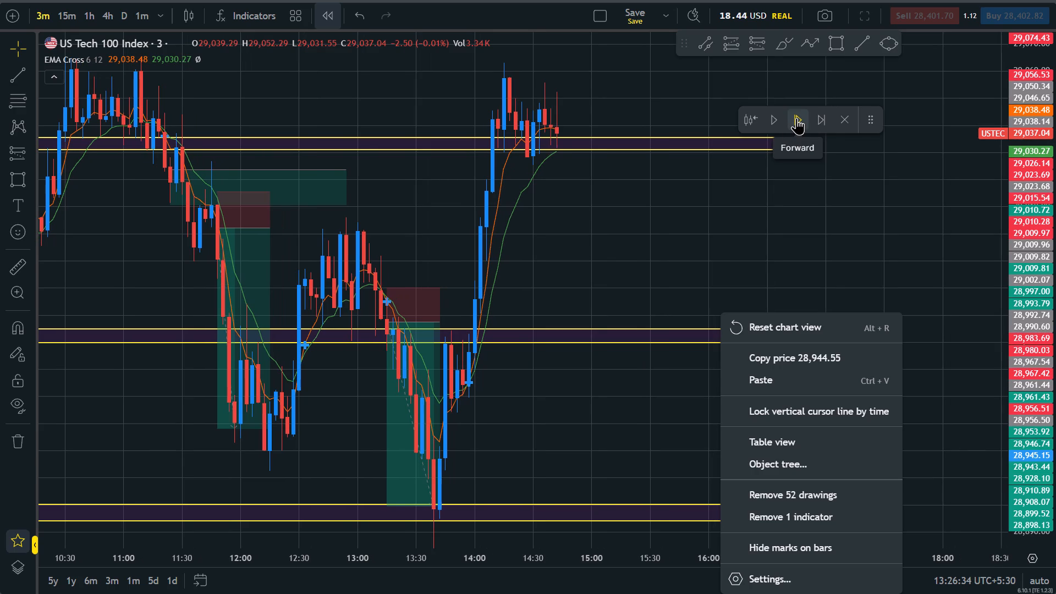
{"action": "left_click", "coordinate": [796, 118]}
{"action": "left_click", "coordinate": [796, 118]}
{"action": "left_click", "coordinate": [796, 118]}
{"action": "left_click", "coordinate": [796, 118]}
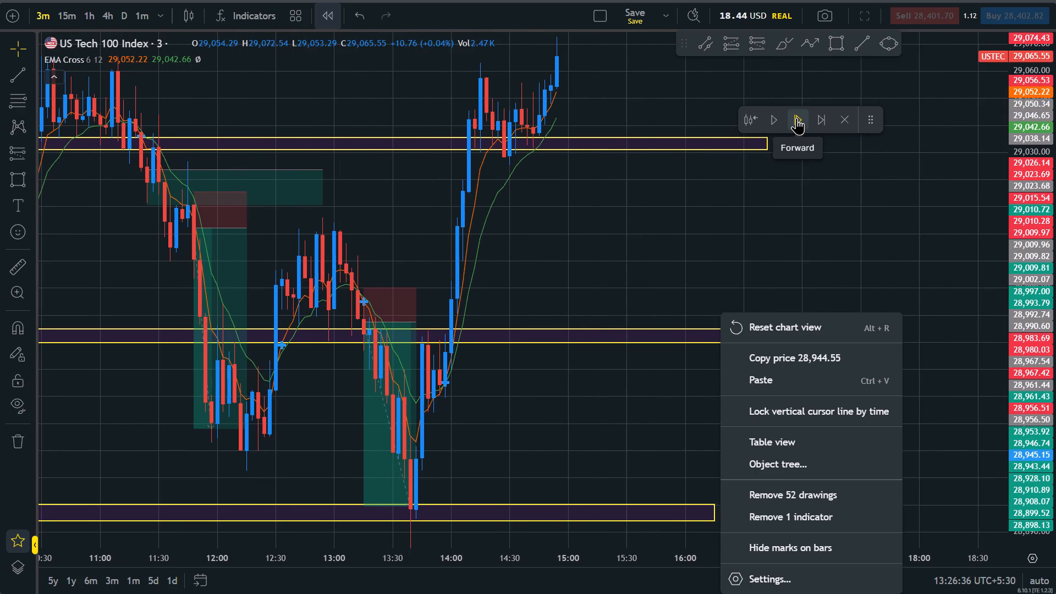
{"action": "triple_click", "coordinate": [796, 118]}
{"action": "triple_click", "coordinate": [796, 118]}
{"action": "triple_click", "coordinate": [796, 118]}
{"action": "triple_click", "coordinate": [796, 118]}
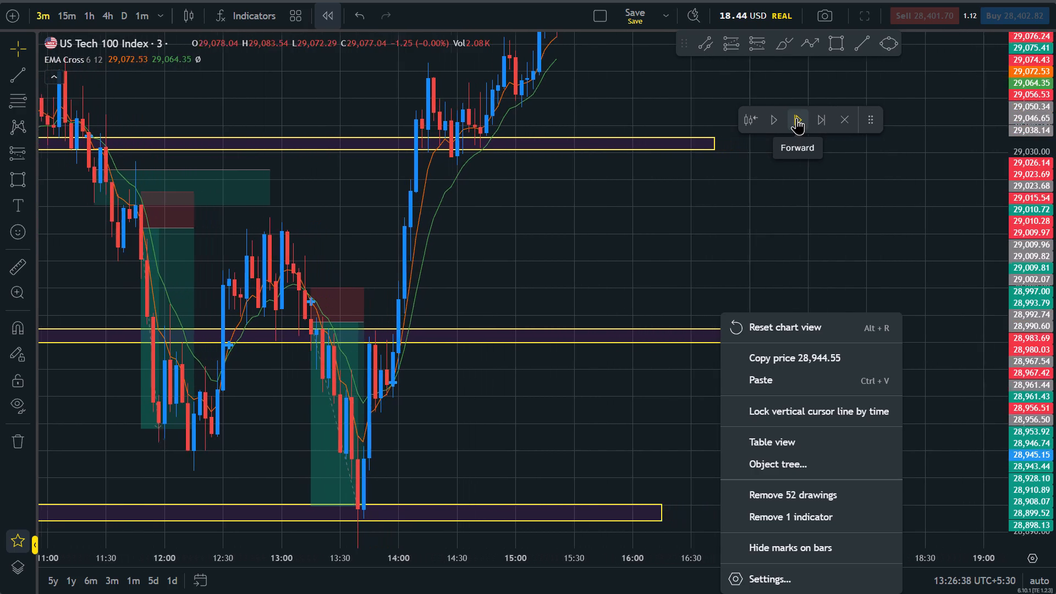
{"action": "left_click", "coordinate": [796, 118]}
Extend the zone between about 29,066 and 29,076 so its end reaches 17:00 on 26 Oct.
{"action": "left_click_drag", "start_coordinate": [711, 275], "coordinate": [646, 457]}
{"action": "left_click_drag", "start_coordinate": [622, 199], "coordinate": [631, 356]}
{"action": "scroll", "coordinate": [631, 356], "scroll_direction": "down", "scroll_amount": 7}
{"action": "scroll", "coordinate": [631, 356], "scroll_direction": "up", "scroll_amount": 1}
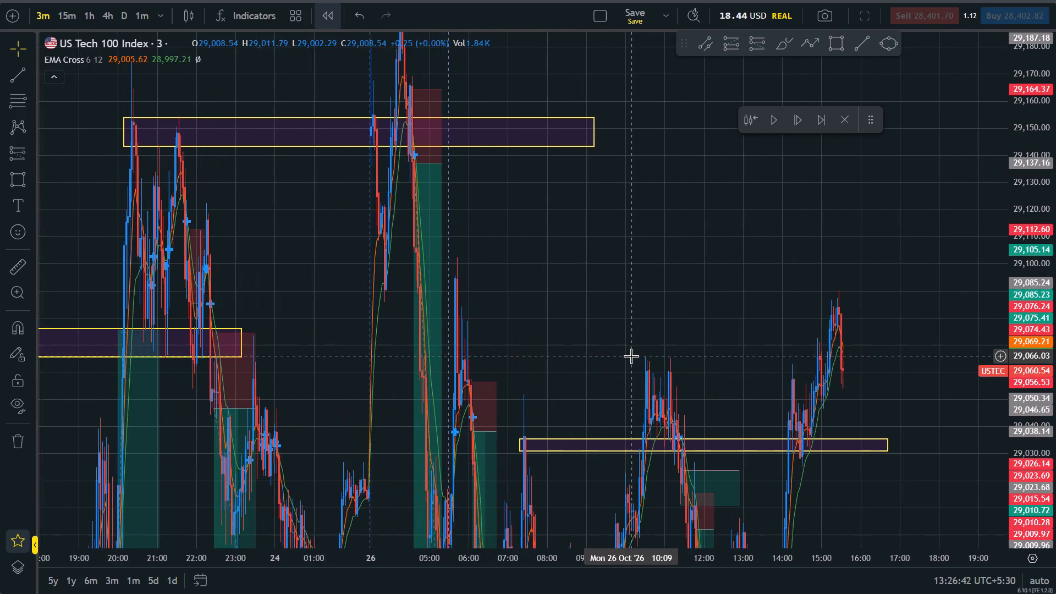
{"action": "scroll", "coordinate": [631, 356], "scroll_direction": "up", "scroll_amount": 1}
{"action": "left_click_drag", "start_coordinate": [184, 342], "coordinate": [847, 249]}
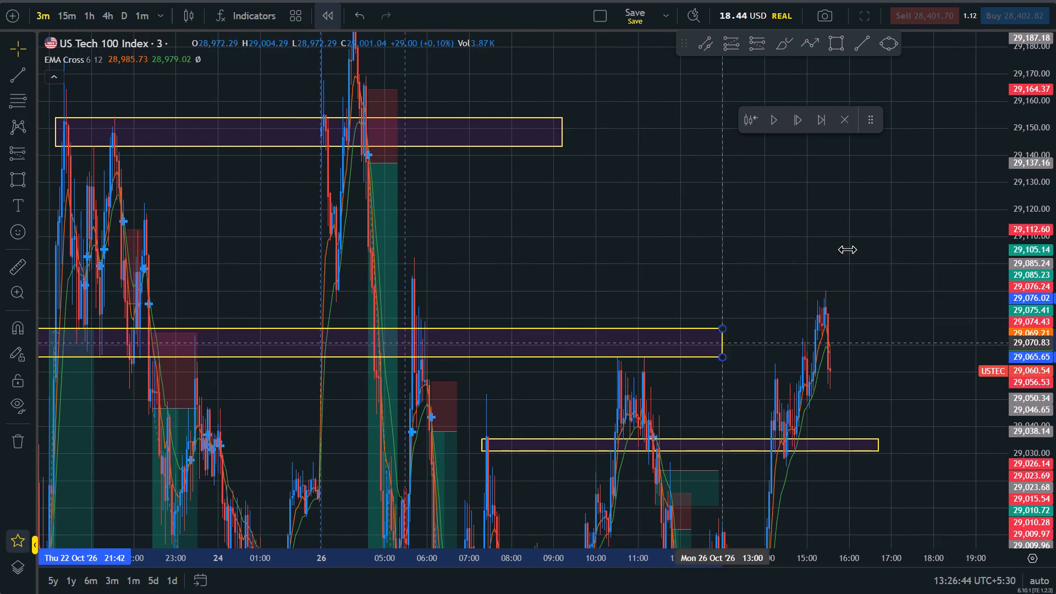
{"action": "left_click_drag", "start_coordinate": [847, 249], "coordinate": [890, 250]}
{"action": "left_click_drag", "start_coordinate": [1055, 338], "coordinate": [1055, 521]}
{"action": "left_click", "coordinate": [854, 407]}
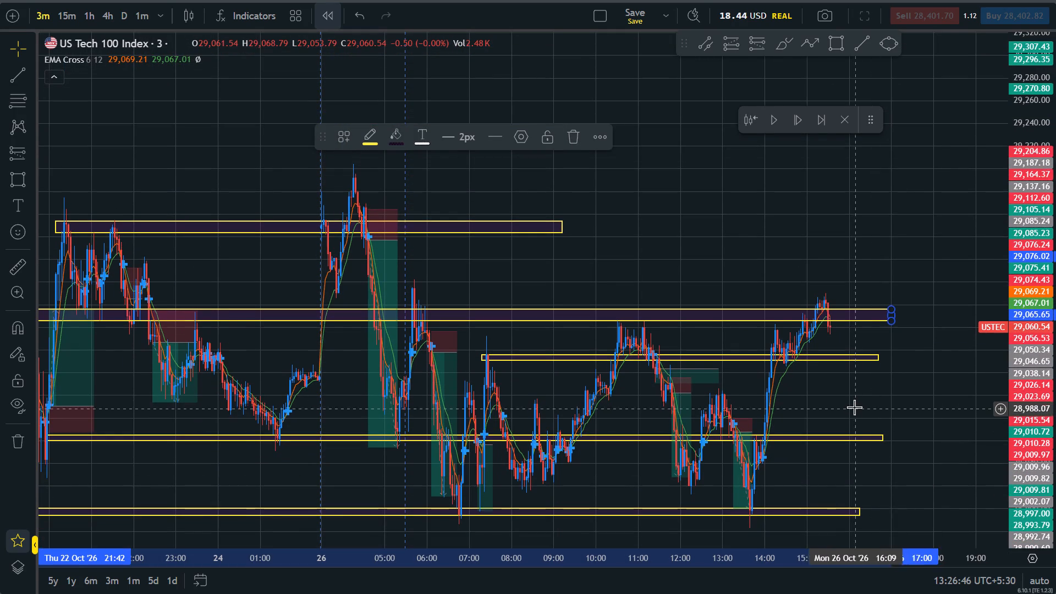
Examine the candles and EMA lines around the extended 29,066–29,076 zone and its neighbouring zones up to 15:33 on 26 Oct.
{"action": "scroll", "coordinate": [854, 407], "scroll_direction": "down", "scroll_amount": 5}
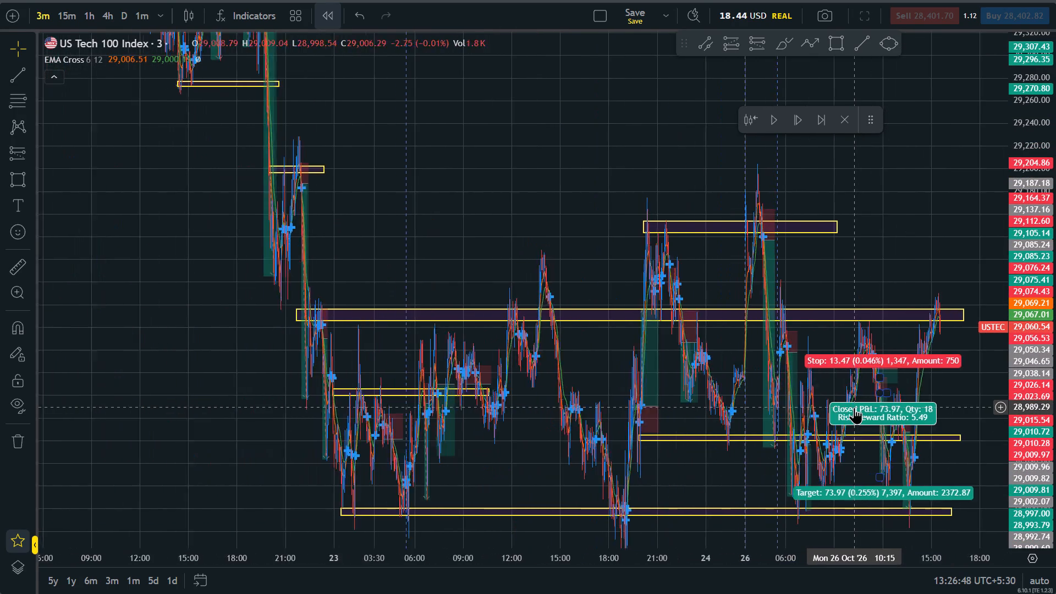
{"action": "scroll", "coordinate": [854, 407], "scroll_direction": "down", "scroll_amount": 1}
{"action": "scroll", "coordinate": [854, 407], "scroll_direction": "up", "scroll_amount": 15}
{"action": "left_click_drag", "start_coordinate": [1055, 442], "coordinate": [1035, 18]}
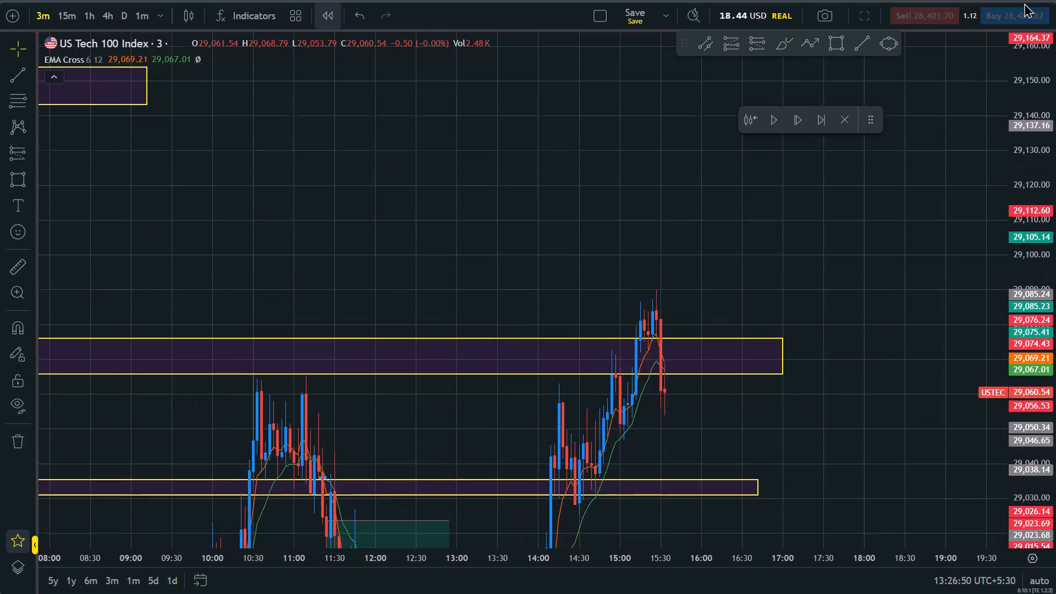
{"action": "left_click", "coordinate": [711, 89]}
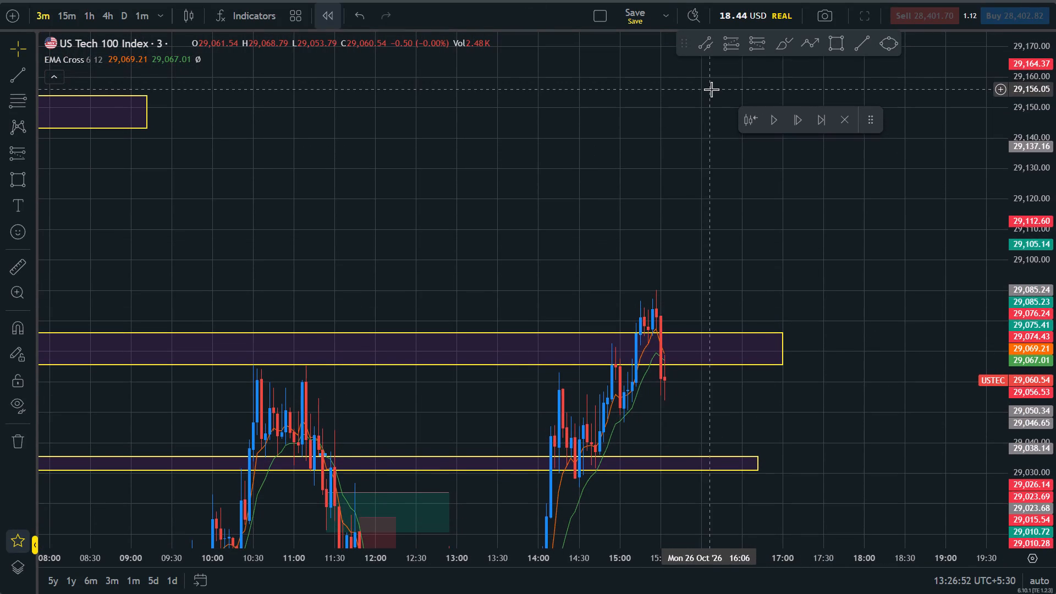
{"action": "left_click_drag", "start_coordinate": [1055, 442], "coordinate": [1054, 213]}
{"action": "left_click_drag", "start_coordinate": [823, 502], "coordinate": [827, 358]}
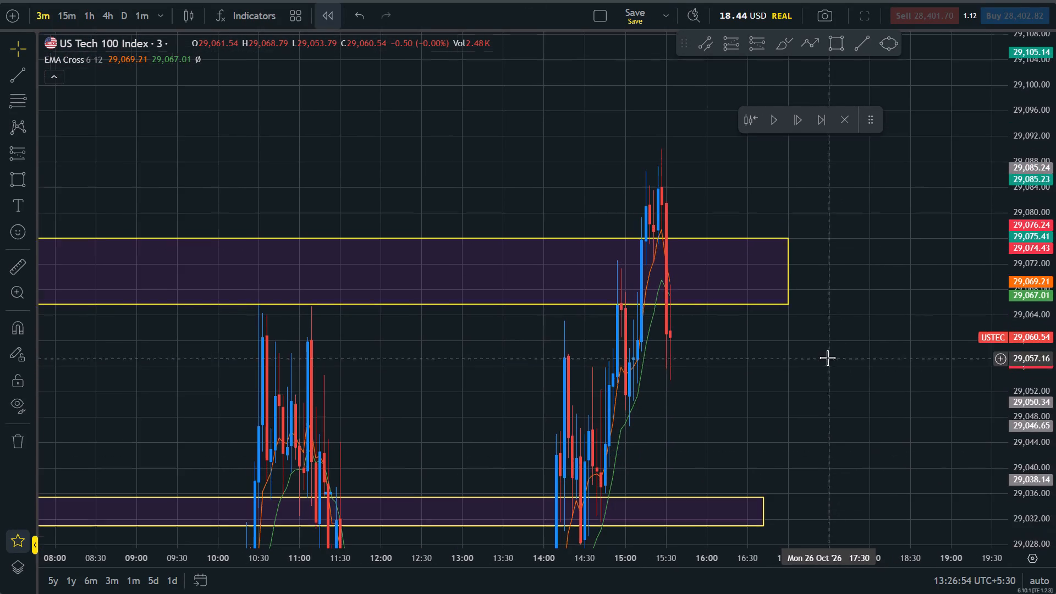
{"action": "left_click_drag", "start_coordinate": [1055, 376], "coordinate": [1055, 479]}
{"action": "scroll", "coordinate": [866, 428], "scroll_direction": "up", "scroll_amount": 3}
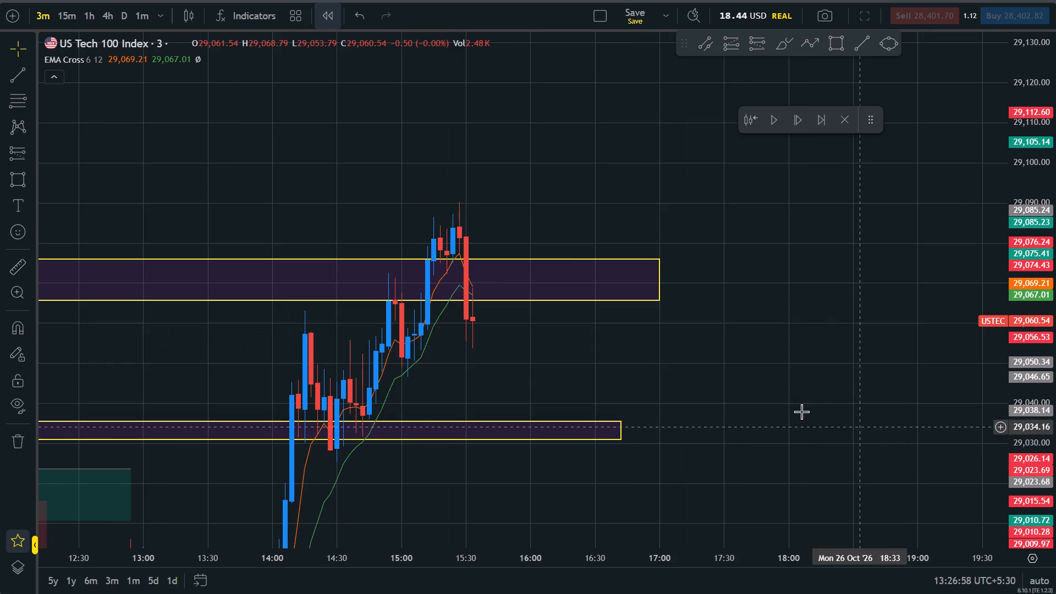
{"action": "scroll", "coordinate": [722, 388], "scroll_direction": "up", "scroll_amount": 1}
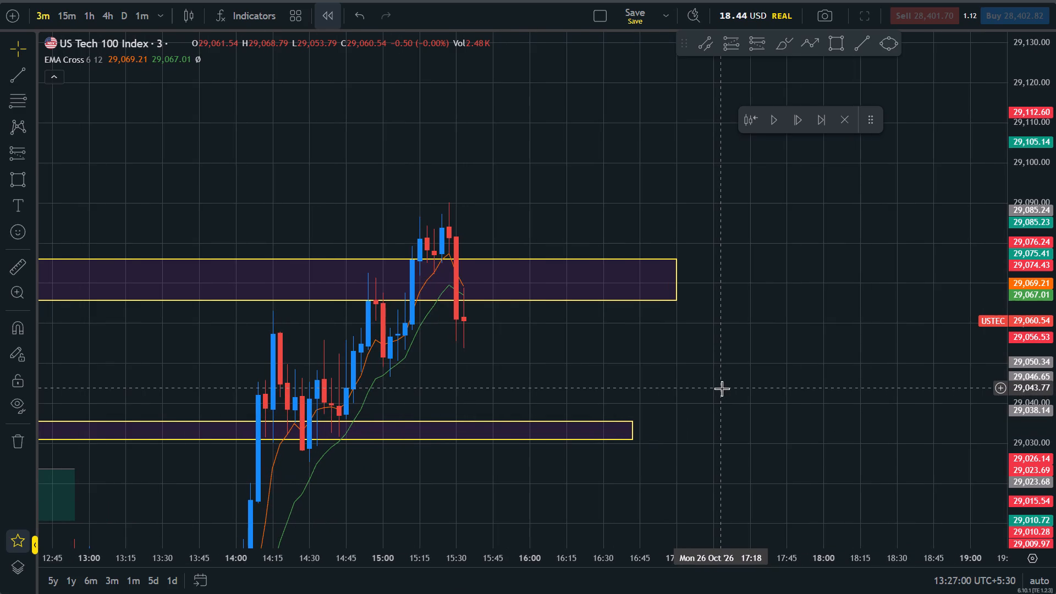
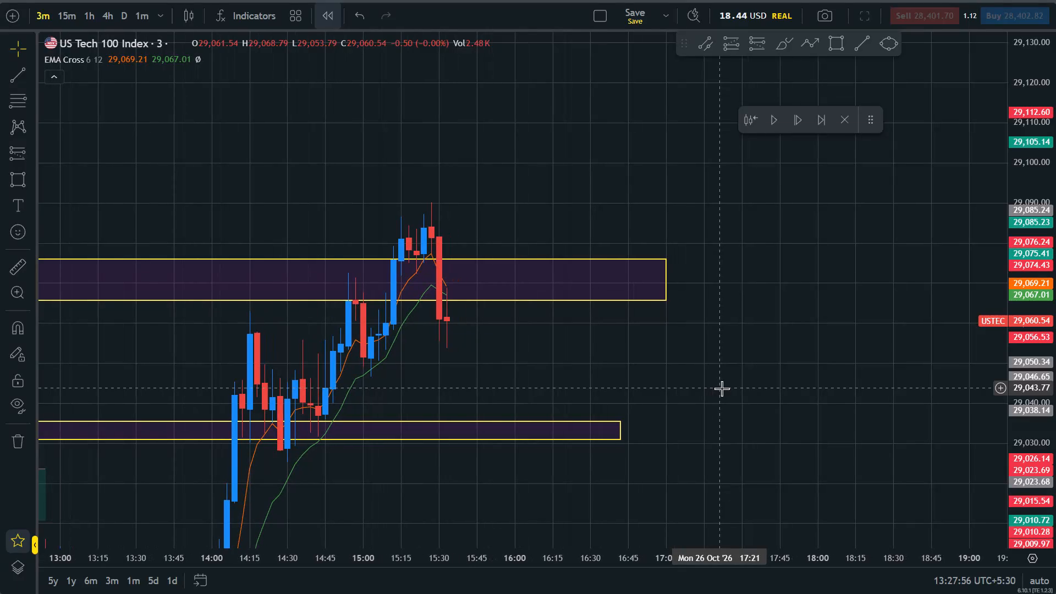
Examine the drop out of the 29,066–29,076 zone at 15:33 against the surrounding zones and price action since 22 Oct.
{"action": "scroll", "coordinate": [722, 388], "scroll_direction": "up", "scroll_amount": 1}
{"action": "left_click_drag", "start_coordinate": [540, 385], "coordinate": [645, 370]}
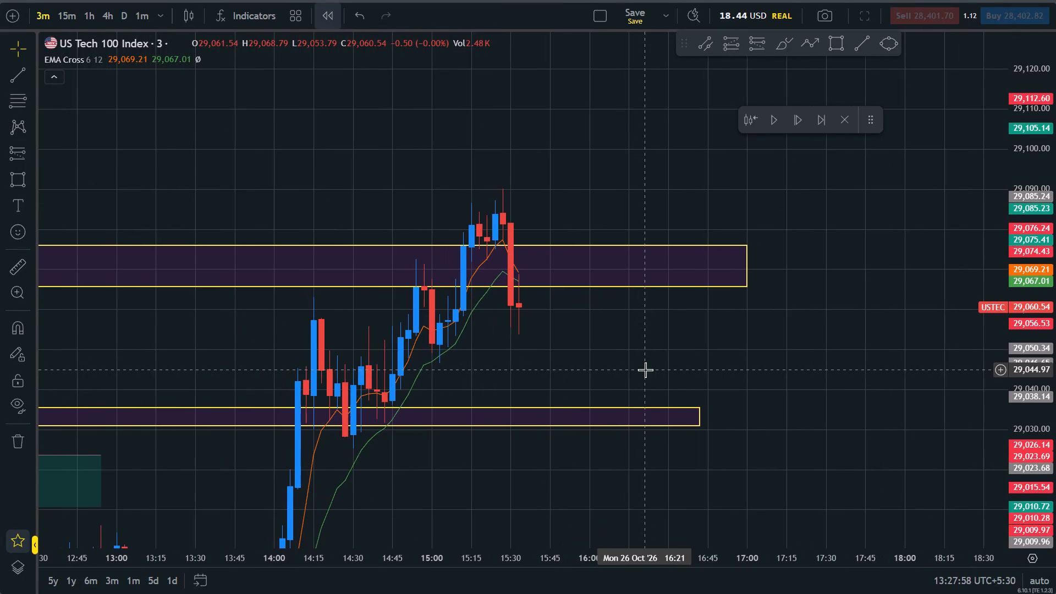
{"action": "scroll", "coordinate": [643, 367], "scroll_direction": "down", "scroll_amount": 4}
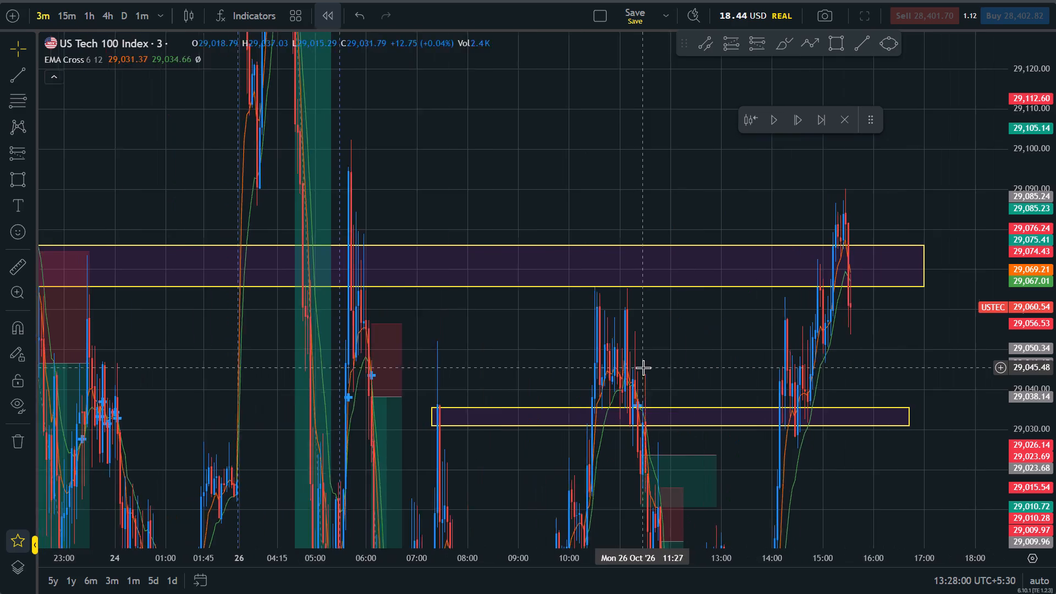
{"action": "scroll", "coordinate": [643, 367], "scroll_direction": "down", "scroll_amount": 6}
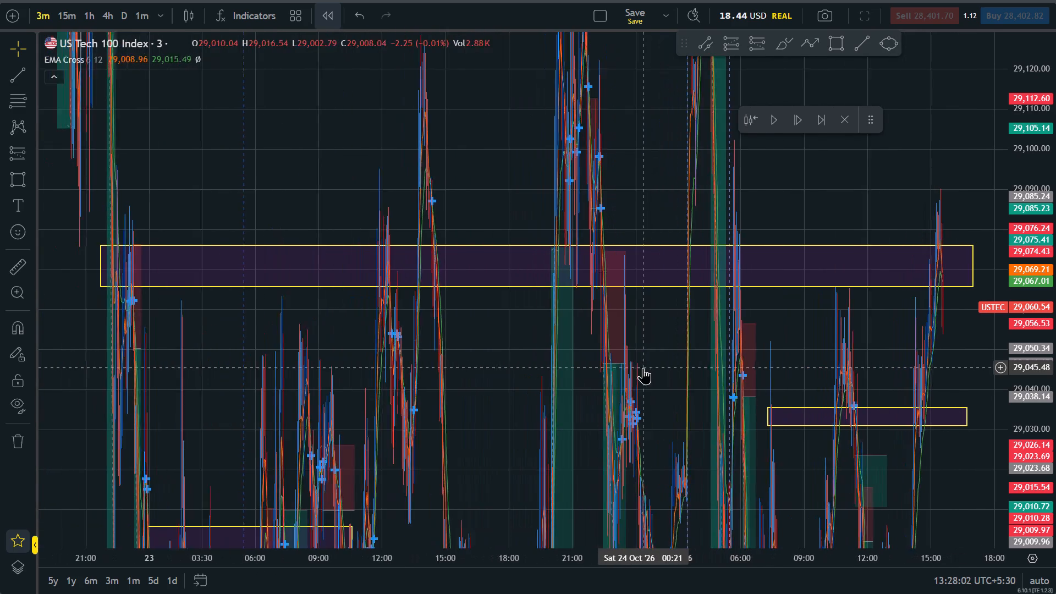
{"action": "scroll", "coordinate": [643, 367], "scroll_direction": "down", "scroll_amount": 2}
{"action": "left_click_drag", "start_coordinate": [1055, 161], "coordinate": [1055, 479]}
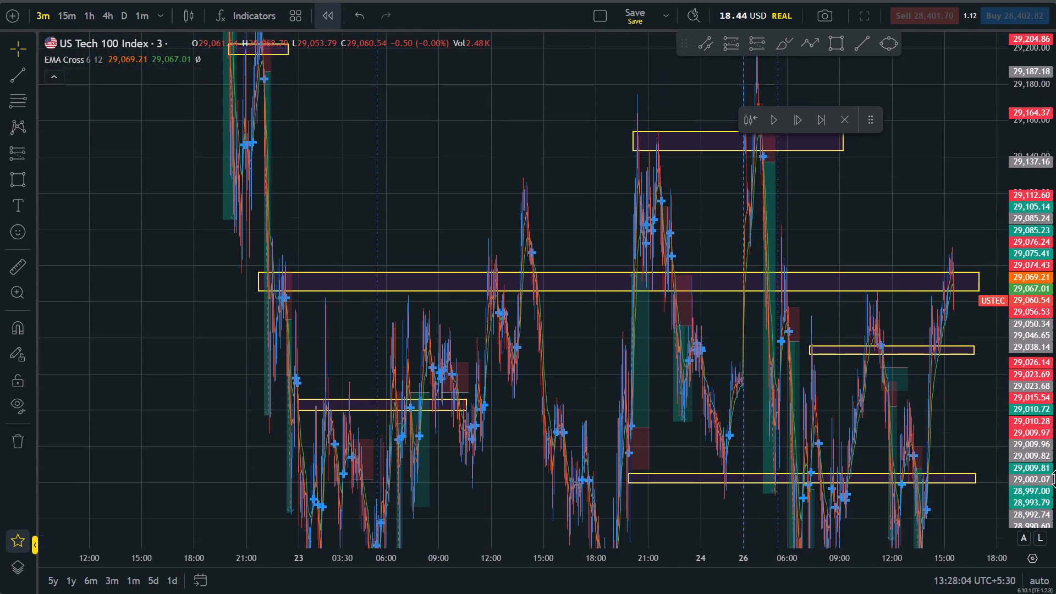
{"action": "left_click_drag", "start_coordinate": [1055, 479], "coordinate": [1055, 485]}
{"action": "scroll", "coordinate": [647, 291], "scroll_direction": "up", "scroll_amount": 8}
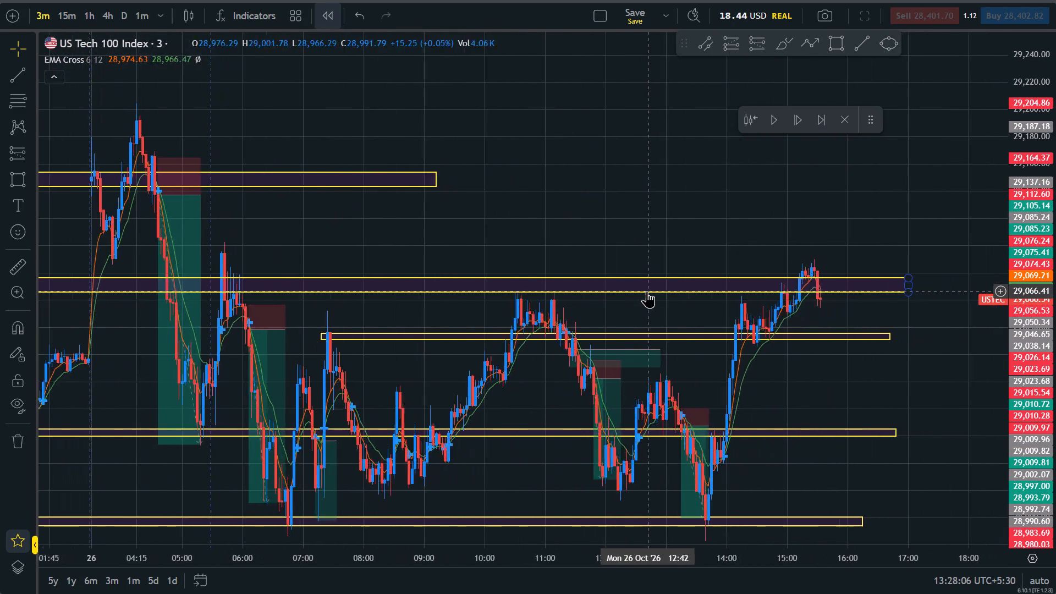
{"action": "scroll", "coordinate": [647, 291], "scroll_direction": "up", "scroll_amount": 3}
{"action": "left_click_drag", "start_coordinate": [1055, 381], "coordinate": [1055, 0]}
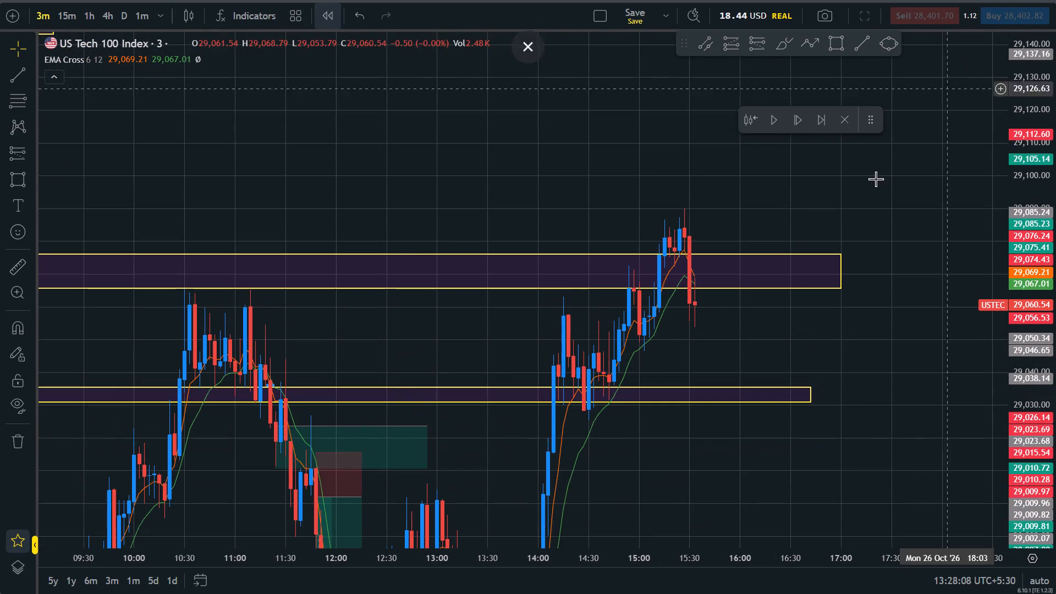
Examine closely the 15:30 and 15:33 candles and the EMA lines around the lower edge of the 29,066–29,076 zone.
{"action": "left_click_drag", "start_coordinate": [755, 346], "coordinate": [678, 340]}
{"action": "scroll", "coordinate": [678, 340], "scroll_direction": "up", "scroll_amount": 1}
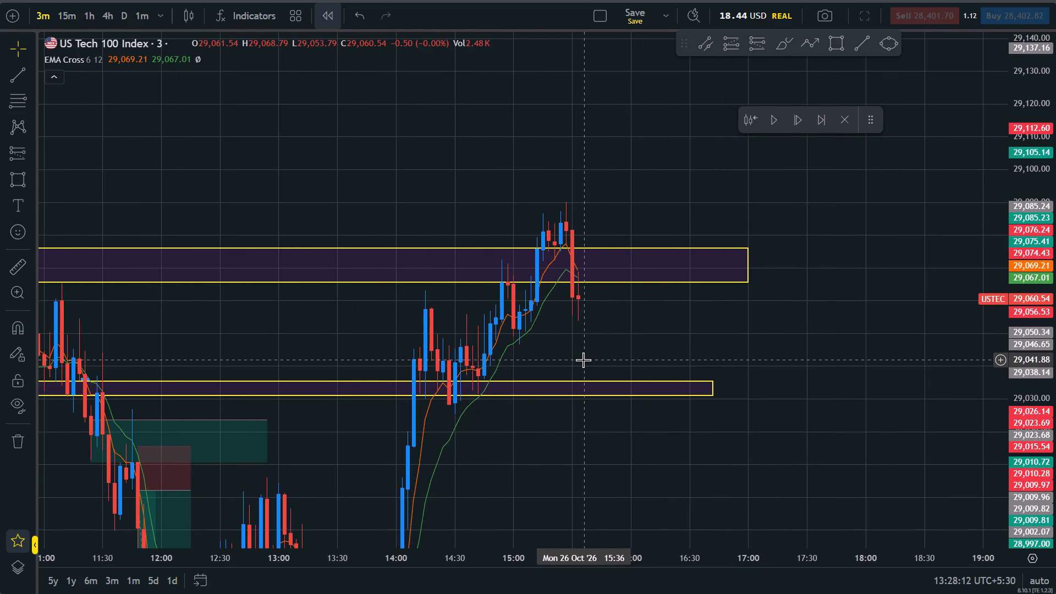
{"action": "scroll", "coordinate": [583, 360], "scroll_direction": "up", "scroll_amount": 1}
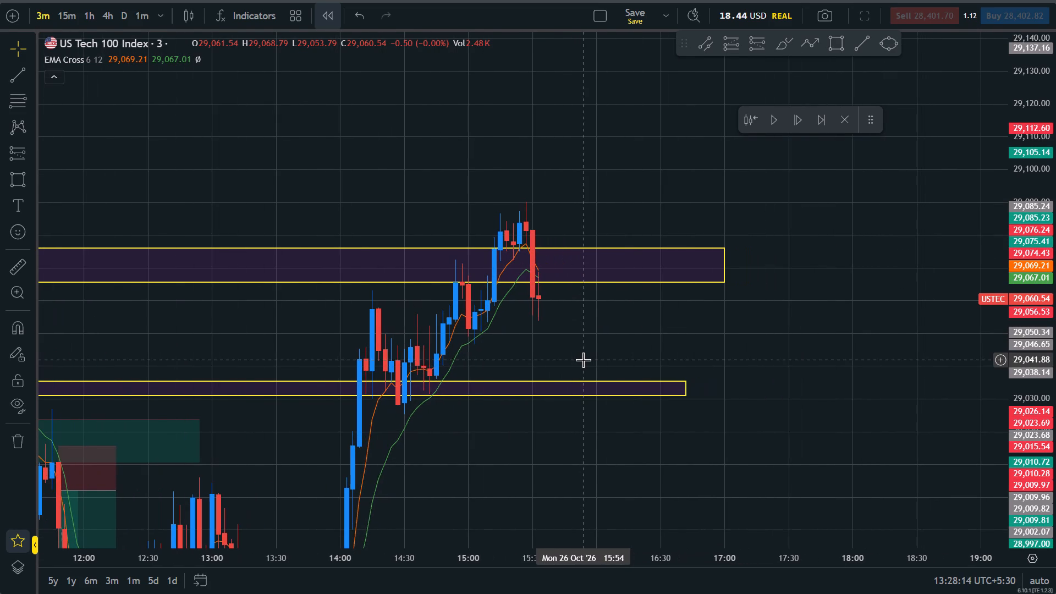
{"action": "left_click_drag", "start_coordinate": [556, 344], "coordinate": [574, 350]}
{"action": "left_click_drag", "start_coordinate": [559, 335], "coordinate": [601, 349]}
{"action": "scroll", "coordinate": [601, 349], "scroll_direction": "up", "scroll_amount": 1}
{"action": "scroll", "coordinate": [601, 349], "scroll_direction": "down", "scroll_amount": 1}
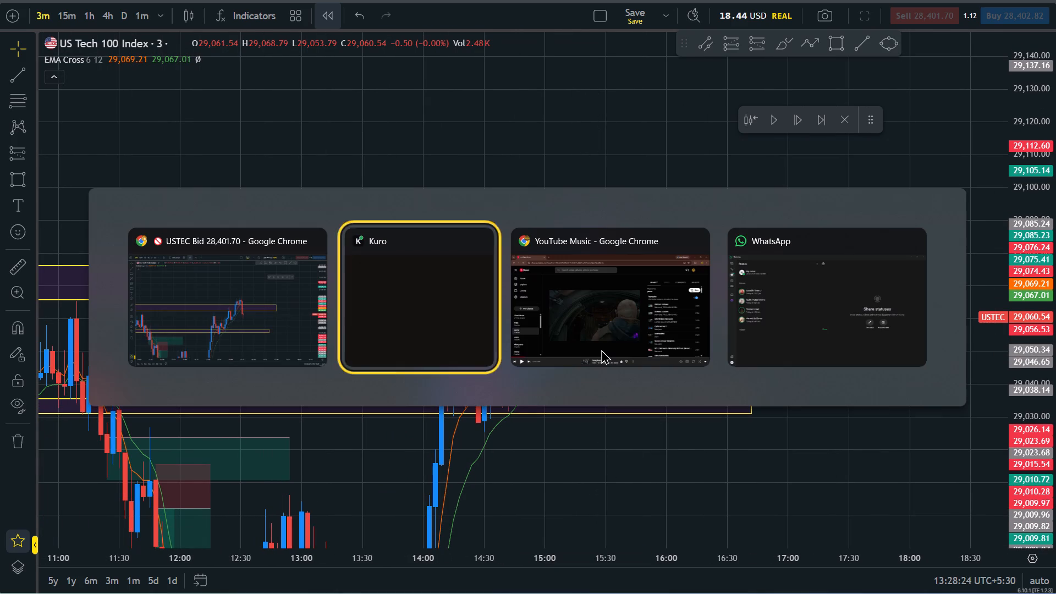
{"action": "left_click", "coordinate": [626, 337]}
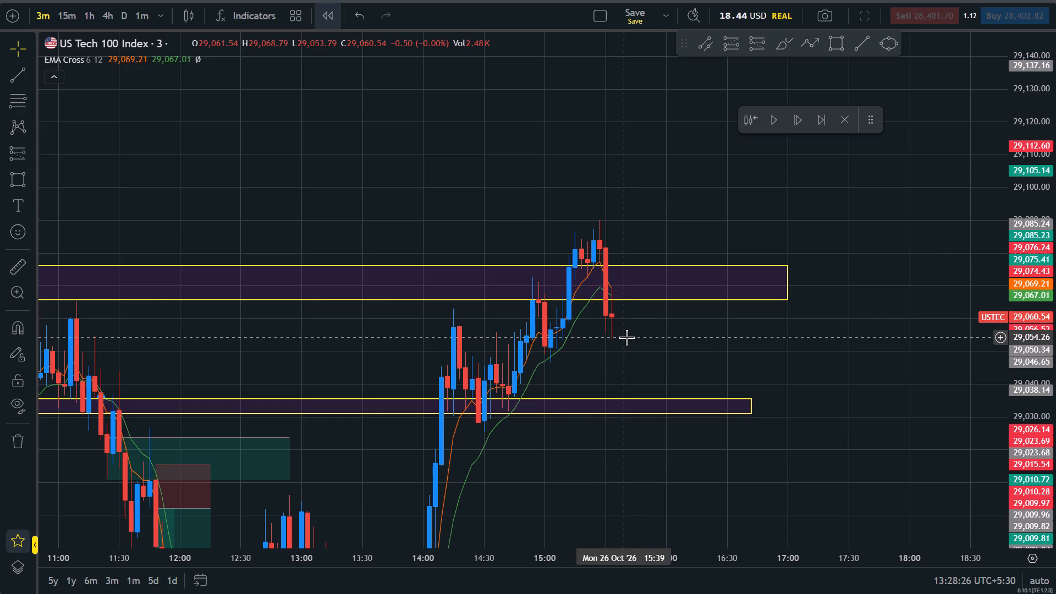
{"action": "scroll", "coordinate": [626, 337], "scroll_direction": "up", "scroll_amount": 1}
{"action": "scroll", "coordinate": [626, 337], "scroll_direction": "down", "scroll_amount": 1}
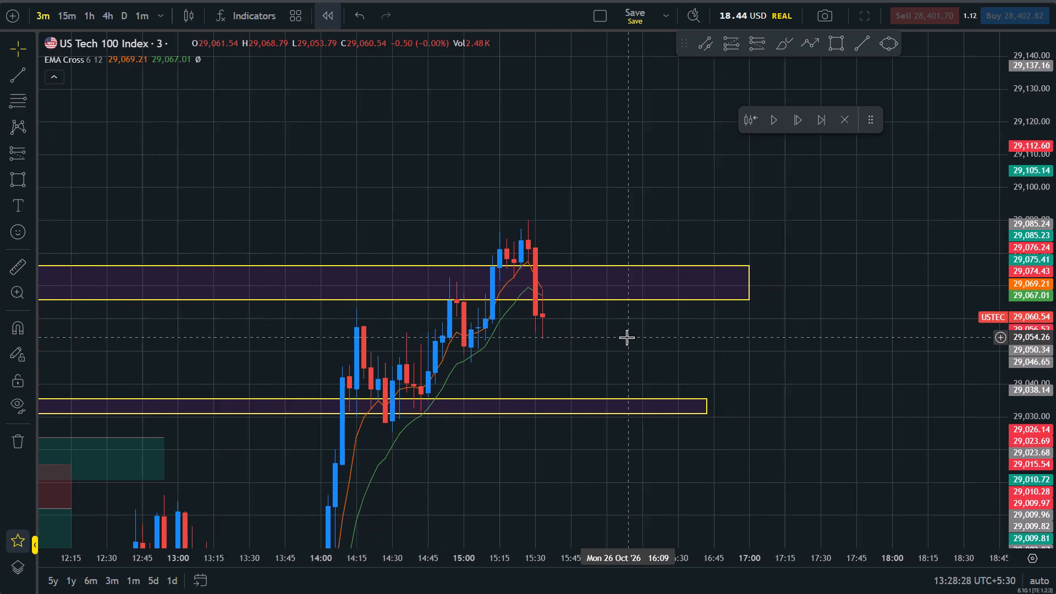
Place a short position at the 15:33 candle with entry at 29,060.26 and the stop at 29,078.22.
{"action": "scroll", "coordinate": [626, 337], "scroll_direction": "down", "scroll_amount": 4}
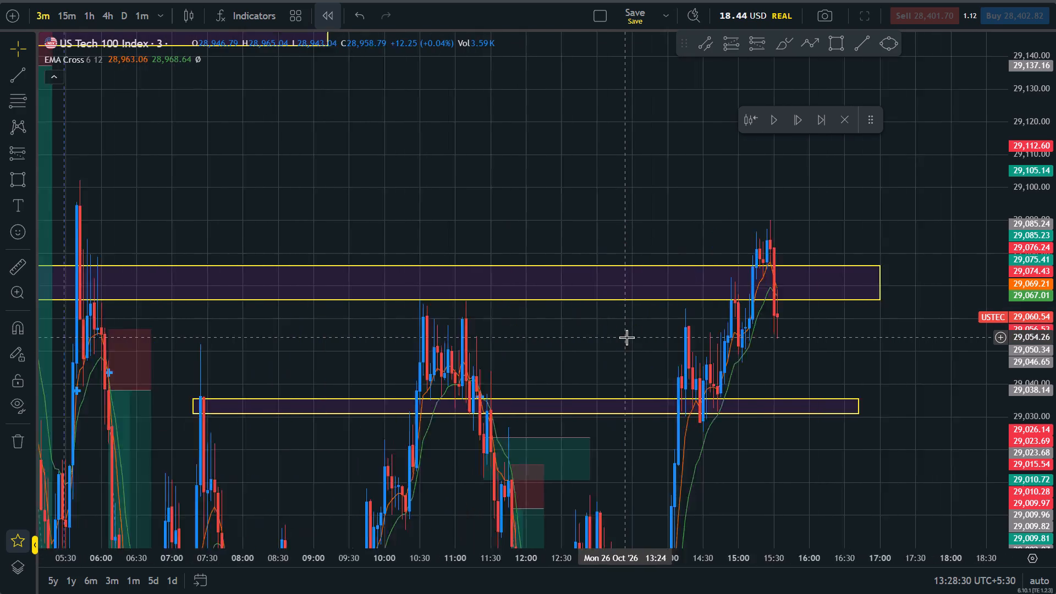
{"action": "scroll", "coordinate": [626, 337], "scroll_direction": "down", "scroll_amount": 5}
{"action": "left_click_drag", "start_coordinate": [1055, 163], "coordinate": [1055, 475]}
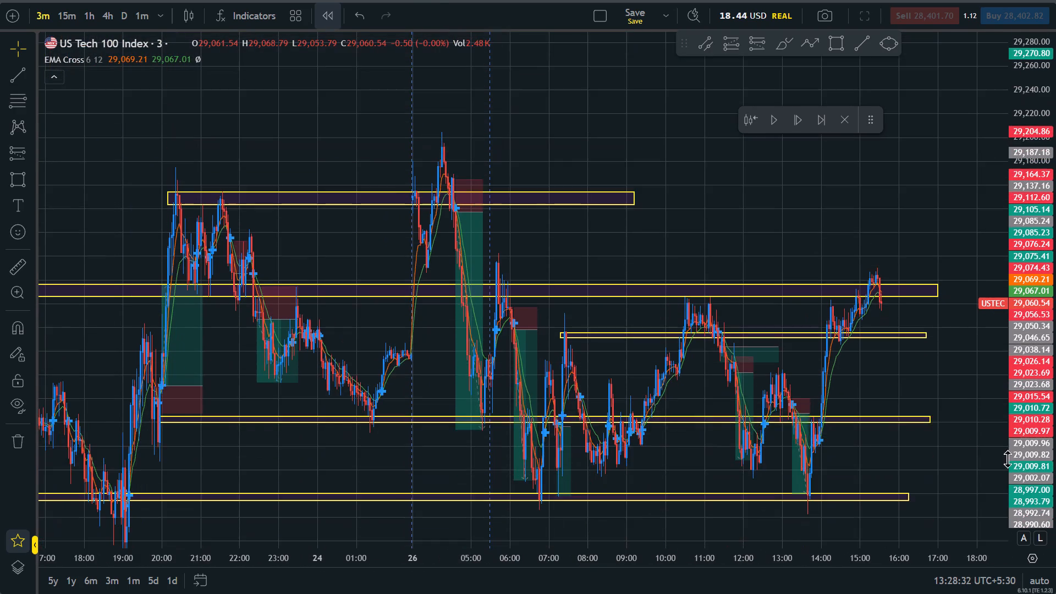
{"action": "scroll", "coordinate": [907, 401], "scroll_direction": "up", "scroll_amount": 7}
{"action": "left_click_drag", "start_coordinate": [1055, 405], "coordinate": [1000, 0]}
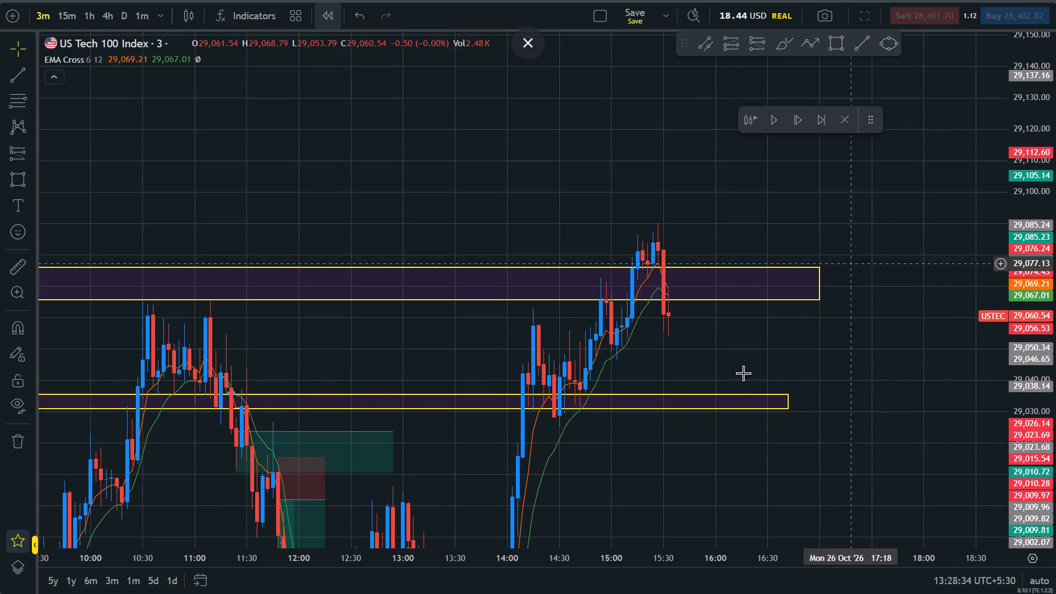
{"action": "left_click", "coordinate": [722, 344]}
{"action": "scroll", "coordinate": [722, 344], "scroll_direction": "up", "scroll_amount": 2}
{"action": "left_click", "coordinate": [763, 39]}
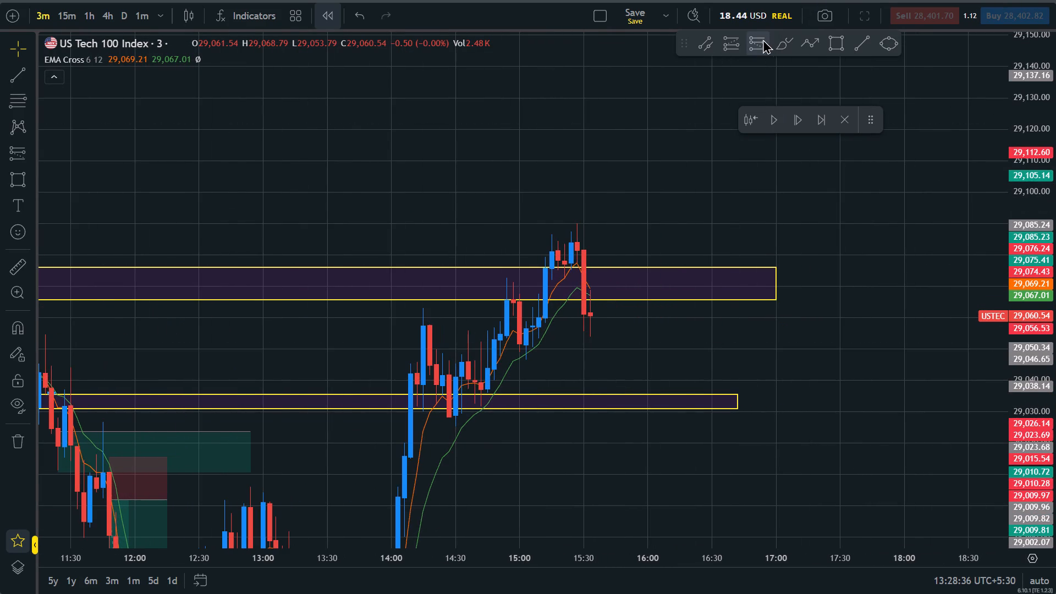
{"action": "left_click", "coordinate": [590, 317]}
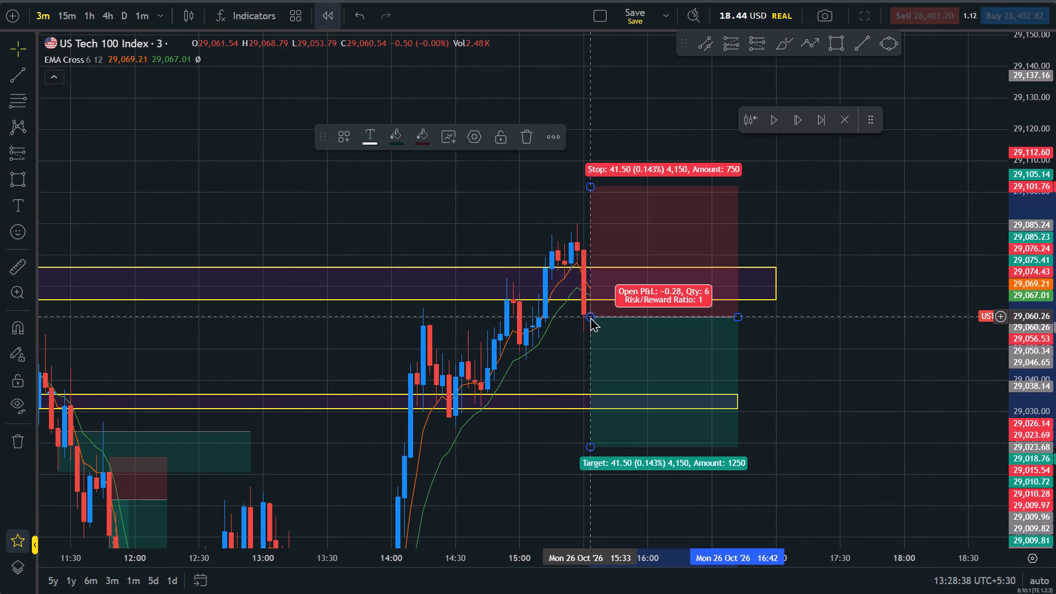
{"action": "left_click_drag", "start_coordinate": [590, 180], "coordinate": [598, 226]}
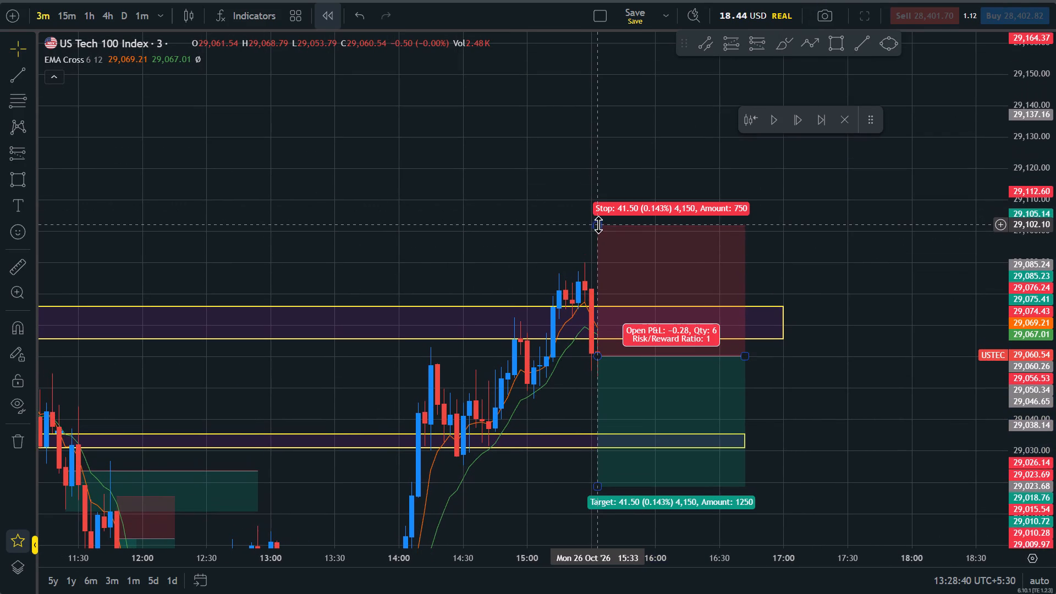
{"action": "left_click_drag", "start_coordinate": [598, 224], "coordinate": [604, 299]}
Extend the short position's target down to about 28,965.4, near the upper edge of the lower zone.
{"action": "left_click_drag", "start_coordinate": [868, 398], "coordinate": [785, 267]}
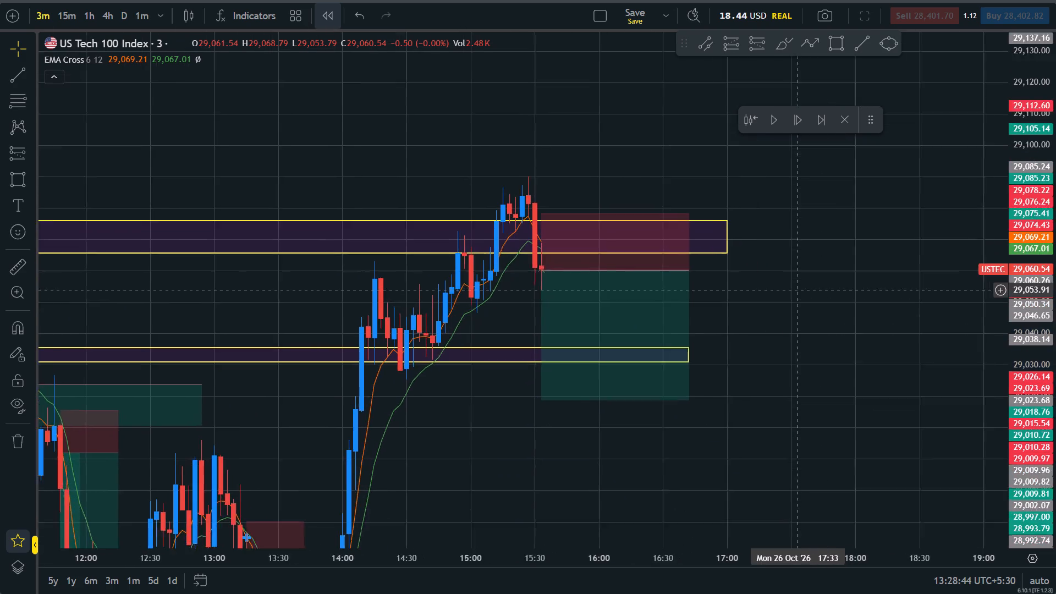
{"action": "left_click_drag", "start_coordinate": [785, 267], "coordinate": [774, 234]}
{"action": "scroll", "coordinate": [774, 234], "scroll_direction": "down", "scroll_amount": 5}
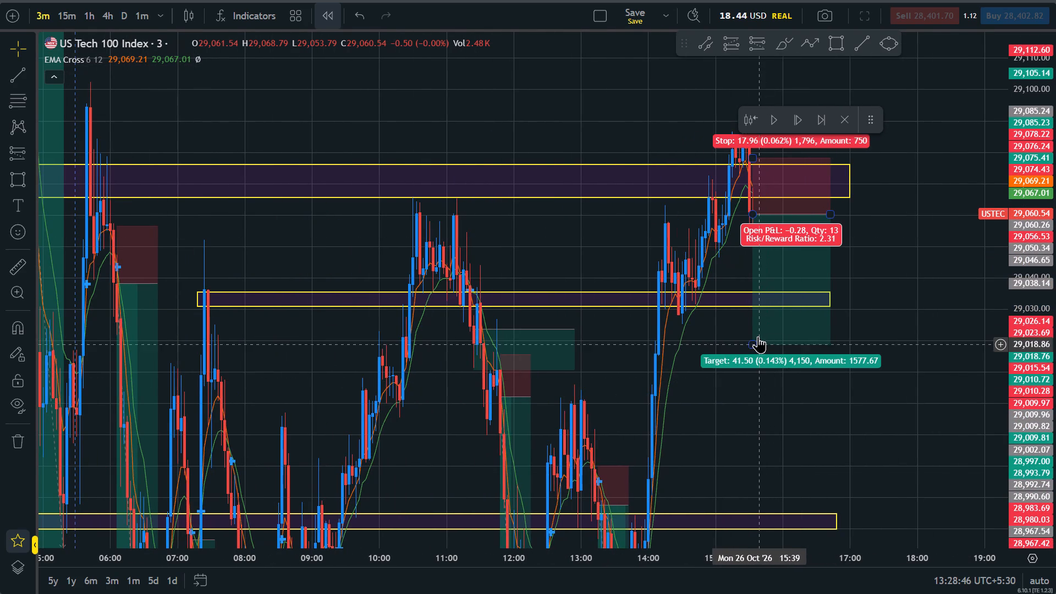
{"action": "left_click_drag", "start_coordinate": [755, 343], "coordinate": [781, 509]}
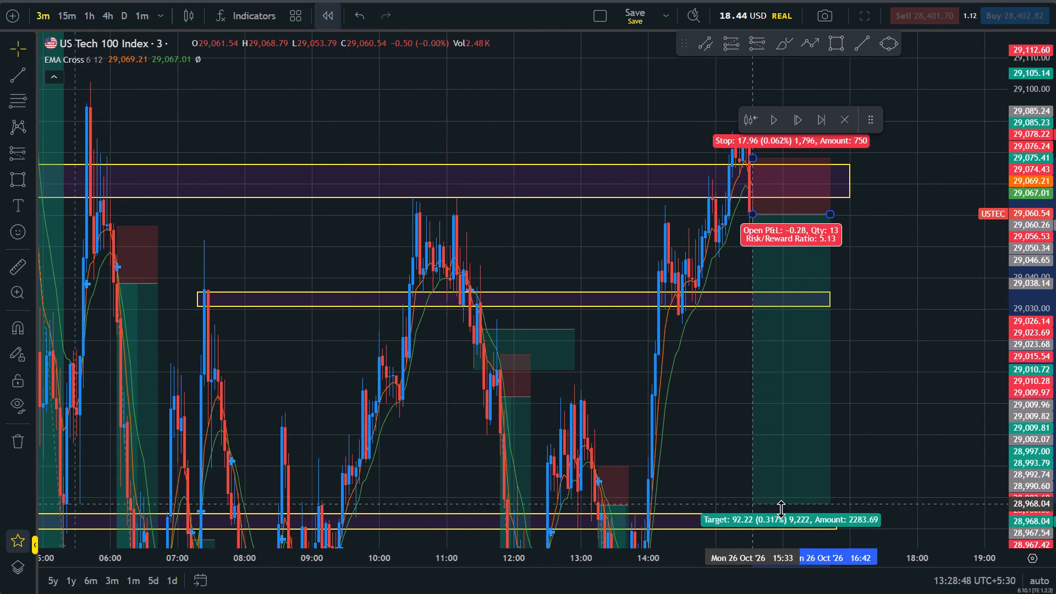
{"action": "left_click_drag", "start_coordinate": [781, 509], "coordinate": [782, 512]}
{"action": "left_click", "coordinate": [1028, 388]}
{"action": "left_click", "coordinate": [933, 373]}
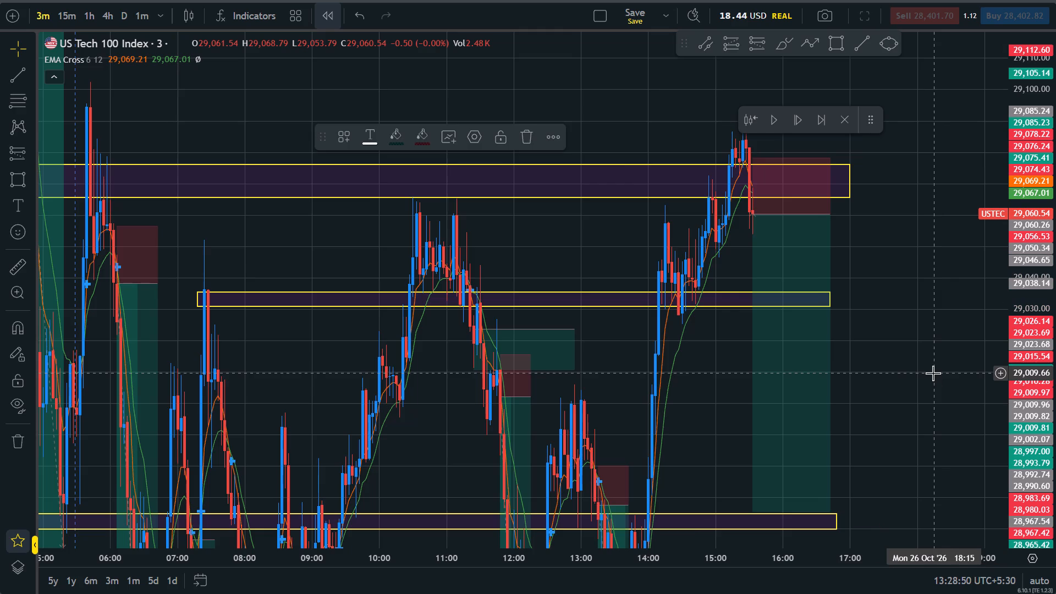
Advance the replay candle by candle from 15:33 to 16:24 on 26 Oct.
{"action": "scroll", "coordinate": [933, 373], "scroll_direction": "up", "scroll_amount": 5}
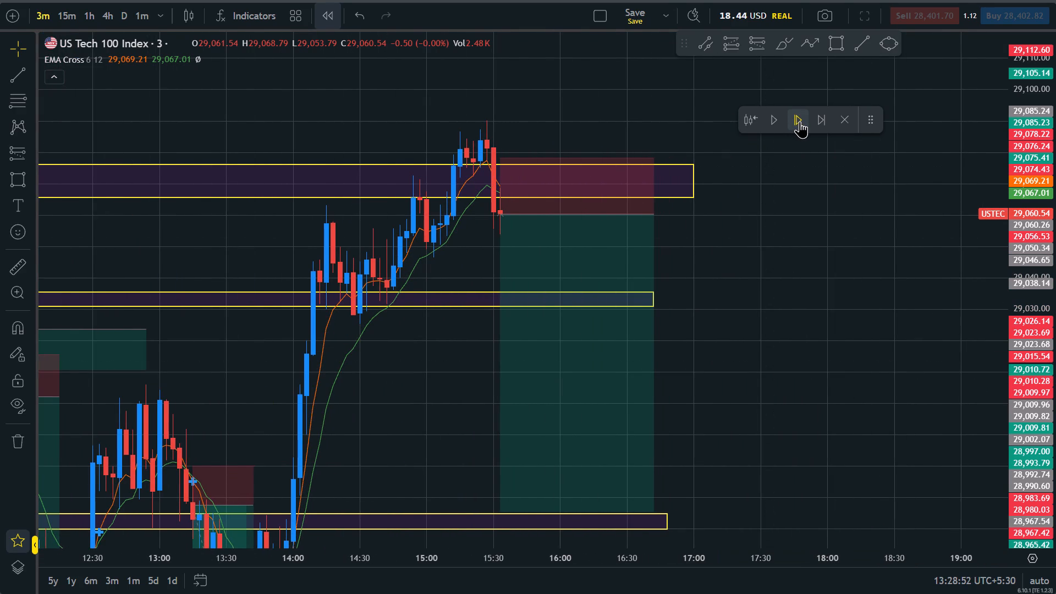
{"action": "left_click", "coordinate": [800, 121]}
{"action": "left_click", "coordinate": [800, 121]}
{"action": "left_click", "coordinate": [800, 121]}
{"action": "triple_click", "coordinate": [800, 121]}
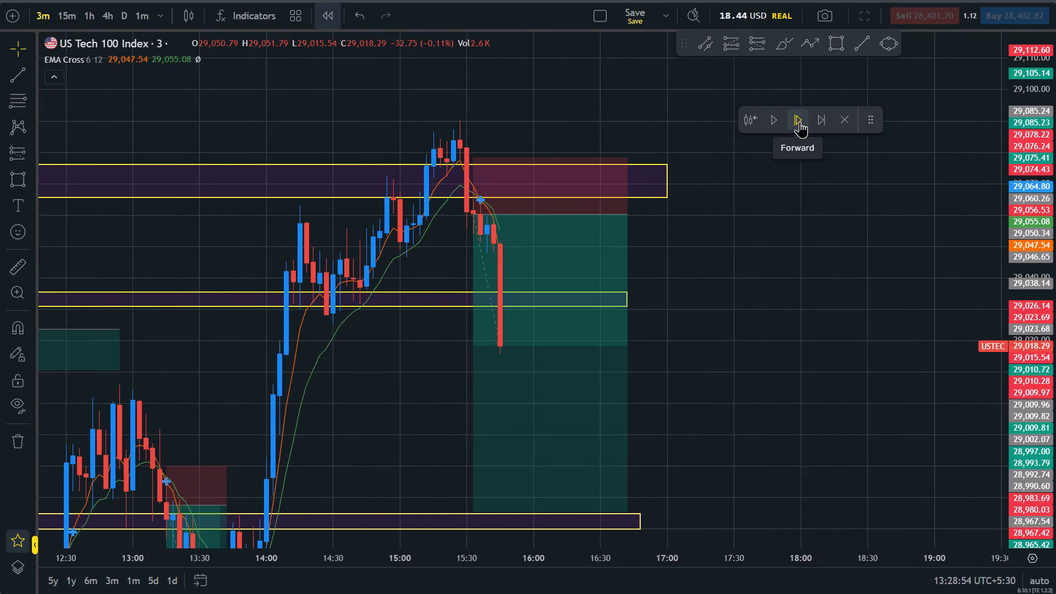
{"action": "triple_click", "coordinate": [800, 121]}
{"action": "triple_click", "coordinate": [800, 121]}
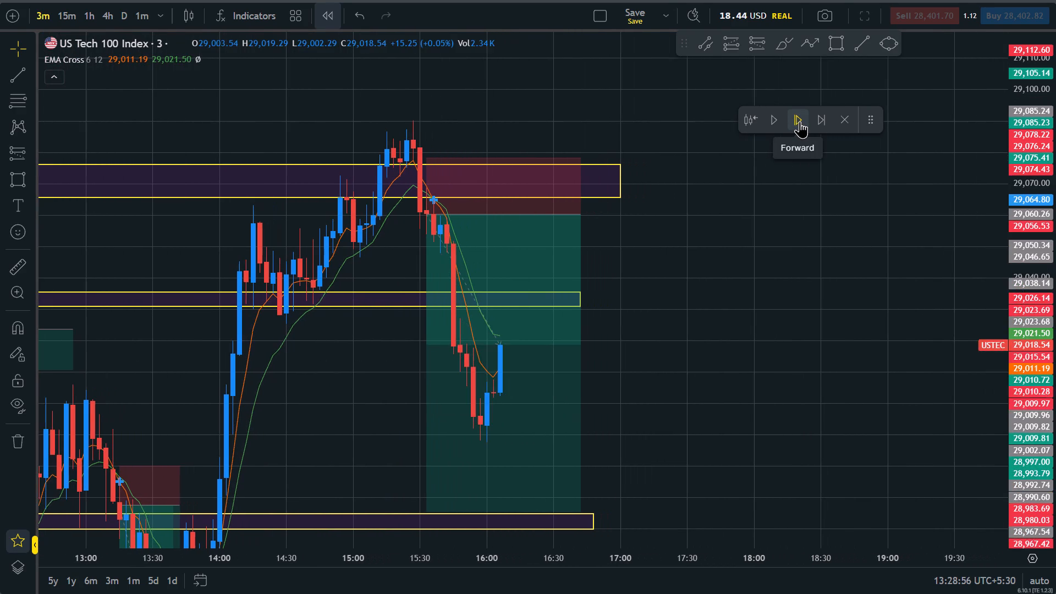
{"action": "triple_click", "coordinate": [800, 121]}
{"action": "double_click", "coordinate": [800, 121]}
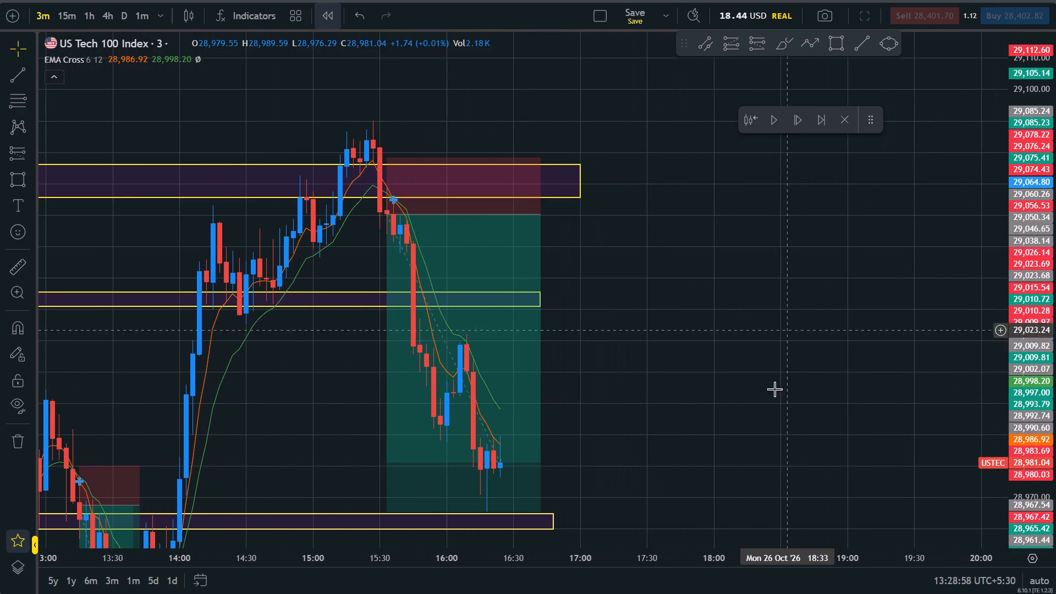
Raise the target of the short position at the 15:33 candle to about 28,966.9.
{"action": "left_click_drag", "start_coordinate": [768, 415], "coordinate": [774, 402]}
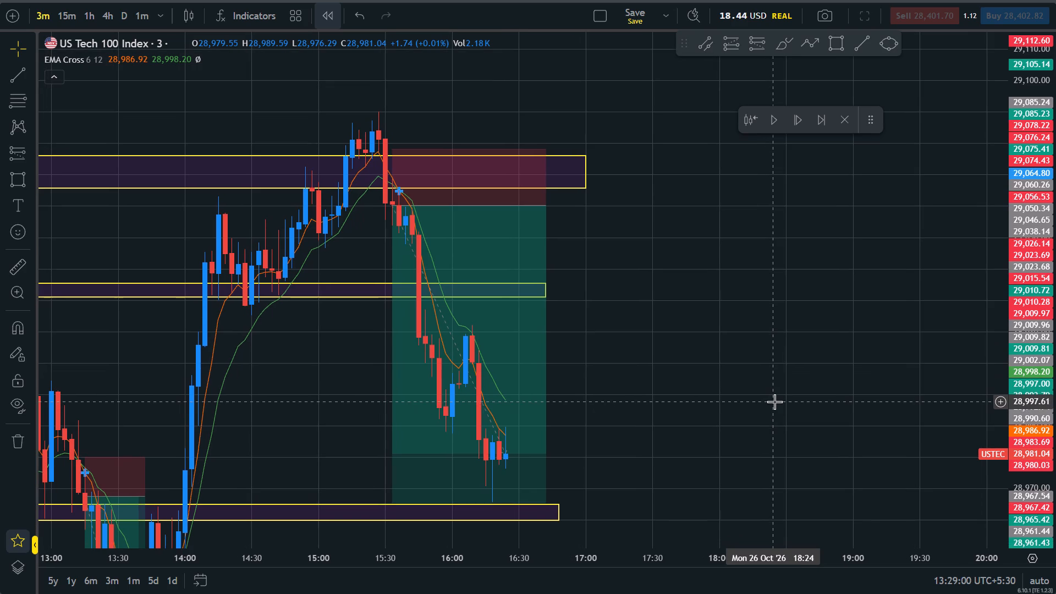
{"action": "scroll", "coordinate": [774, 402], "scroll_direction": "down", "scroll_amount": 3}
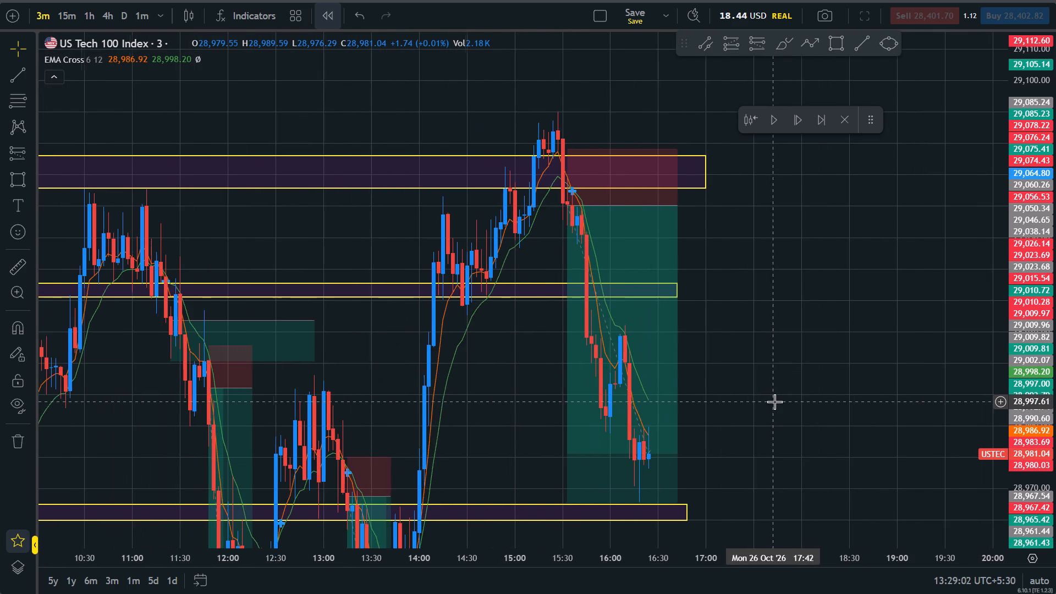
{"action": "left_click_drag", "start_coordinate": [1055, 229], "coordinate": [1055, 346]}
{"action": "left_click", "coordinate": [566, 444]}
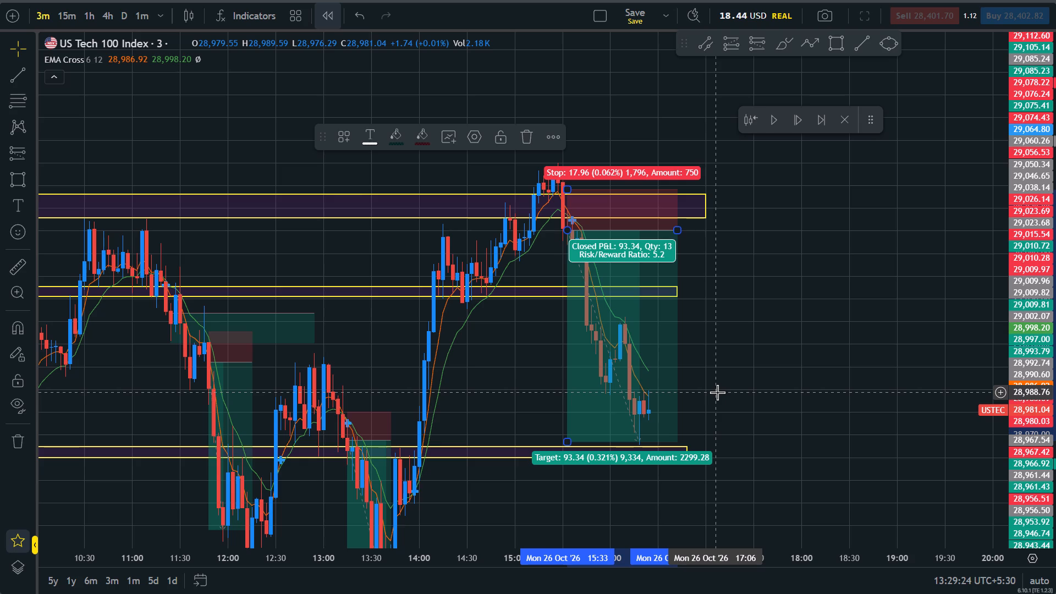
Advance the replay candle by candle from 16:24 to 16:45 on 26 Oct.
{"action": "scroll", "coordinate": [717, 392], "scroll_direction": "up", "scroll_amount": 1}
{"action": "left_click_drag", "start_coordinate": [709, 356], "coordinate": [784, 404]}
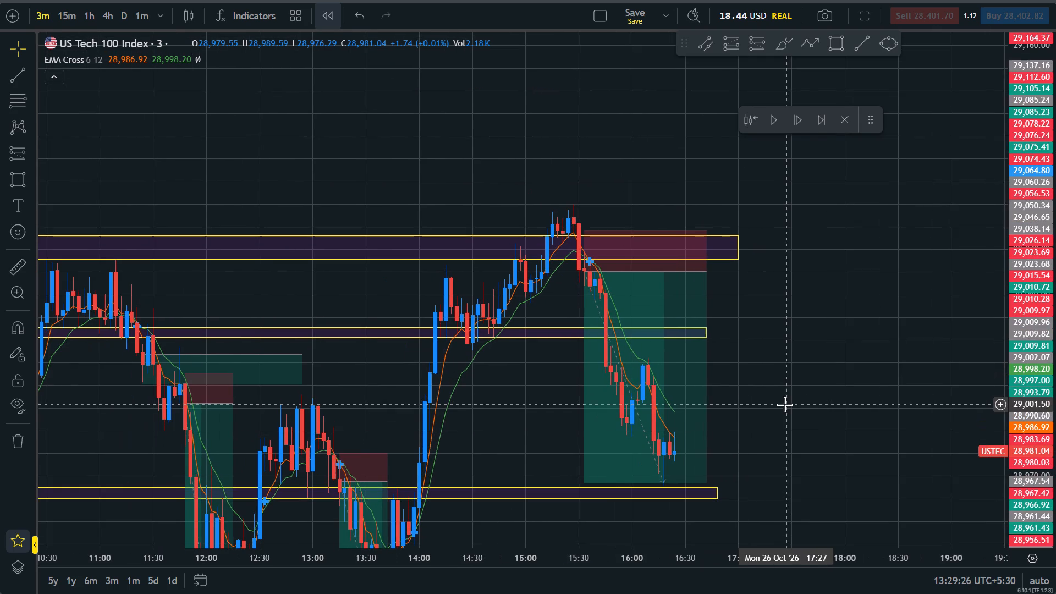
{"action": "triple_click", "coordinate": [800, 122]}
{"action": "triple_click", "coordinate": [800, 122]}
{"action": "left_click", "coordinate": [800, 122]}
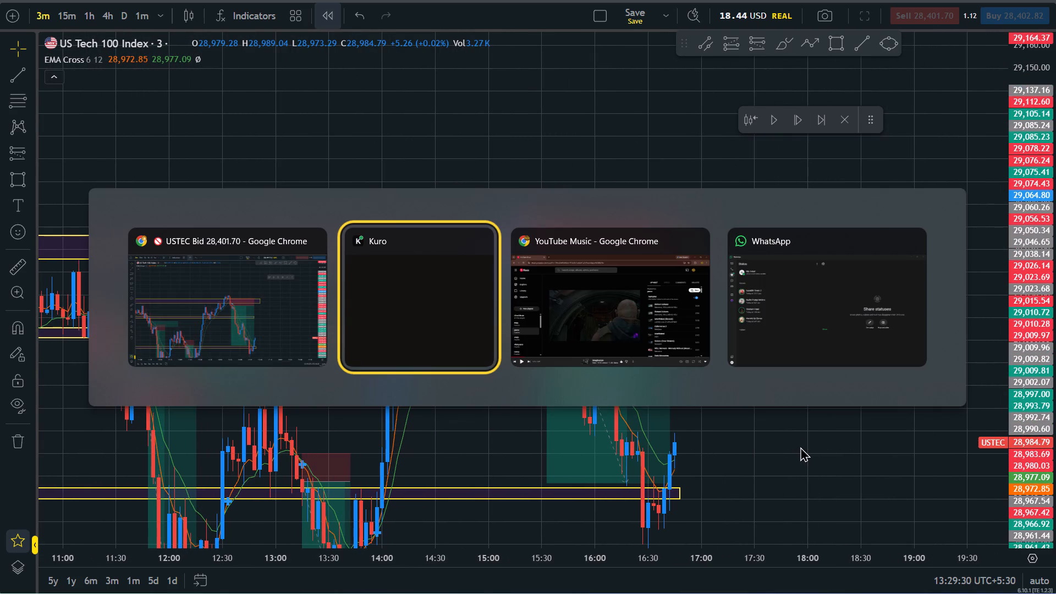
Extend the zone near 28,960–28,967 forward in time to about 19:54 on 26 Oct.
{"action": "left_click_drag", "start_coordinate": [800, 443], "coordinate": [800, 385]}
{"action": "scroll", "coordinate": [800, 385], "scroll_direction": "down", "scroll_amount": 3}
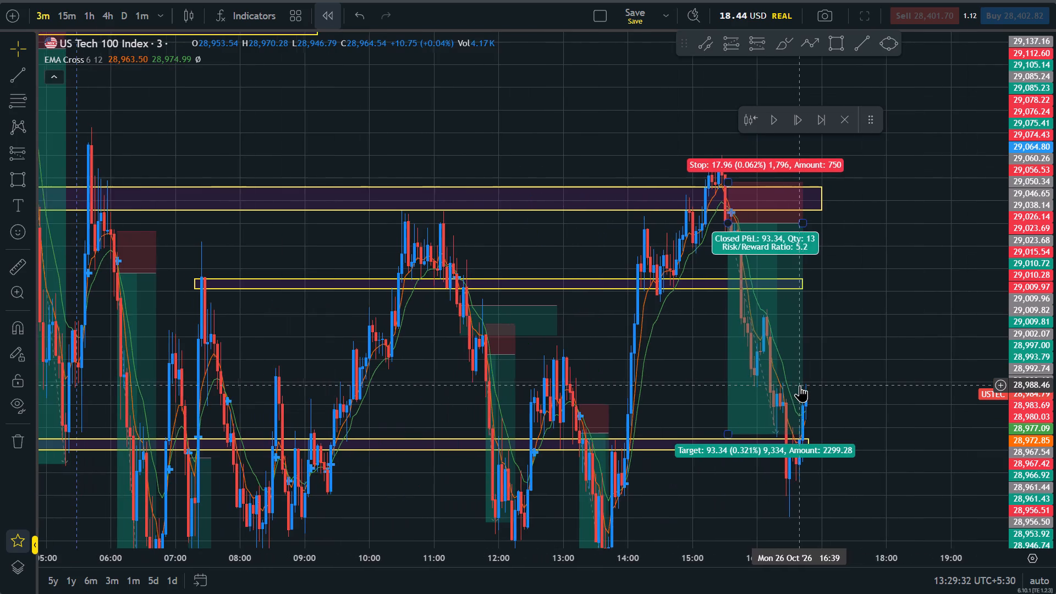
{"action": "left_click_drag", "start_coordinate": [908, 407], "coordinate": [793, 268]}
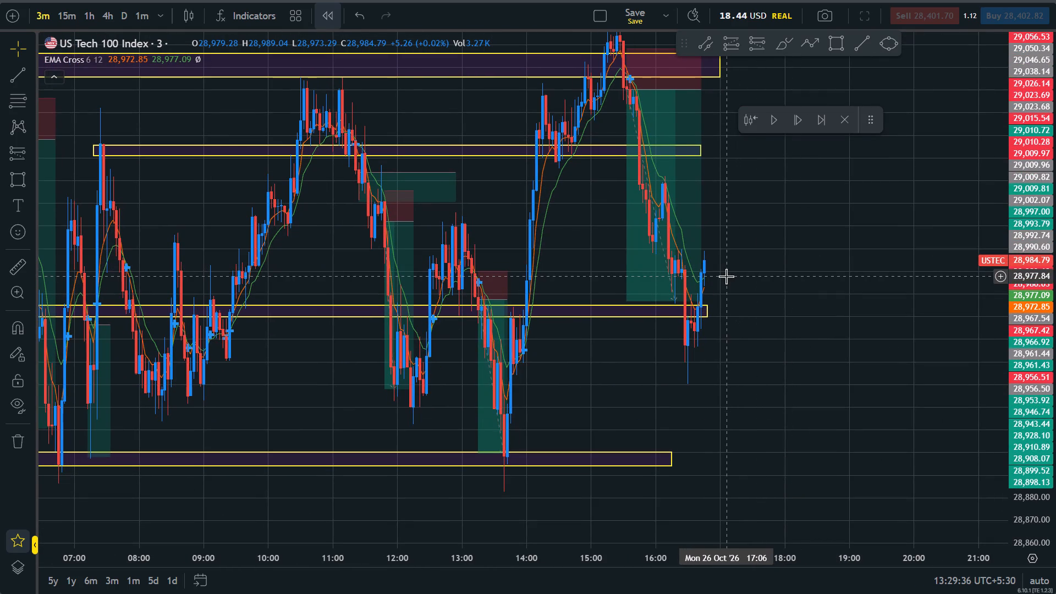
{"action": "left_click_drag", "start_coordinate": [711, 313], "coordinate": [833, 323]}
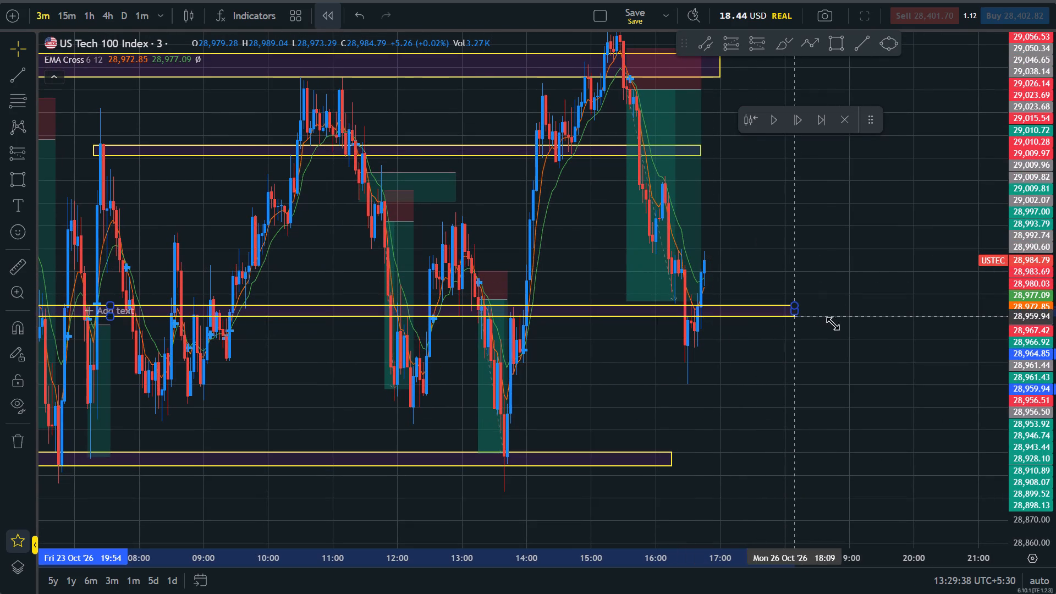
{"action": "left_click_drag", "start_coordinate": [833, 323], "coordinate": [909, 321]}
Extend the lowest zone, near 28,894–28,902, forward in time well past the latest candle.
{"action": "left_click_drag", "start_coordinate": [850, 382], "coordinate": [614, 321]}
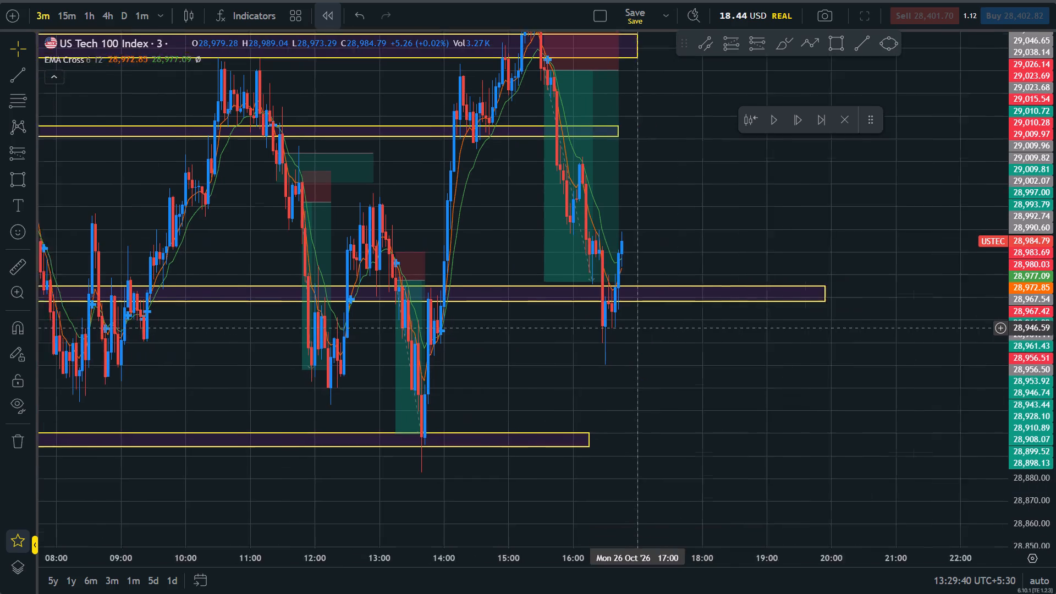
{"action": "left_click_drag", "start_coordinate": [614, 321], "coordinate": [614, 321]}
{"action": "left_click_drag", "start_coordinate": [565, 427], "coordinate": [871, 428]}
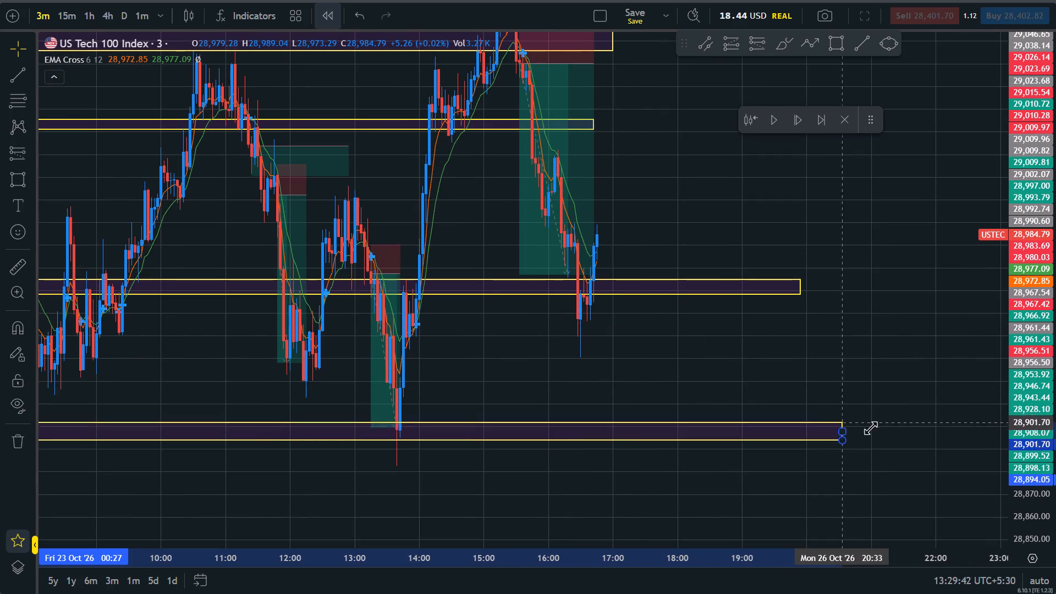
{"action": "left_click_drag", "start_coordinate": [871, 428], "coordinate": [964, 428]}
Extend the 15:33 short position's target down to about 28,941.4, below the 28,960–28,967 zone.
{"action": "left_click_drag", "start_coordinate": [643, 360], "coordinate": [854, 407]}
{"action": "scroll", "coordinate": [854, 407], "scroll_direction": "up", "scroll_amount": 3}
{"action": "left_click_drag", "start_coordinate": [791, 218], "coordinate": [768, 320]}
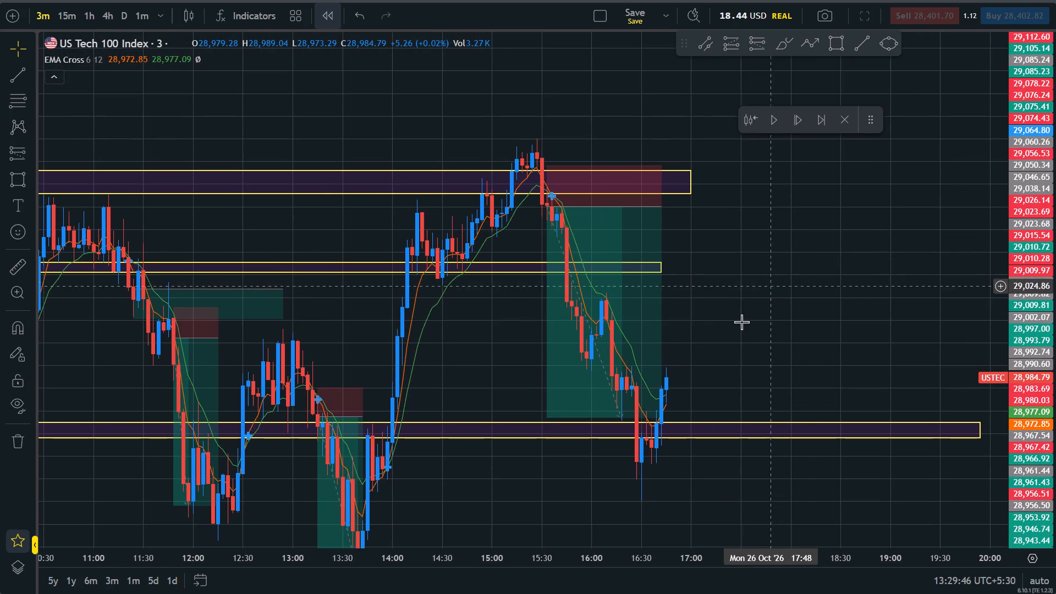
{"action": "left_click", "coordinate": [544, 413]}
{"action": "left_click_drag", "start_coordinate": [544, 413], "coordinate": [555, 433]}
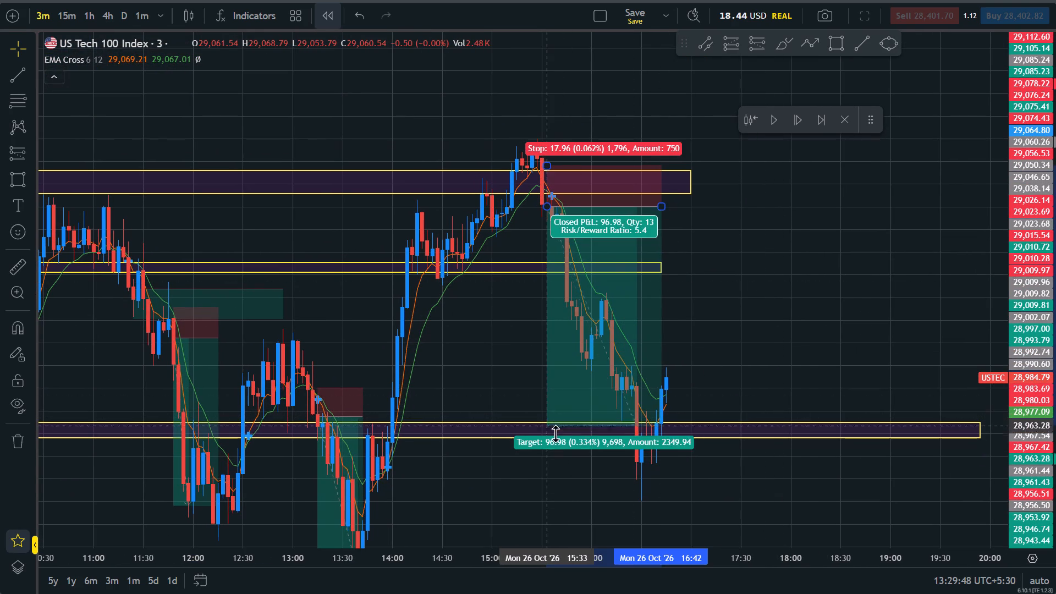
{"action": "left_click_drag", "start_coordinate": [555, 433], "coordinate": [568, 475]}
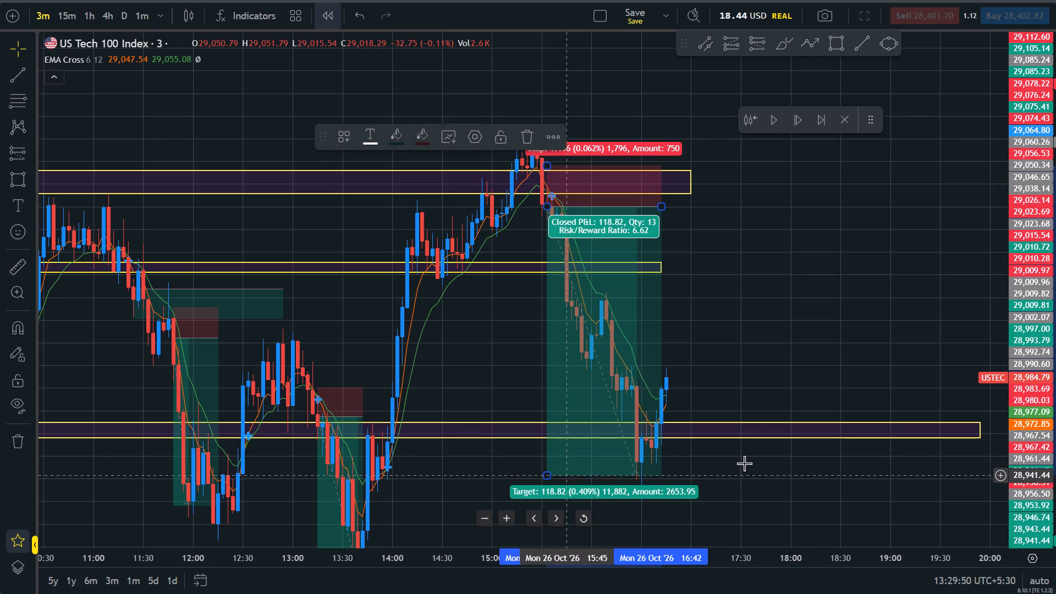
{"action": "left_click", "coordinate": [761, 471]}
Advance the replay candle by candle from 16:45 to 17:18 on 26 Oct.
{"action": "triple_click", "coordinate": [799, 129]}
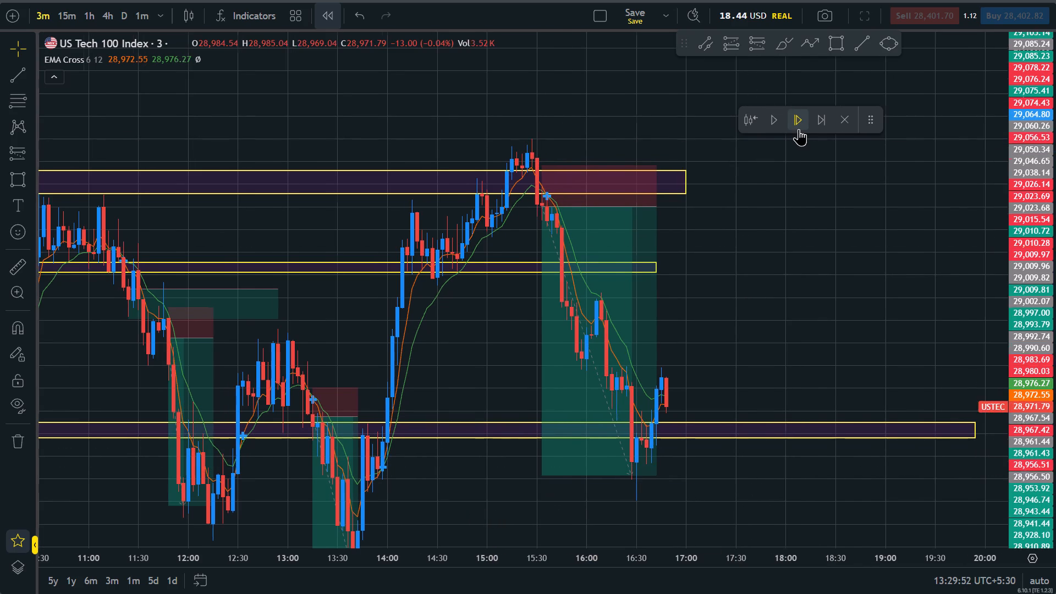
{"action": "triple_click", "coordinate": [799, 129]}
{"action": "triple_click", "coordinate": [799, 129]}
{"action": "left_click", "coordinate": [799, 129]}
{"action": "left_click", "coordinate": [799, 129]}
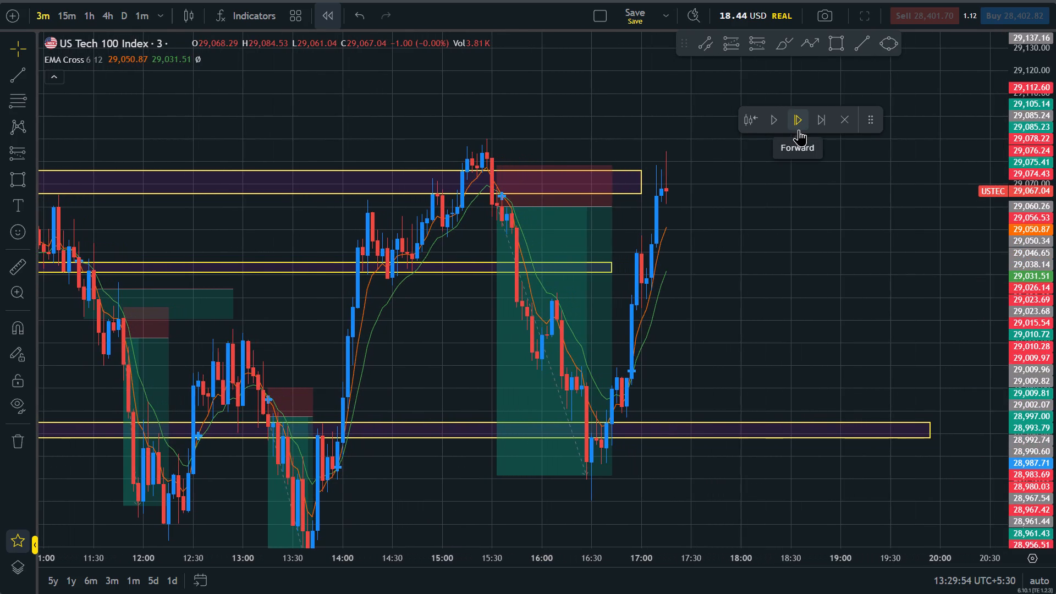
Shorten the 15:33 short position so its time span ends at about 16:24.
{"action": "scroll", "coordinate": [724, 374], "scroll_direction": "down", "scroll_amount": 3}
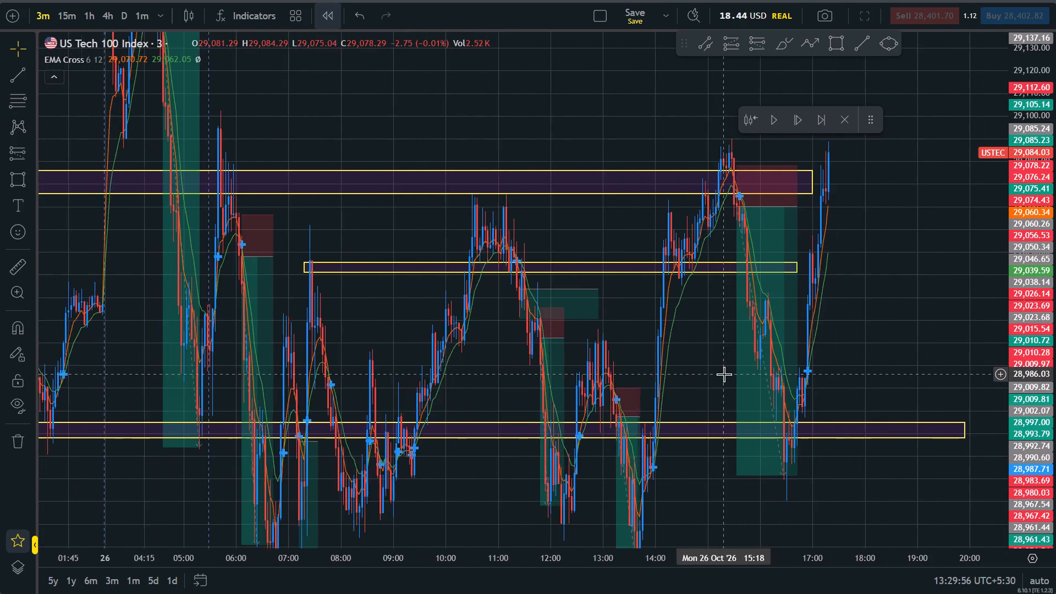
{"action": "scroll", "coordinate": [724, 374], "scroll_direction": "down", "scroll_amount": 4}
{"action": "scroll", "coordinate": [724, 374], "scroll_direction": "up", "scroll_amount": 5}
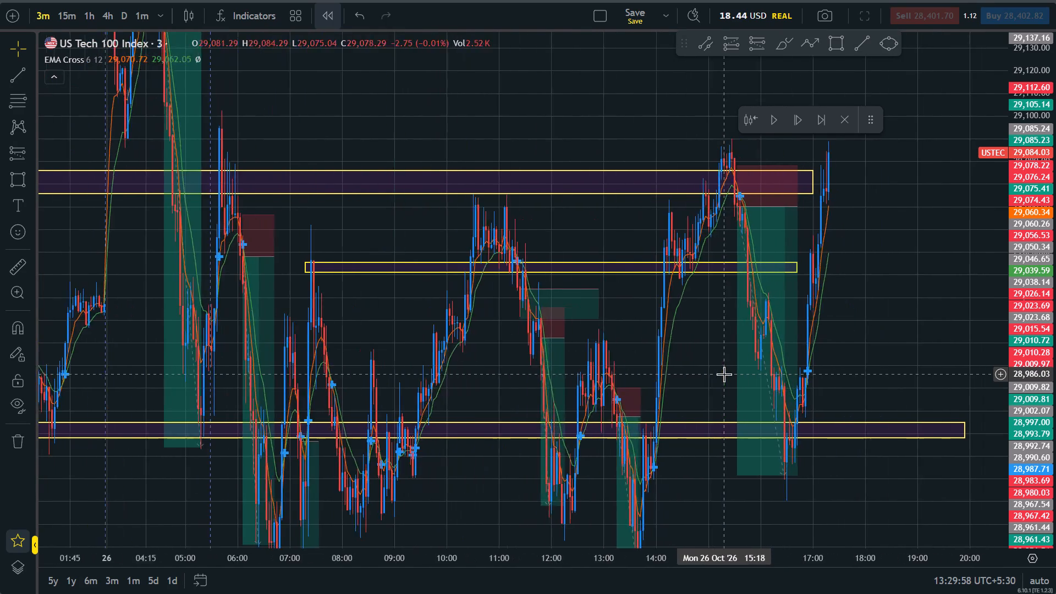
{"action": "scroll", "coordinate": [724, 374], "scroll_direction": "up", "scroll_amount": 4}
{"action": "left_click_drag", "start_coordinate": [707, 208], "coordinate": [705, 208]}
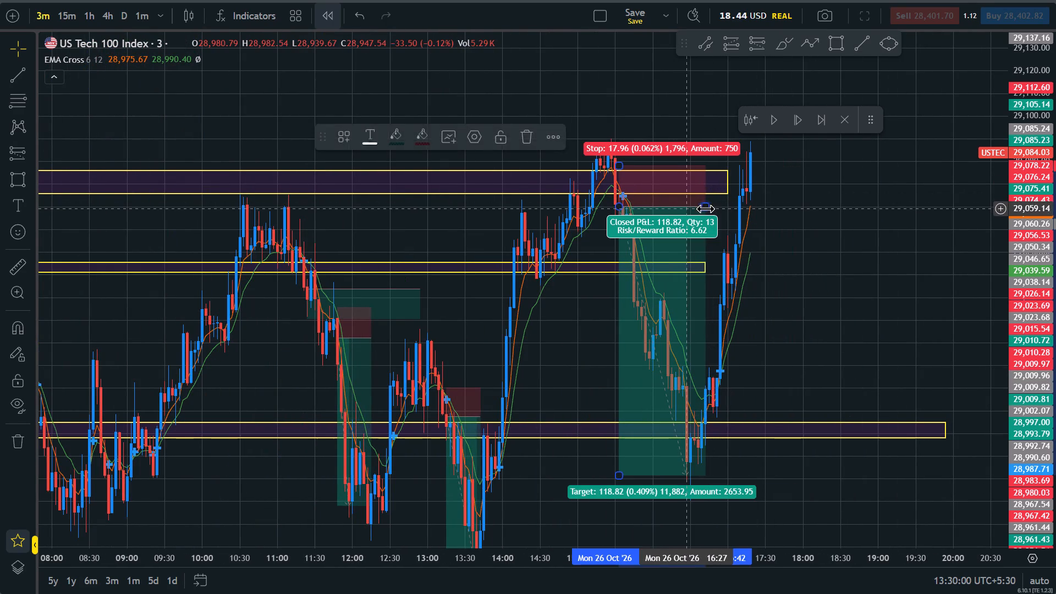
{"action": "left_click_drag", "start_coordinate": [705, 208], "coordinate": [684, 217]}
{"action": "left_click", "coordinate": [823, 290]}
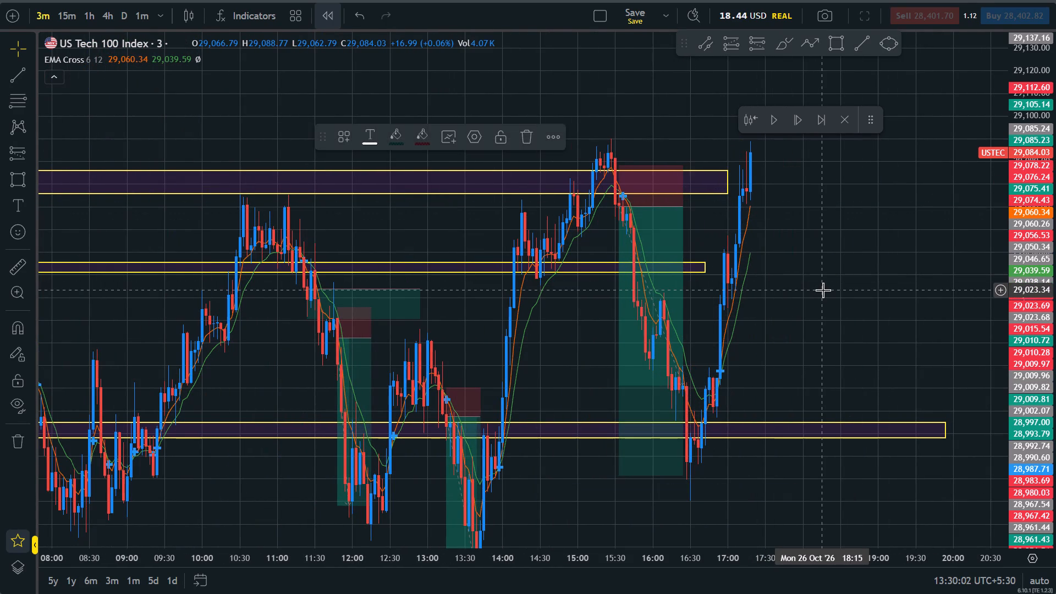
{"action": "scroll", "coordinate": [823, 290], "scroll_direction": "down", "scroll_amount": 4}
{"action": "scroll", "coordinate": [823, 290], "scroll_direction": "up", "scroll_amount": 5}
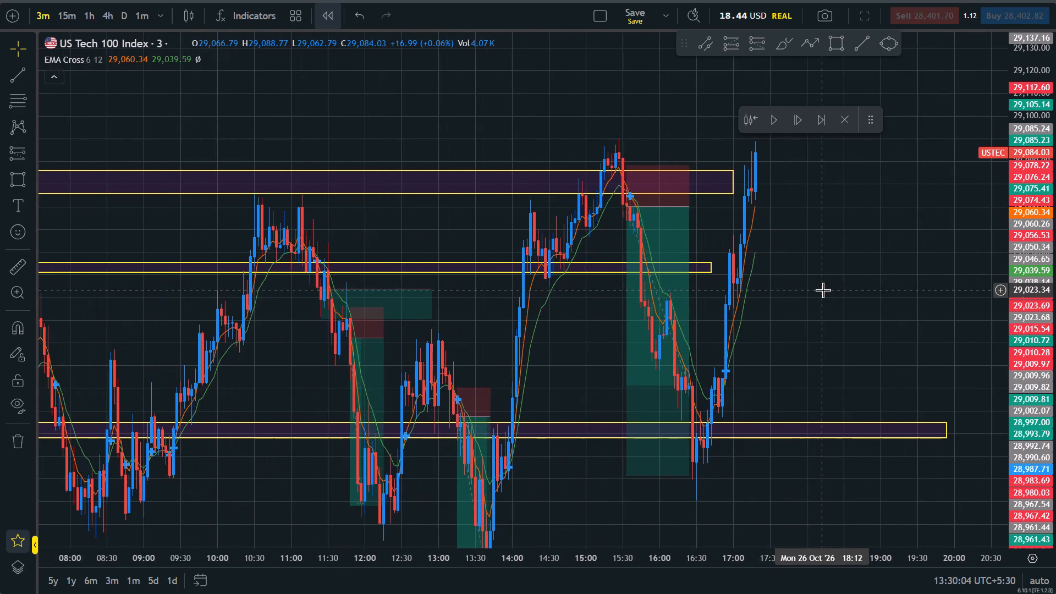
Place a long position at the 16:54 EMA cross with entry at 28,985.12 and stop at 28,972.38.
{"action": "scroll", "coordinate": [823, 290], "scroll_direction": "up", "scroll_amount": 2}
{"action": "left_click_drag", "start_coordinate": [726, 358], "coordinate": [818, 248]}
{"action": "scroll", "coordinate": [818, 248], "scroll_direction": "up", "scroll_amount": 1}
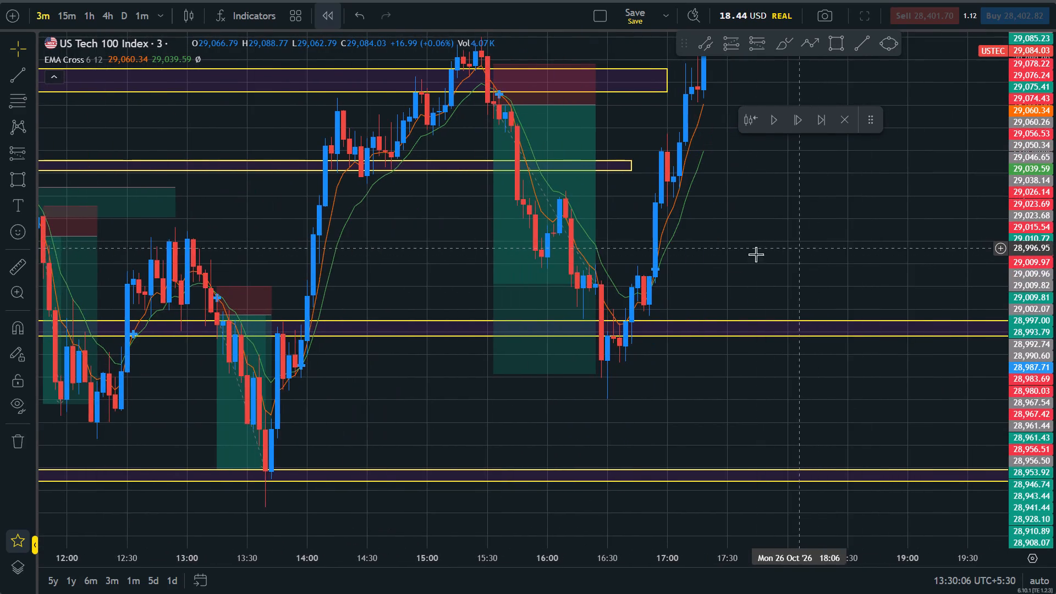
{"action": "left_click_drag", "start_coordinate": [738, 265], "coordinate": [710, 326]}
{"action": "left_click", "coordinate": [730, 37]}
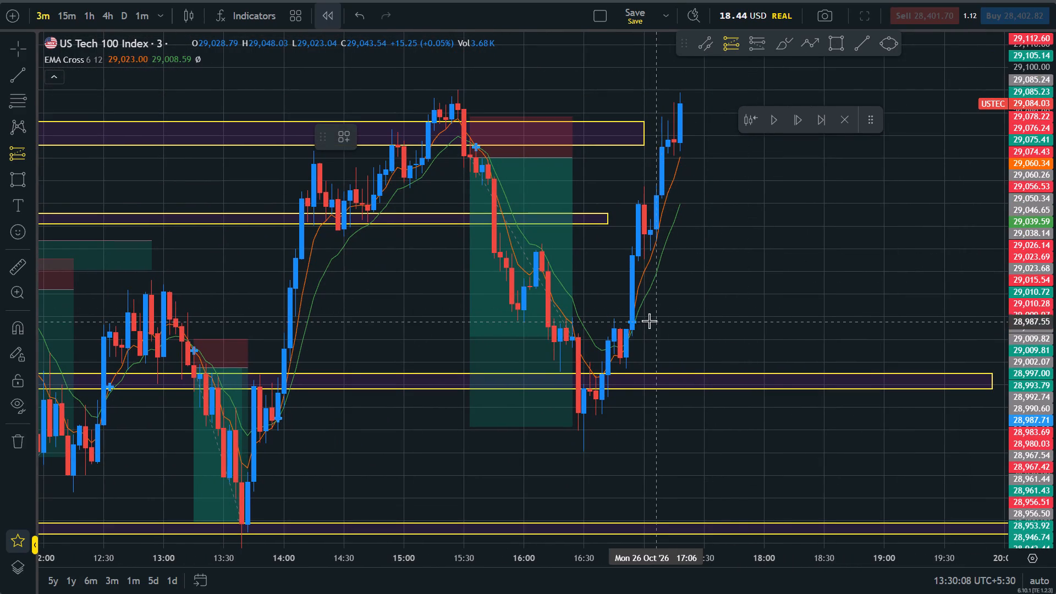
{"action": "left_click", "coordinate": [630, 327]}
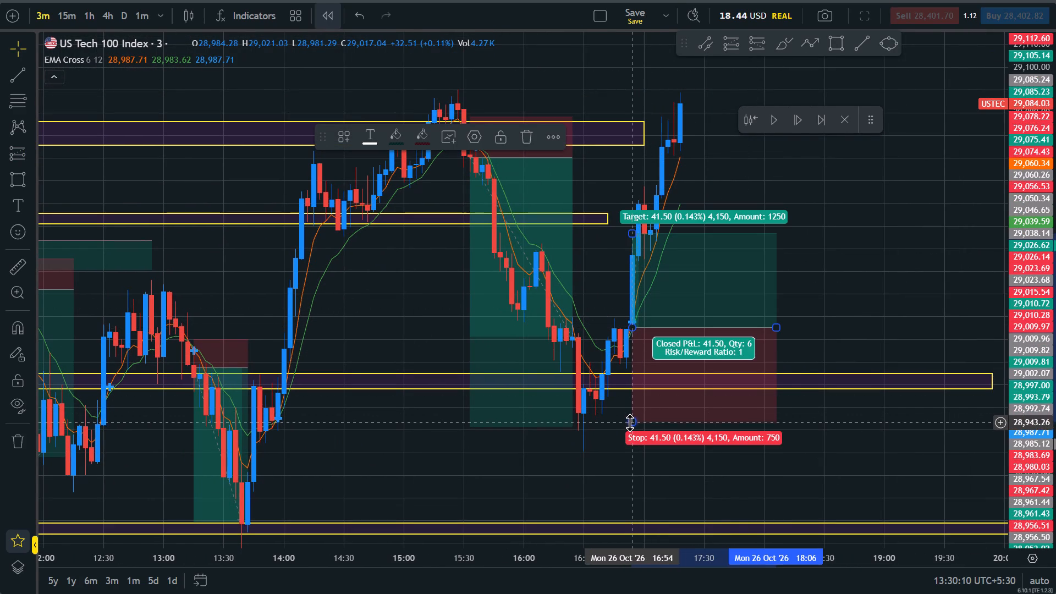
{"action": "left_click_drag", "start_coordinate": [631, 422], "coordinate": [643, 356]}
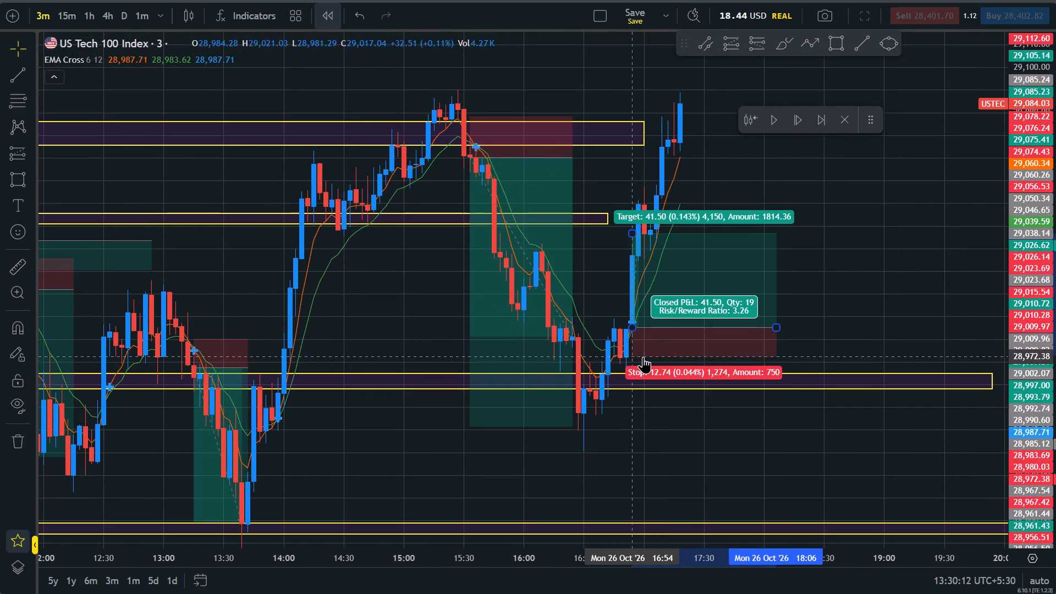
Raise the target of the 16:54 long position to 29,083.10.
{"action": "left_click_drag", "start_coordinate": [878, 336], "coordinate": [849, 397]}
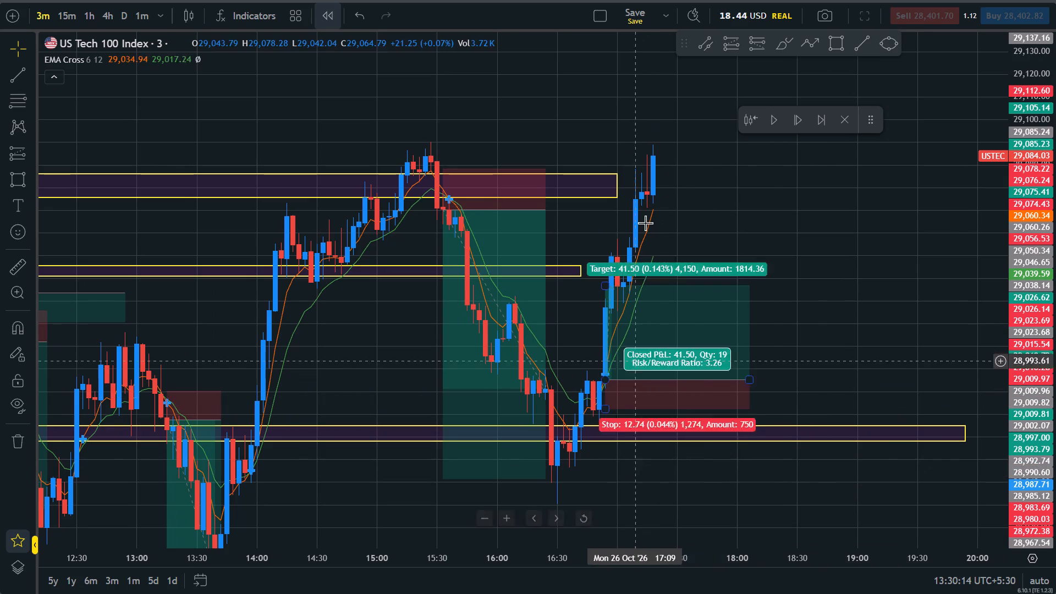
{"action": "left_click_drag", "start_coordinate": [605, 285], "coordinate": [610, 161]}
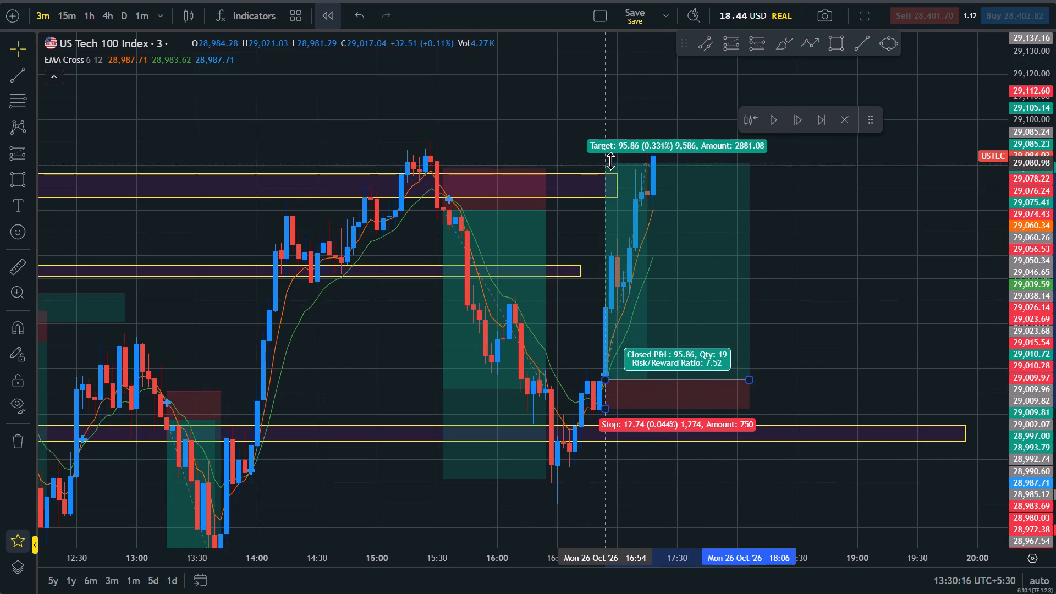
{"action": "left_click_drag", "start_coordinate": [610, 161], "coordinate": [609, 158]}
Extend the zone between 29,065.65 and 29,076.02 forward in time to about 18:30 on 26 Oct.
{"action": "left_click_drag", "start_coordinate": [617, 182], "coordinate": [795, 172]}
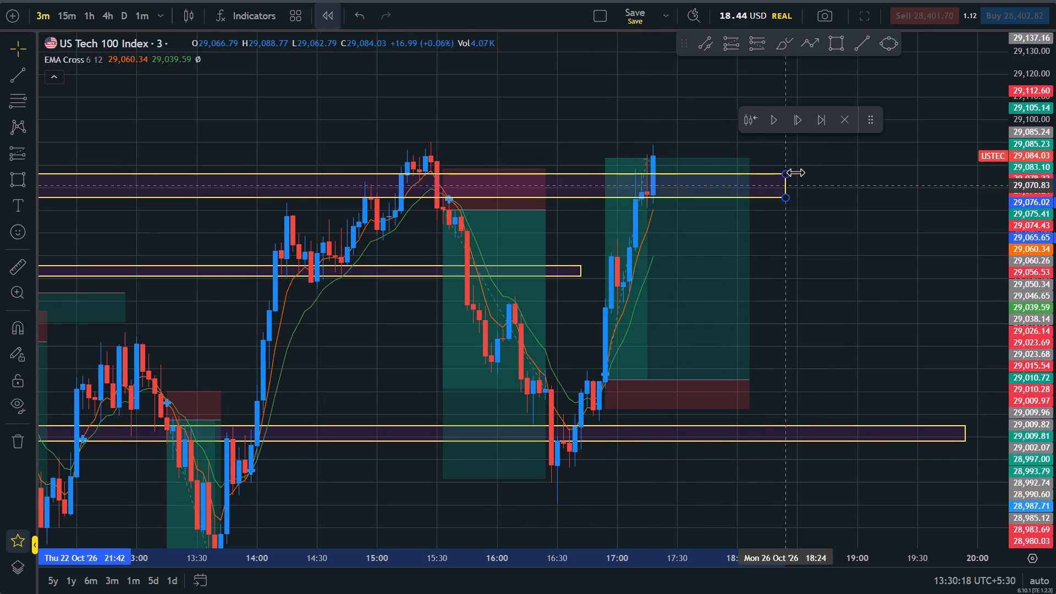
{"action": "left_click_drag", "start_coordinate": [795, 172], "coordinate": [797, 172]}
Raise the target of the 16:54 long position above the upper zone to about 29,120.
{"action": "left_click_drag", "start_coordinate": [835, 226], "coordinate": [846, 316]}
{"action": "scroll", "coordinate": [846, 316], "scroll_direction": "down", "scroll_amount": 6}
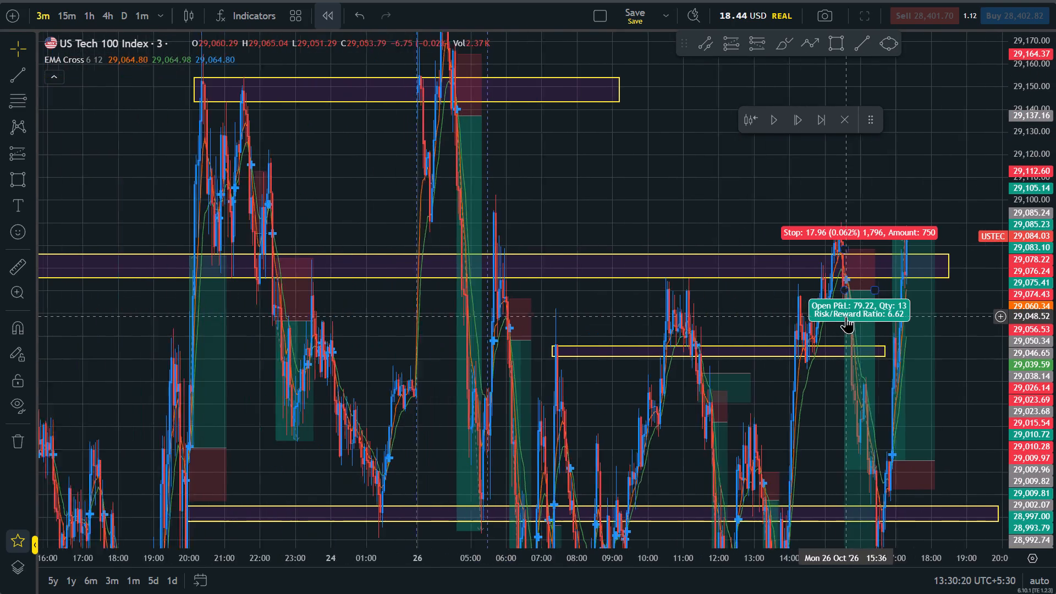
{"action": "scroll", "coordinate": [846, 316], "scroll_direction": "down", "scroll_amount": 2}
{"action": "left_click_drag", "start_coordinate": [1055, 92], "coordinate": [1055, 405]}
{"action": "scroll", "coordinate": [799, 356], "scroll_direction": "up", "scroll_amount": 4}
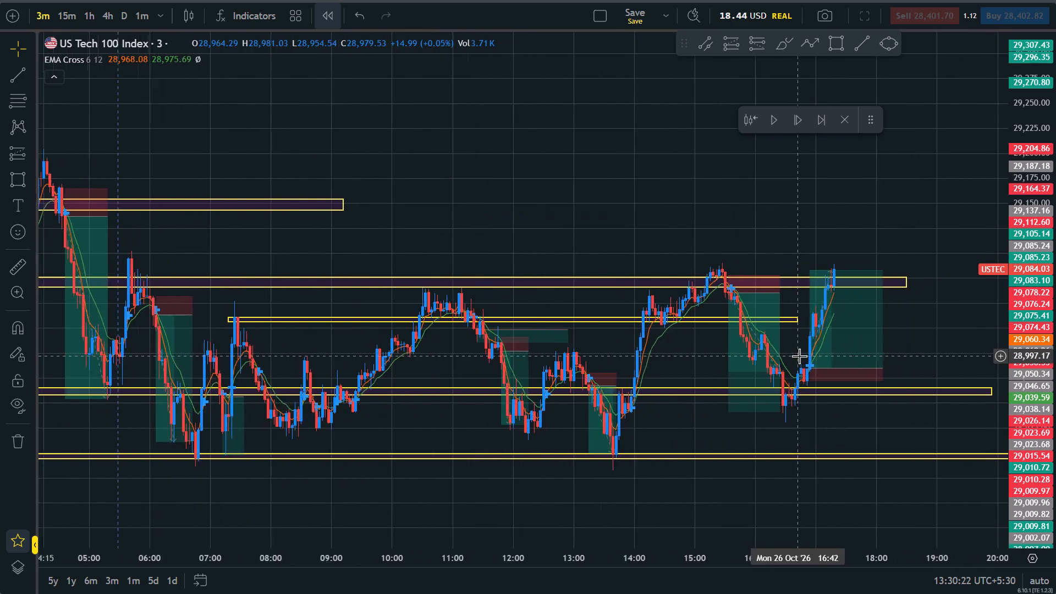
{"action": "scroll", "coordinate": [799, 356], "scroll_direction": "up", "scroll_amount": 3}
{"action": "left_click_drag", "start_coordinate": [1055, 413], "coordinate": [1055, 195]}
{"action": "scroll", "coordinate": [917, 295], "scroll_direction": "down", "scroll_amount": 2}
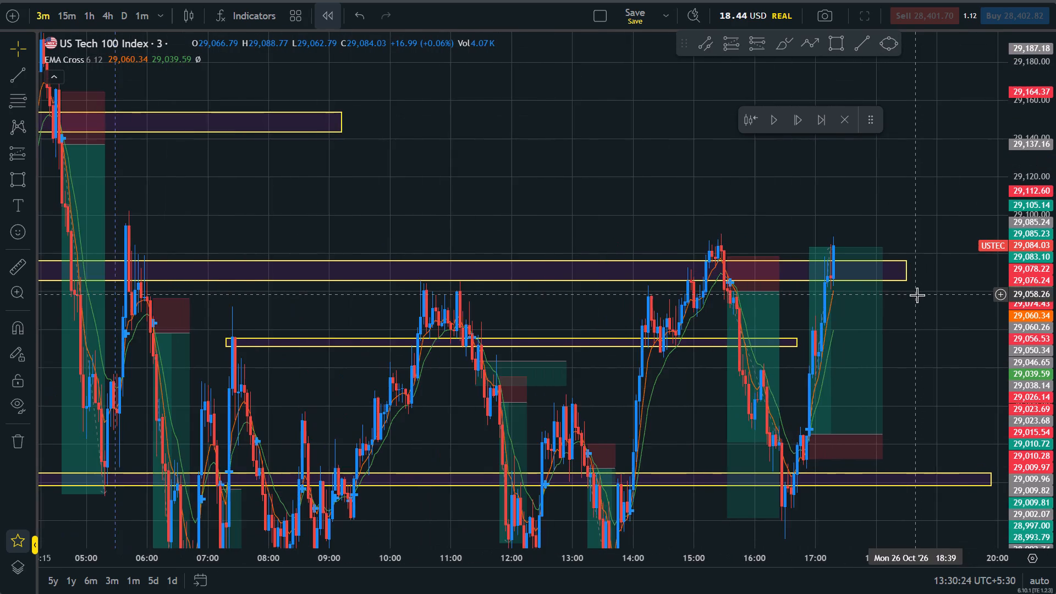
{"action": "scroll", "coordinate": [917, 295], "scroll_direction": "up", "scroll_amount": 2}
{"action": "left_click_drag", "start_coordinate": [708, 245], "coordinate": [728, 179]}
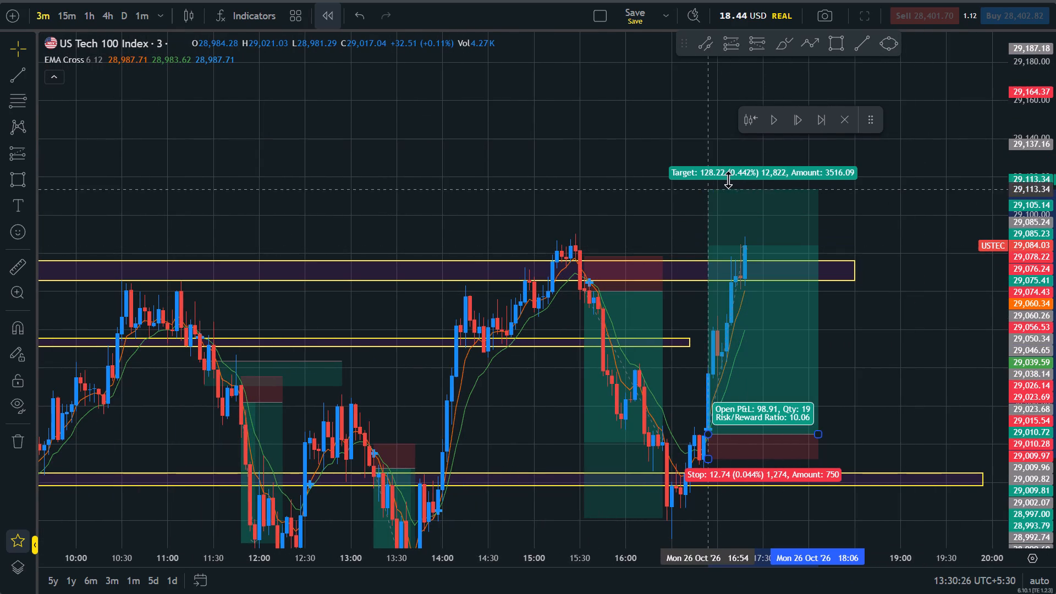
{"action": "left_click_drag", "start_coordinate": [728, 179], "coordinate": [724, 170]}
{"action": "left_click", "coordinate": [647, 201]}
{"action": "scroll", "coordinate": [647, 201], "scroll_direction": "down", "scroll_amount": 4}
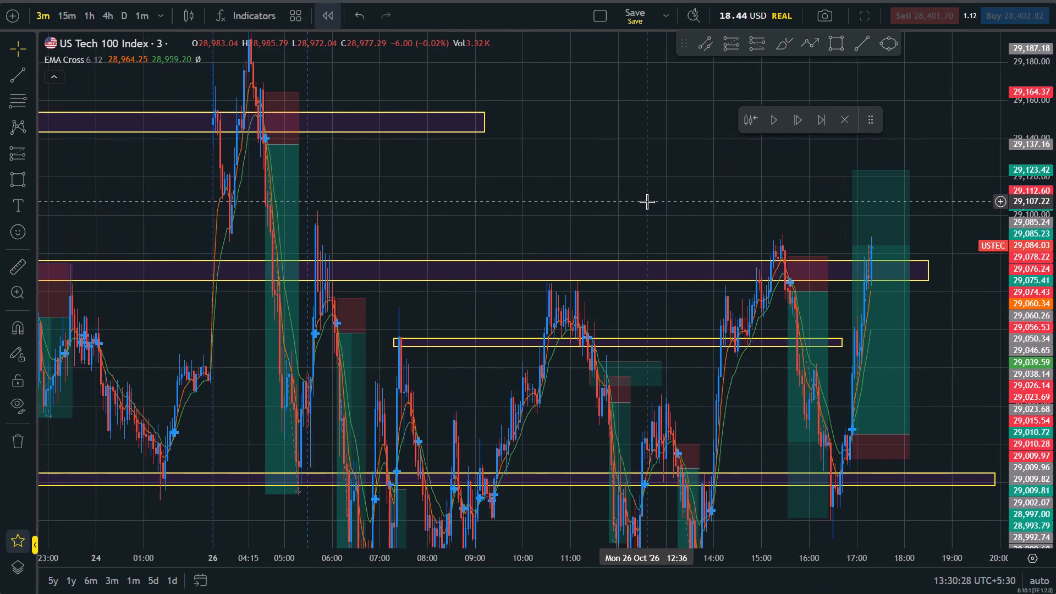
Advance the replay five bars on the 3-minute chart, to the 17:33 candle on 26 Oct.
{"action": "scroll", "coordinate": [647, 201], "scroll_direction": "up", "scroll_amount": 4}
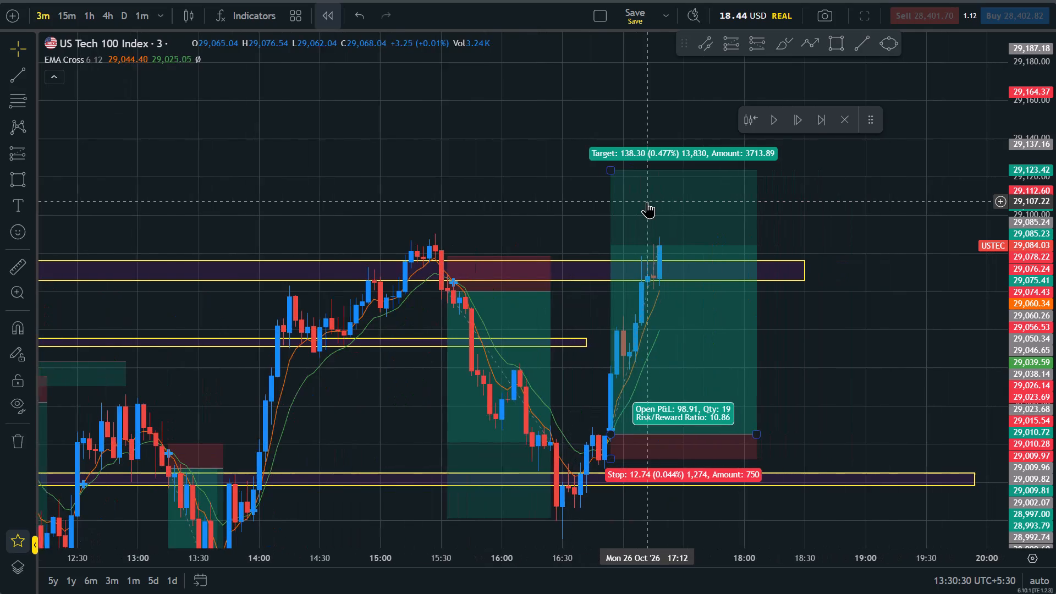
{"action": "scroll", "coordinate": [647, 201], "scroll_direction": "up", "scroll_amount": 1}
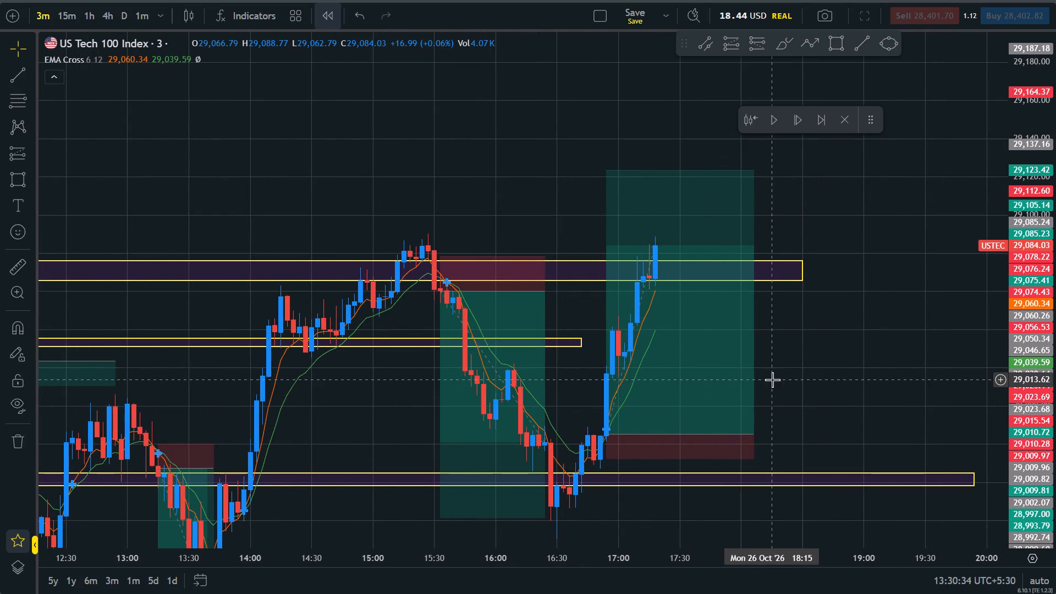
{"action": "triple_click", "coordinate": [794, 125]}
{"action": "double_click", "coordinate": [794, 125]}
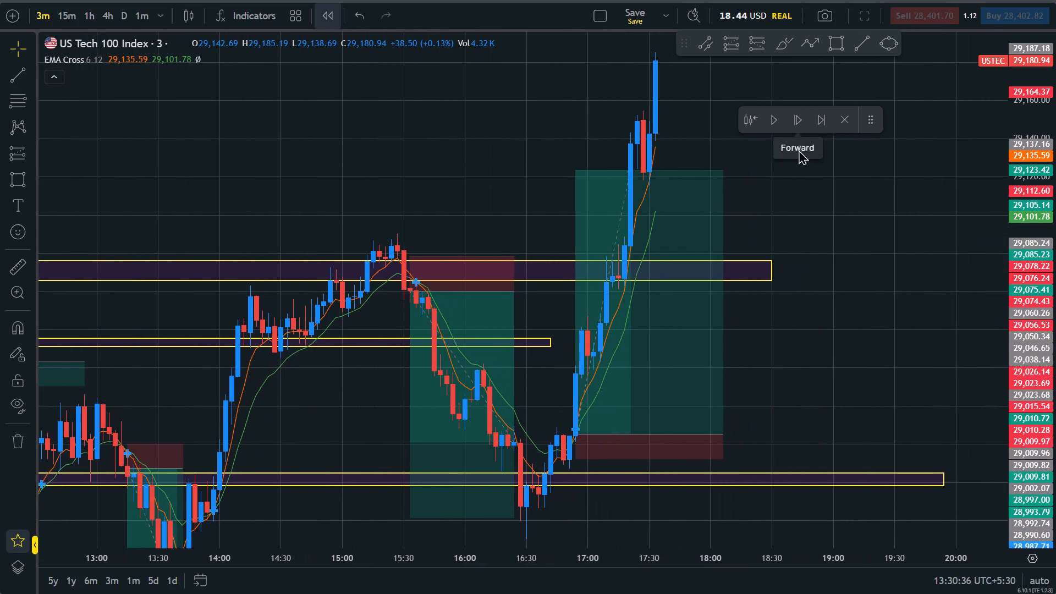
Extend the upper zone with its lower edge at 29,143.24 forward in time to about 19:45 on 26 Oct.
{"action": "left_click_drag", "start_coordinate": [813, 233], "coordinate": [804, 461]}
{"action": "scroll", "coordinate": [804, 461], "scroll_direction": "down", "scroll_amount": 7}
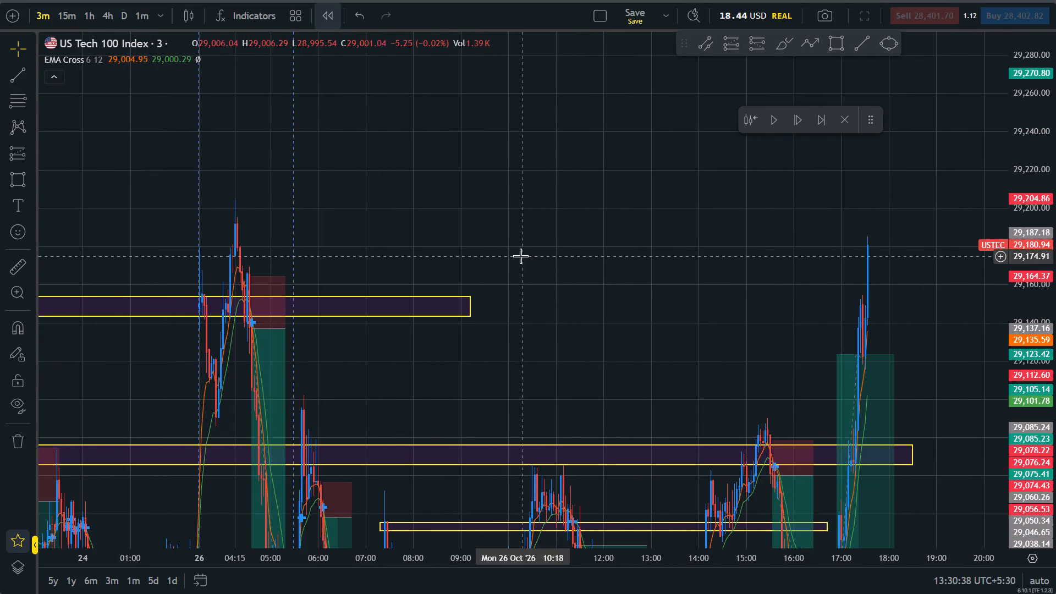
{"action": "left_click", "coordinate": [472, 309]}
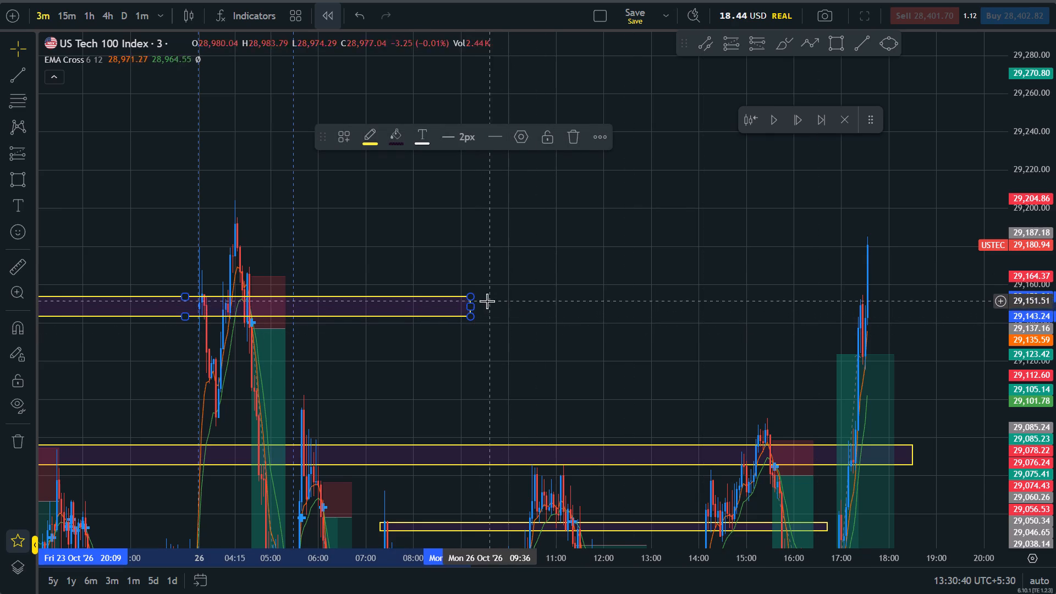
{"action": "left_click_drag", "start_coordinate": [470, 305], "coordinate": [971, 328]}
{"action": "left_click", "coordinate": [982, 440]}
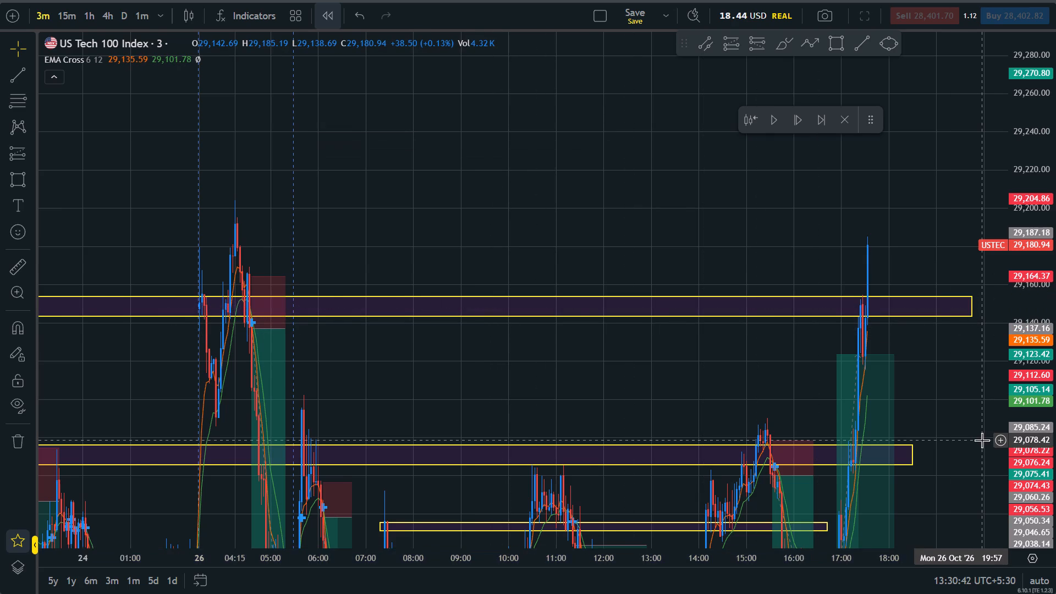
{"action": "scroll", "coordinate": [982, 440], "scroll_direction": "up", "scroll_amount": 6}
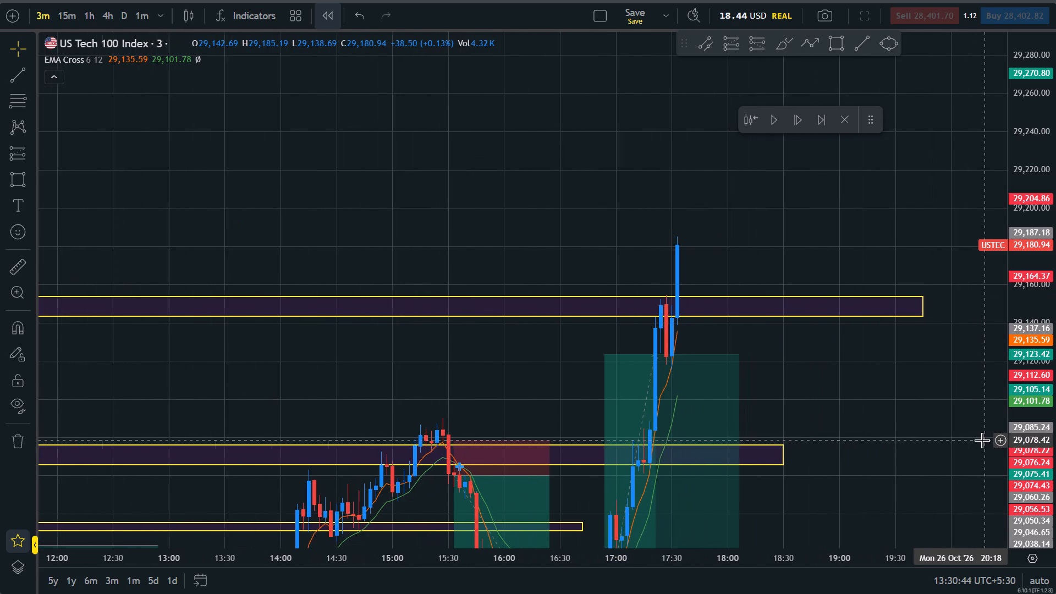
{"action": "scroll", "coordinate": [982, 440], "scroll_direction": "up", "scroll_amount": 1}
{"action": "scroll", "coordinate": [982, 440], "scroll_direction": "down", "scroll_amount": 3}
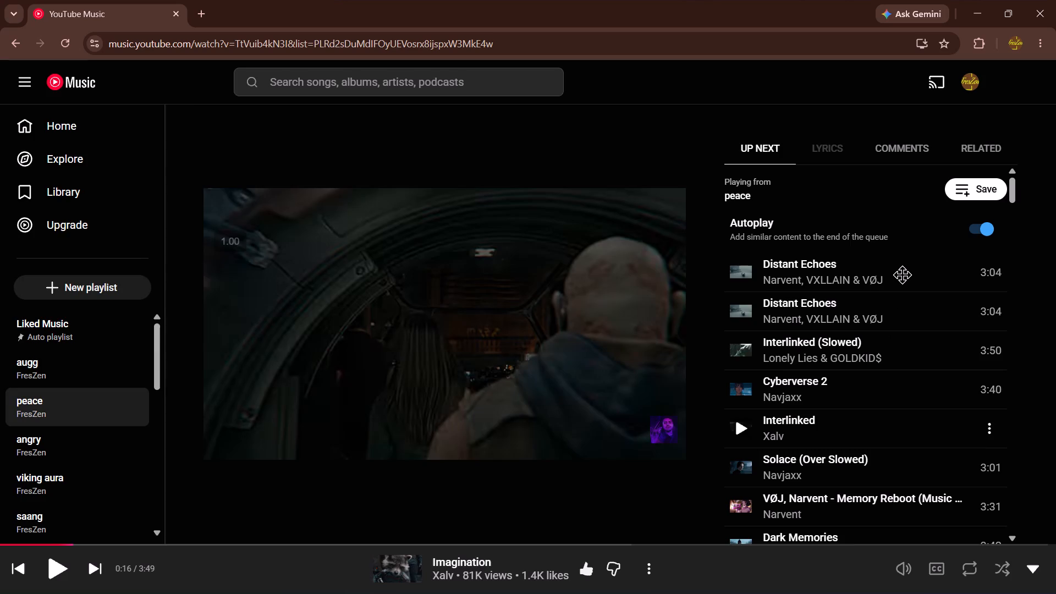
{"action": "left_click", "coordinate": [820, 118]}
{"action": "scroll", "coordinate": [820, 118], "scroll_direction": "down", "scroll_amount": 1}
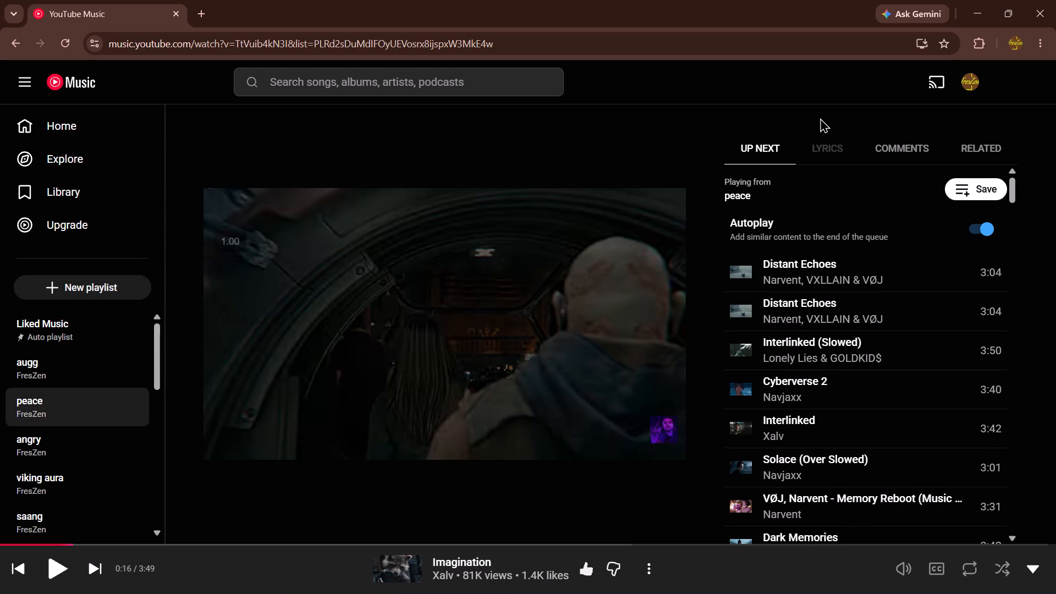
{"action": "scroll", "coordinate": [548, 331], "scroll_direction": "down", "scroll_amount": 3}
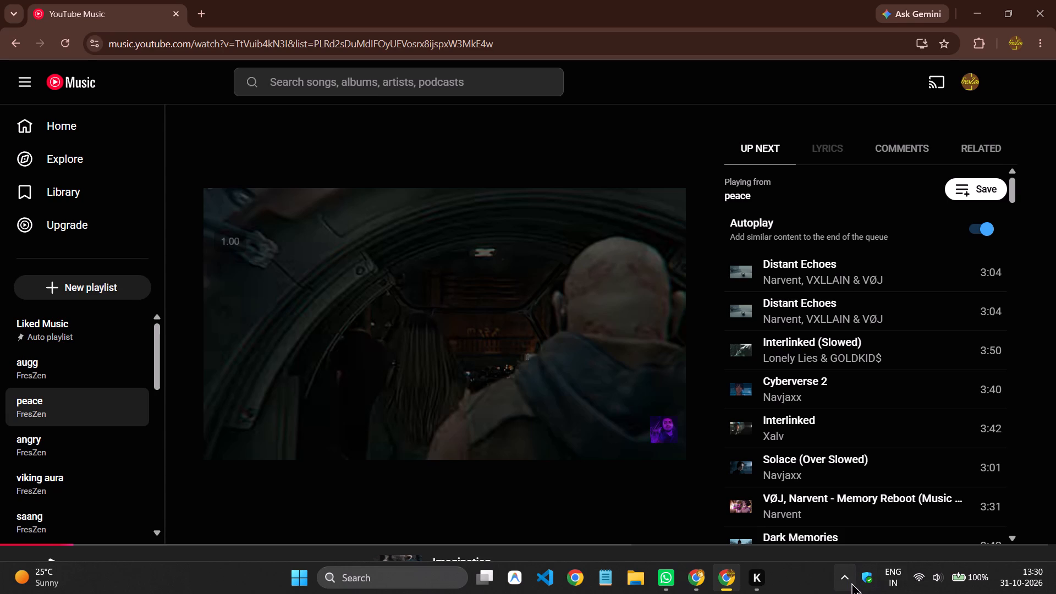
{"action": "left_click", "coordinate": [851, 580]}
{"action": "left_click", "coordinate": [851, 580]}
Switch to YouTube Music and look through the comments, related songs and queue for the track Imagination.
{"action": "left_click", "coordinate": [850, 105]}
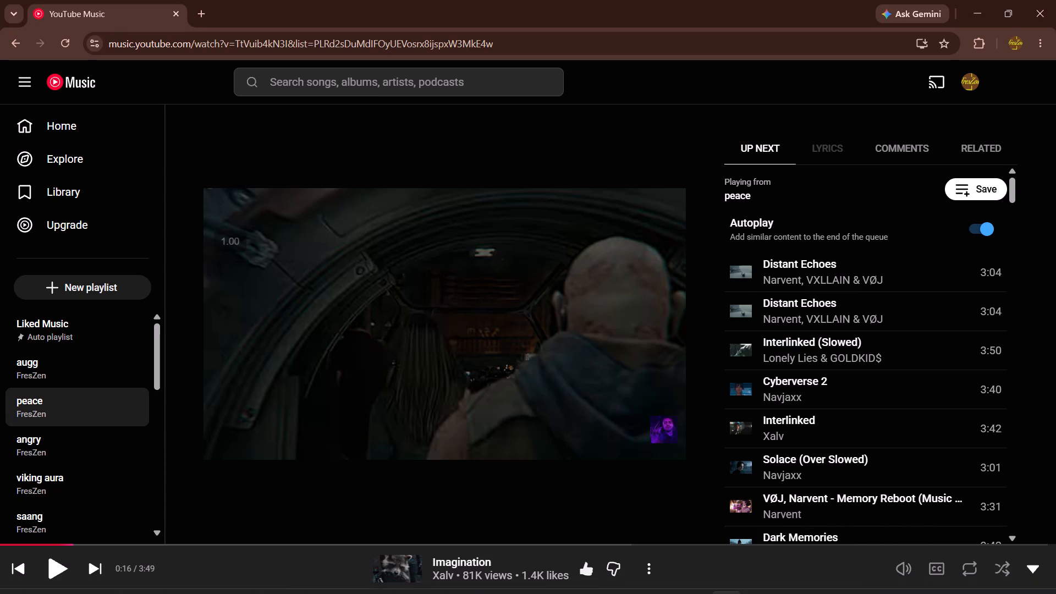
{"action": "left_click", "coordinate": [893, 139]}
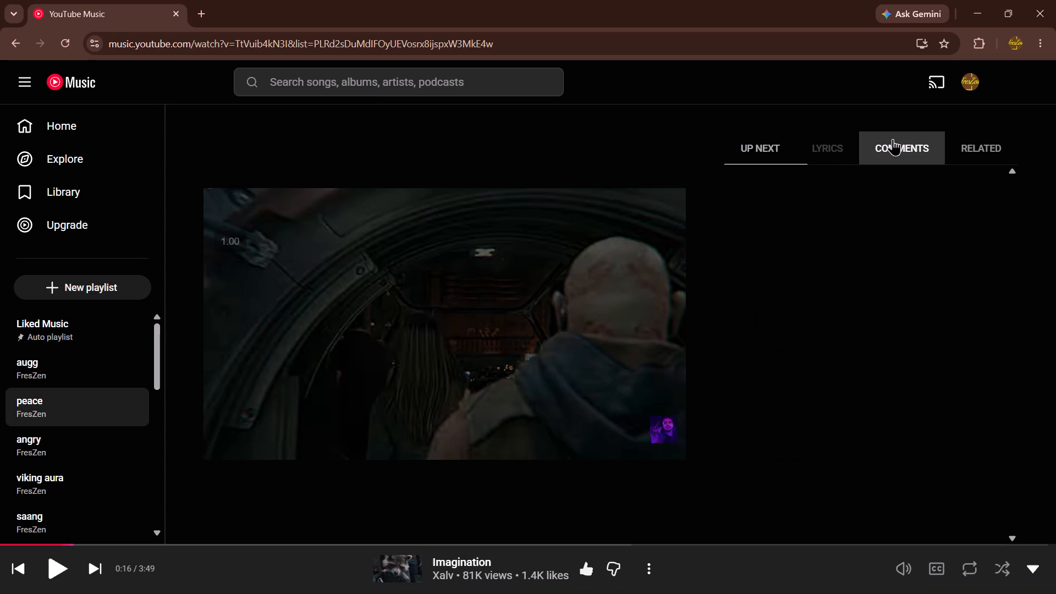
{"action": "left_click", "coordinate": [972, 158]}
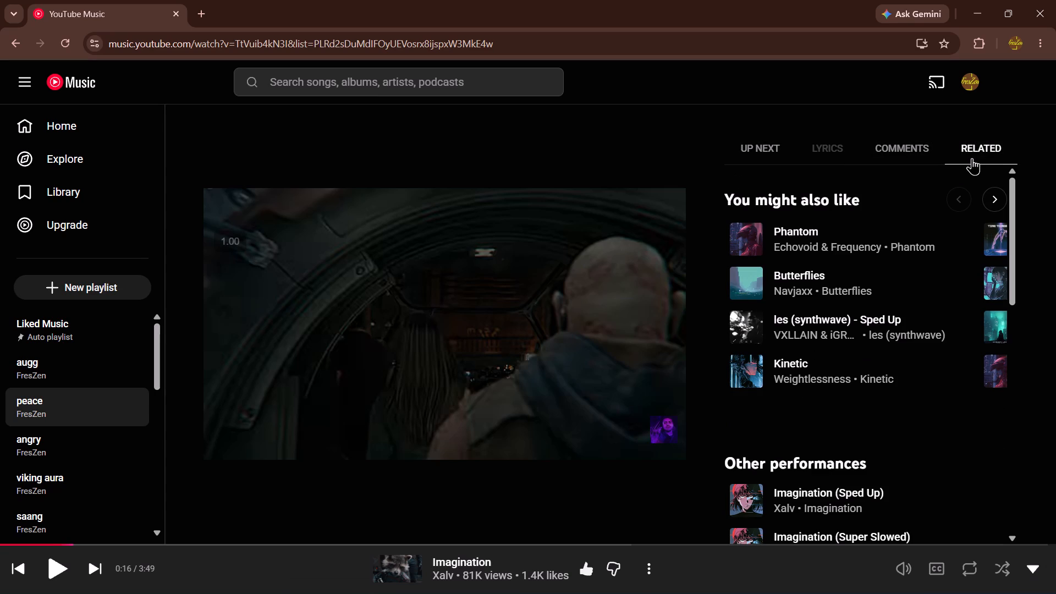
{"action": "left_click", "coordinate": [889, 151]}
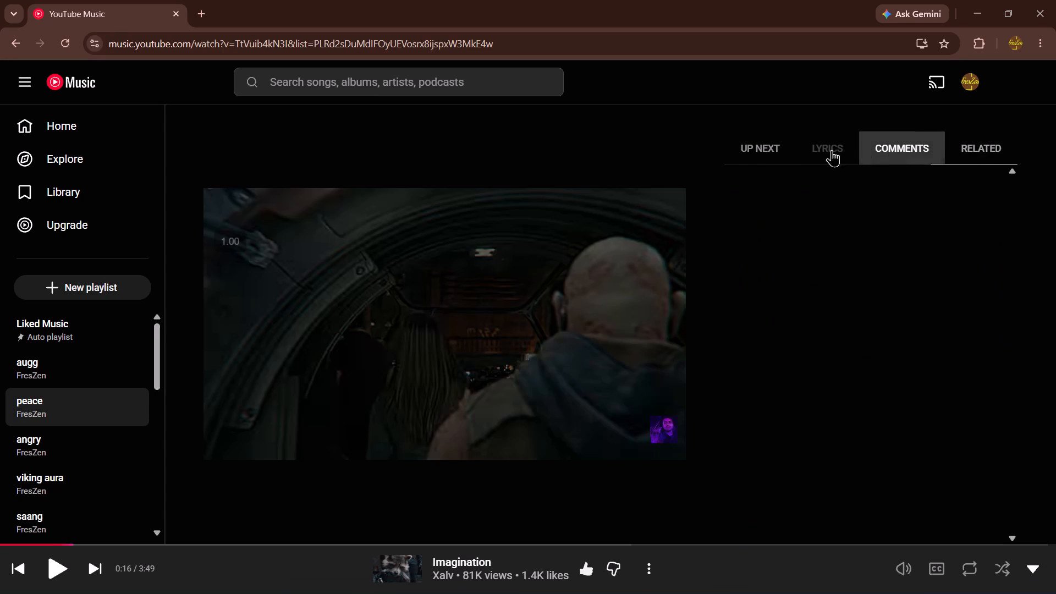
{"action": "left_click", "coordinate": [756, 148]}
{"action": "left_click", "coordinate": [888, 150]}
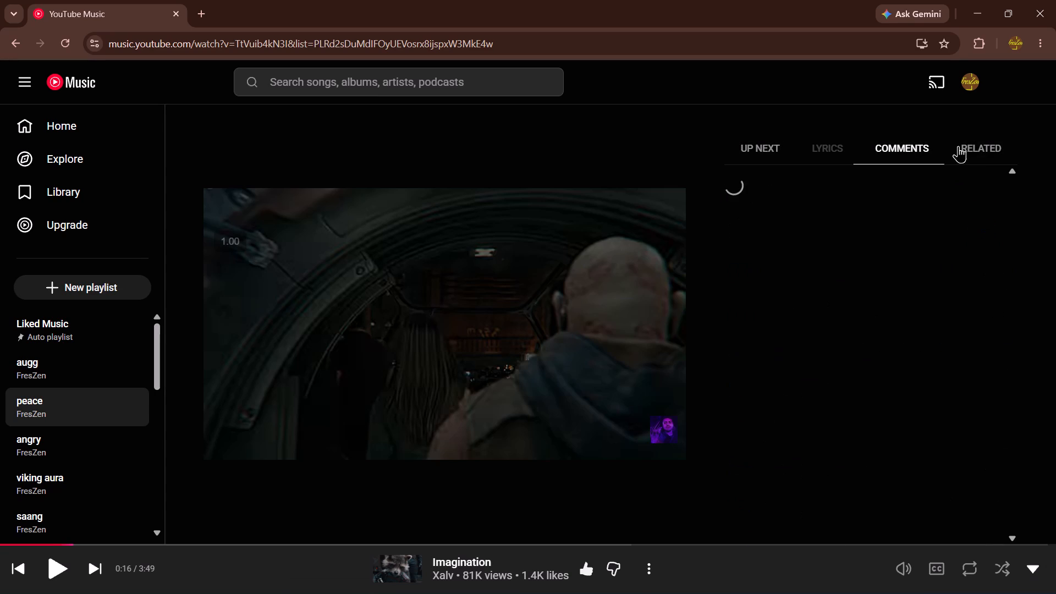
{"action": "left_click", "coordinate": [971, 150]}
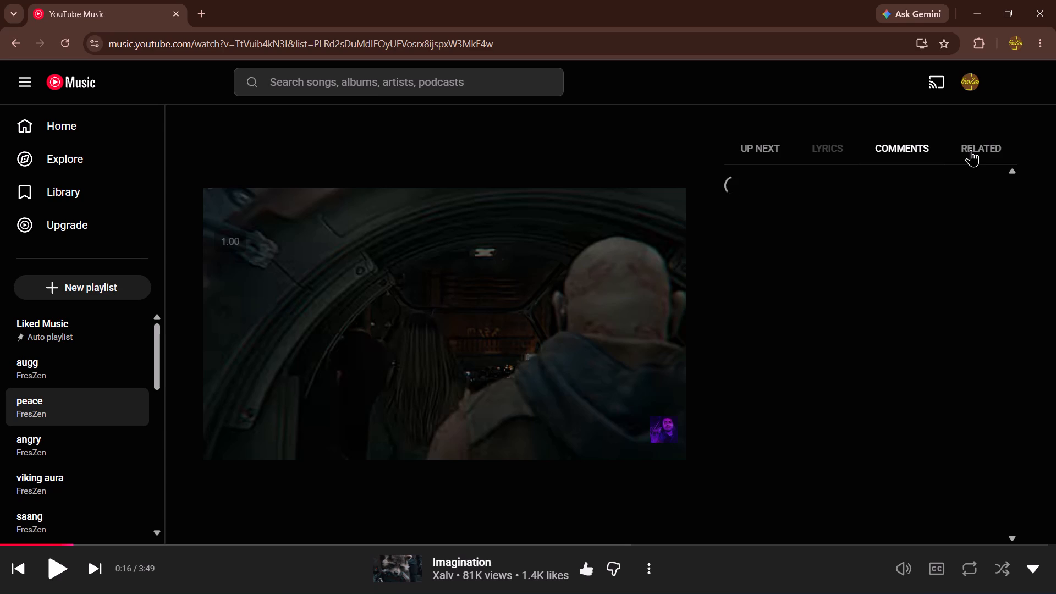
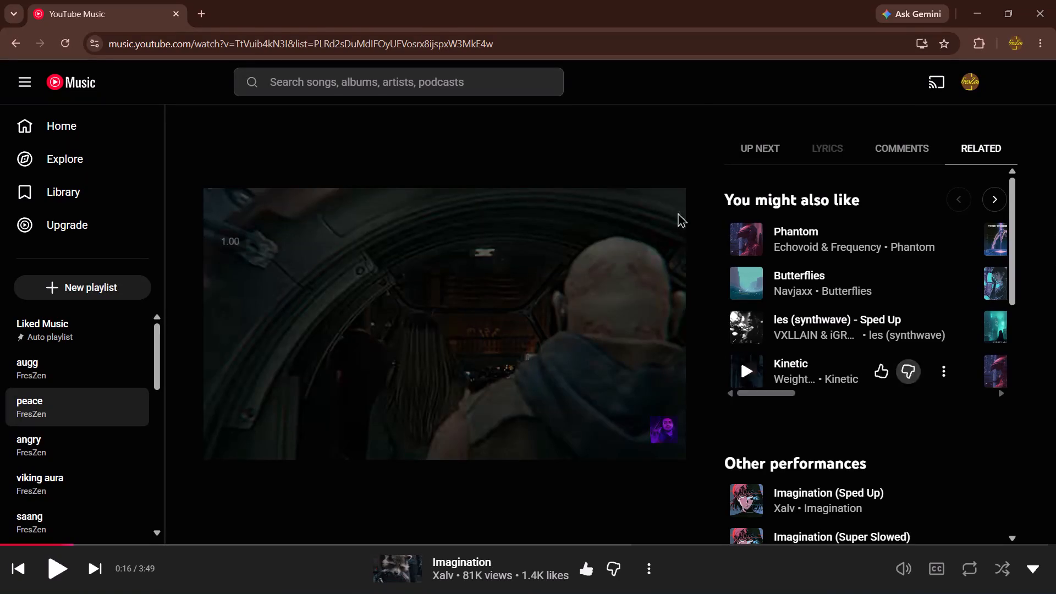
Return to the US Tech 100 chart and raise the target of the 16:54 long position to 29,179.95.
{"action": "left_click", "coordinate": [696, 89]}
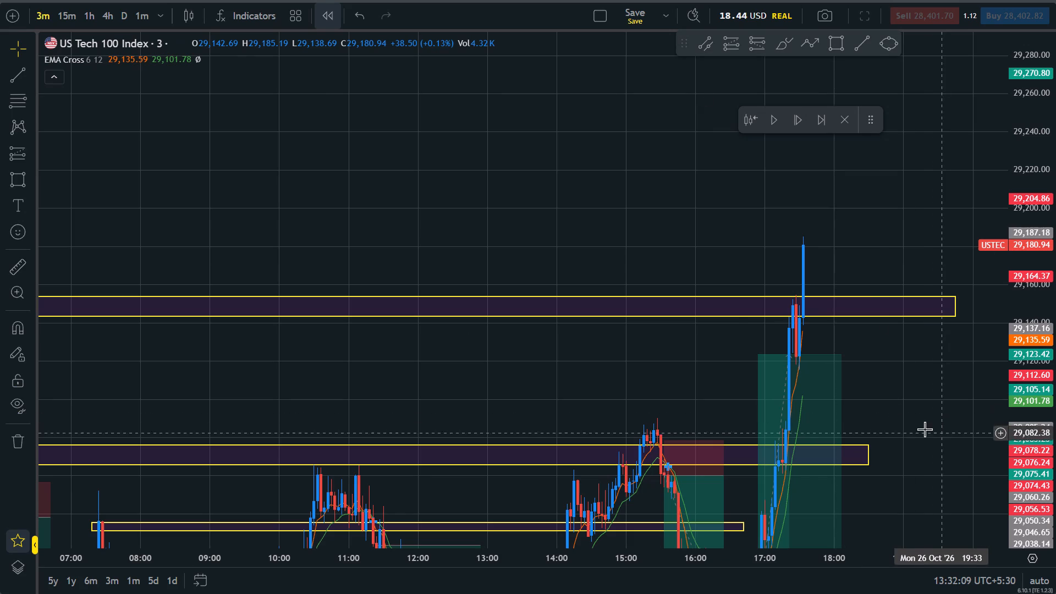
{"action": "scroll", "coordinate": [880, 396], "scroll_direction": "up", "scroll_amount": 5}
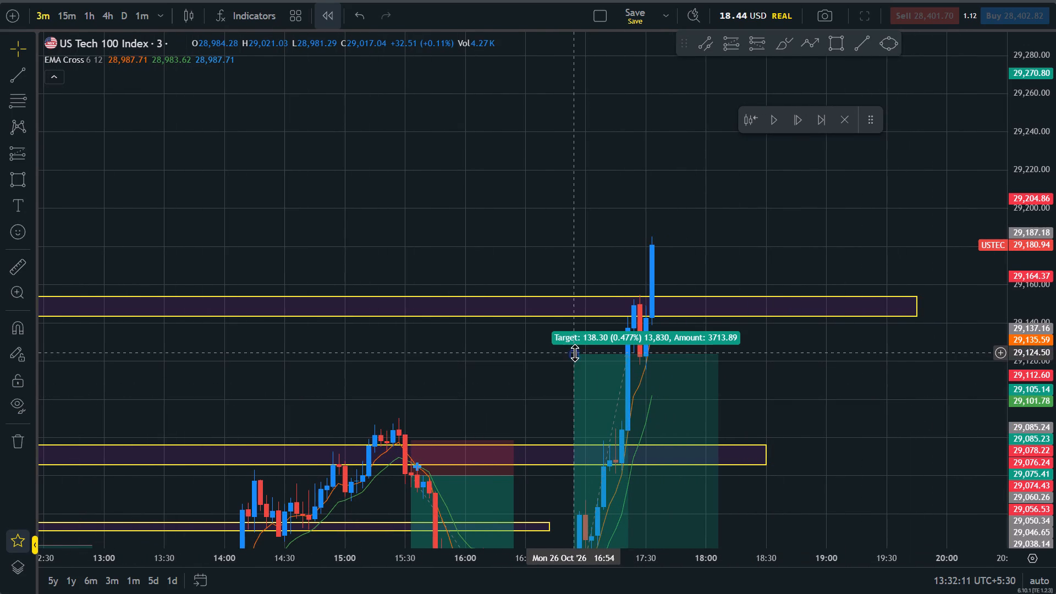
{"action": "left_click_drag", "start_coordinate": [576, 353], "coordinate": [599, 246]}
Shorten the 16:54 long position so that it ends at about 17:33, at the latest replayed candle.
{"action": "left_click_drag", "start_coordinate": [862, 453], "coordinate": [835, 269]}
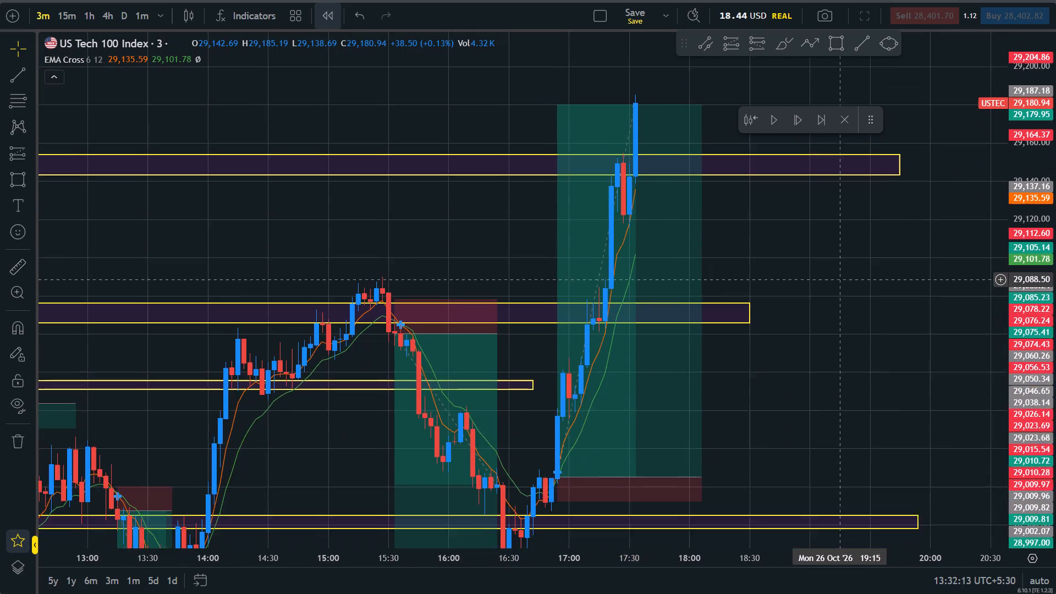
{"action": "left_click_drag", "start_coordinate": [835, 269], "coordinate": [834, 268]}
{"action": "scroll", "coordinate": [834, 268], "scroll_direction": "down", "scroll_amount": 3}
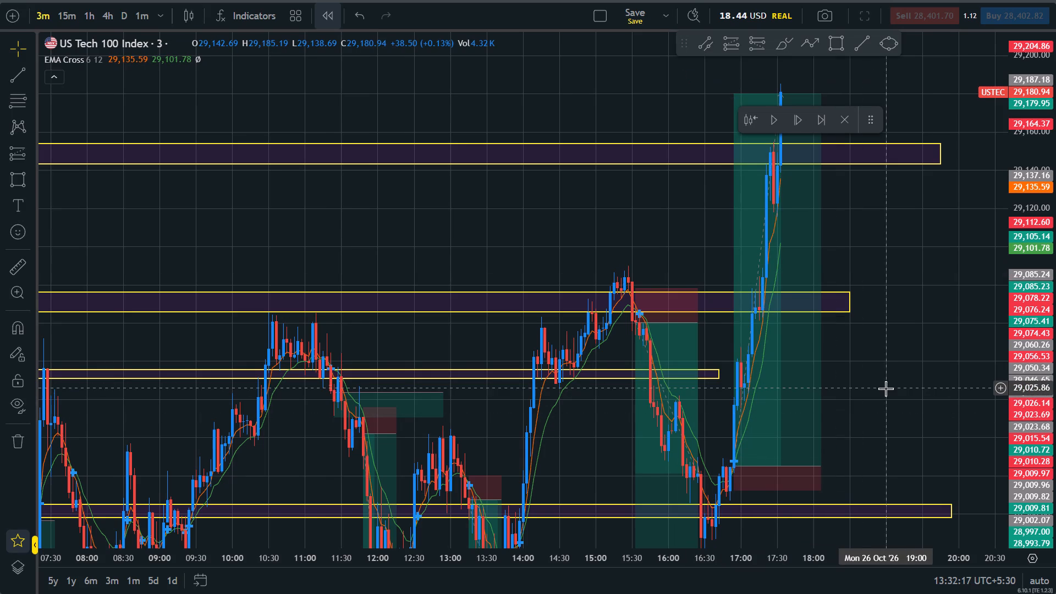
{"action": "left_click", "coordinate": [886, 388]}
{"action": "scroll", "coordinate": [882, 387], "scroll_direction": "up", "scroll_amount": 1}
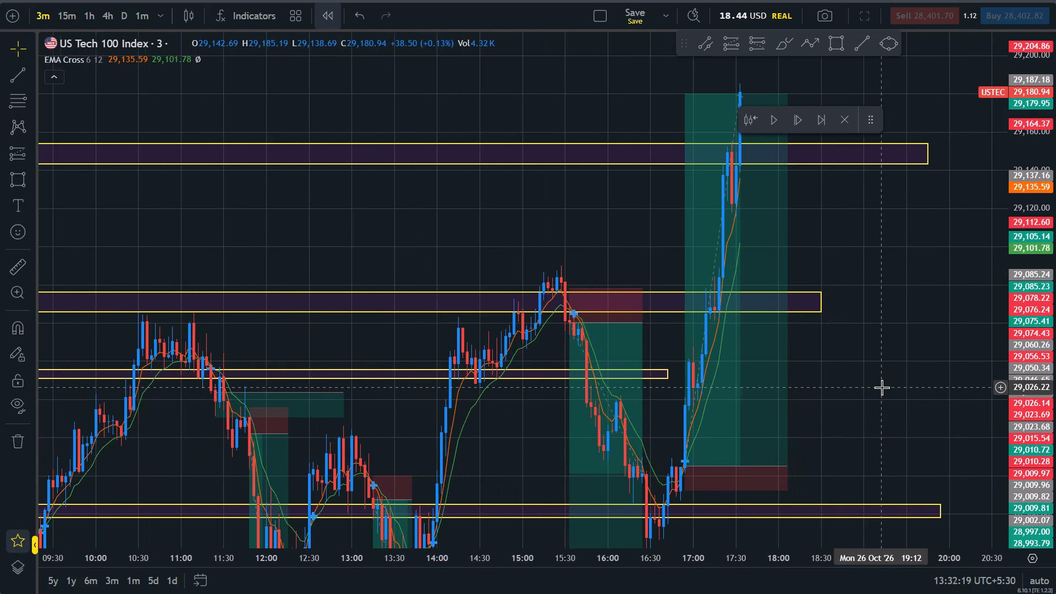
{"action": "scroll", "coordinate": [882, 387], "scroll_direction": "up", "scroll_amount": 1}
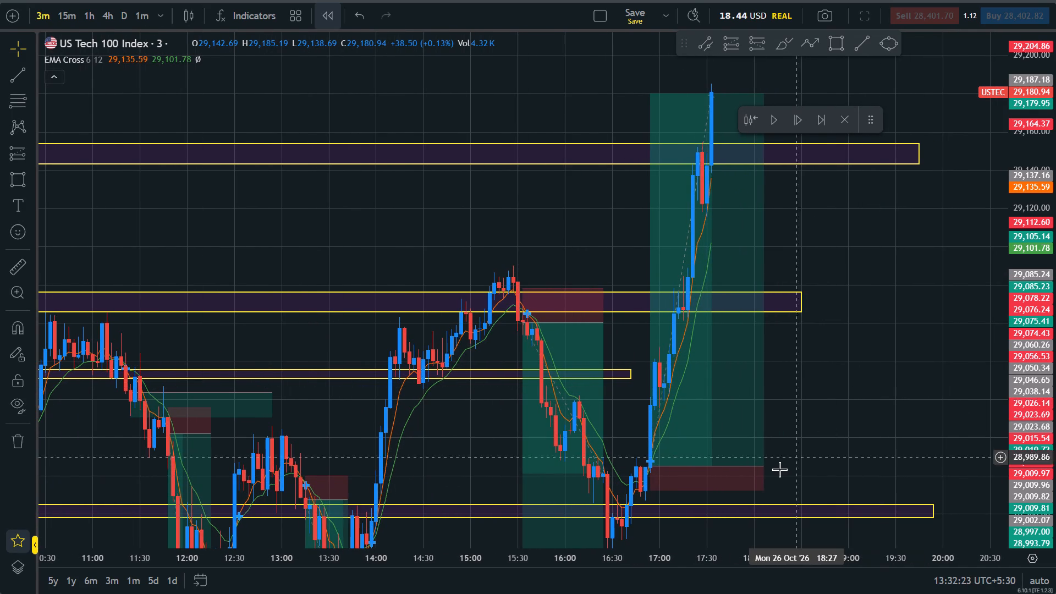
{"action": "left_click_drag", "start_coordinate": [765, 465], "coordinate": [718, 444]}
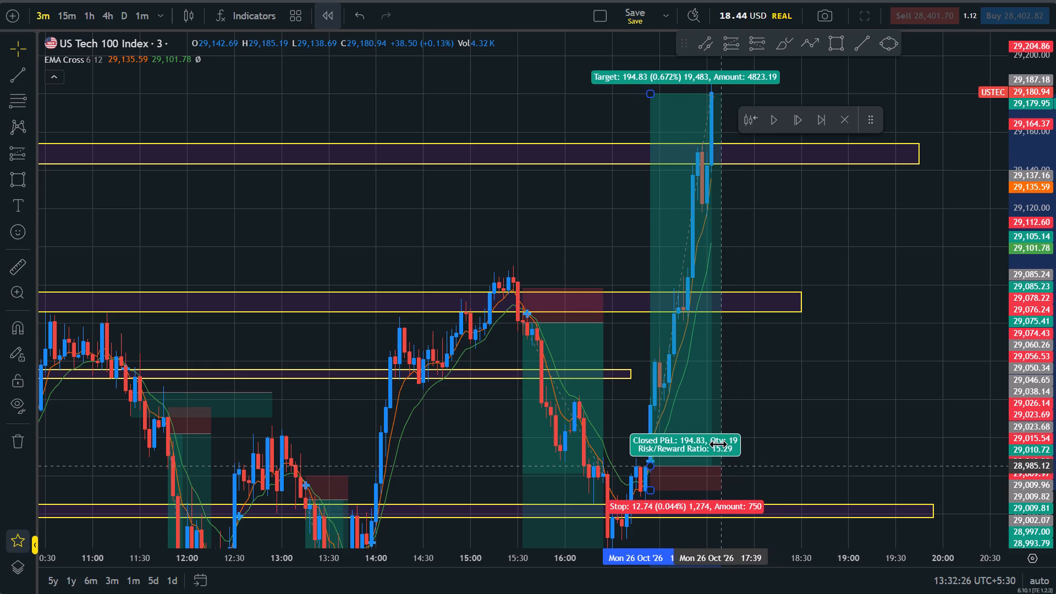
{"action": "left_click_drag", "start_coordinate": [718, 444], "coordinate": [711, 443]}
Advance the replay candle by candle to the large bearish candle at 18:06 on 26 Oct.
{"action": "left_click_drag", "start_coordinate": [866, 215], "coordinate": [876, 334]}
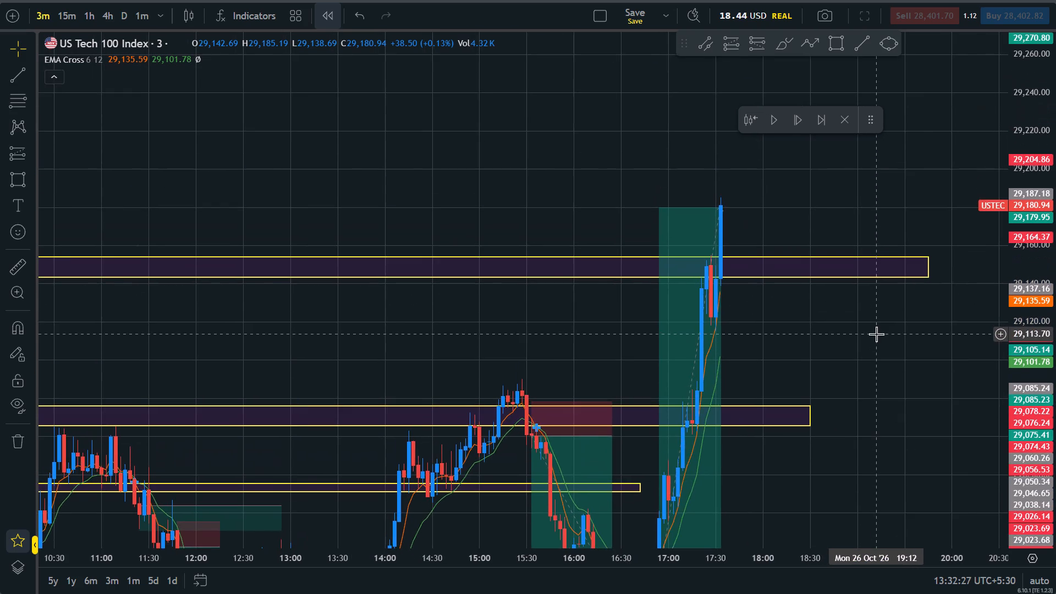
{"action": "scroll", "coordinate": [876, 334], "scroll_direction": "down", "scroll_amount": 9}
{"action": "left_click_drag", "start_coordinate": [1055, 130], "coordinate": [1051, 307]}
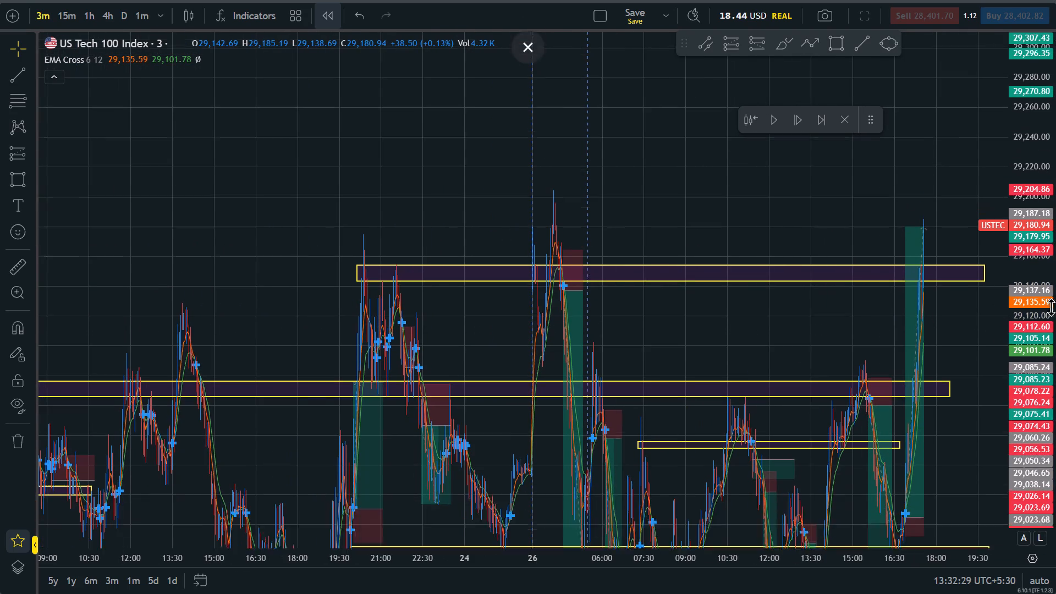
{"action": "left_click_drag", "start_coordinate": [1051, 307], "coordinate": [1053, 324]}
{"action": "scroll", "coordinate": [825, 305], "scroll_direction": "up", "scroll_amount": 11}
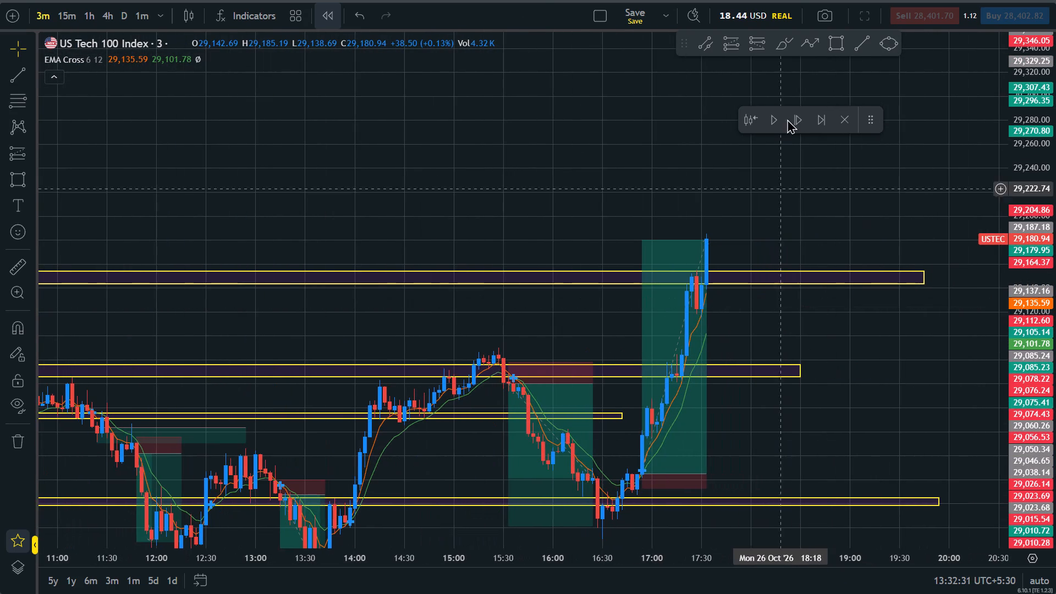
{"action": "triple_click", "coordinate": [797, 119]}
{"action": "triple_click", "coordinate": [797, 119]}
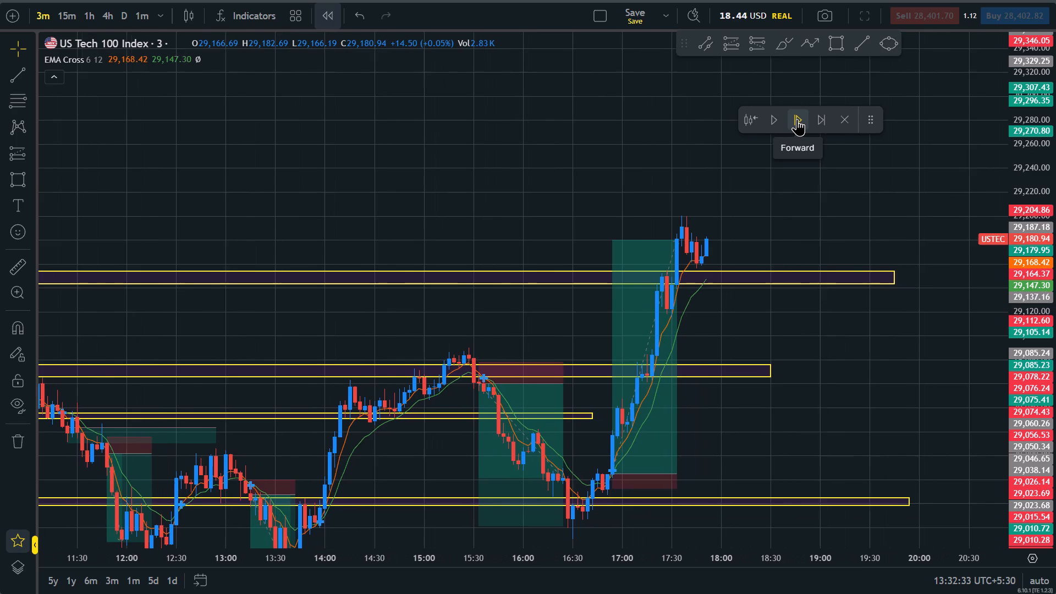
{"action": "triple_click", "coordinate": [797, 119]}
{"action": "double_click", "coordinate": [797, 119]}
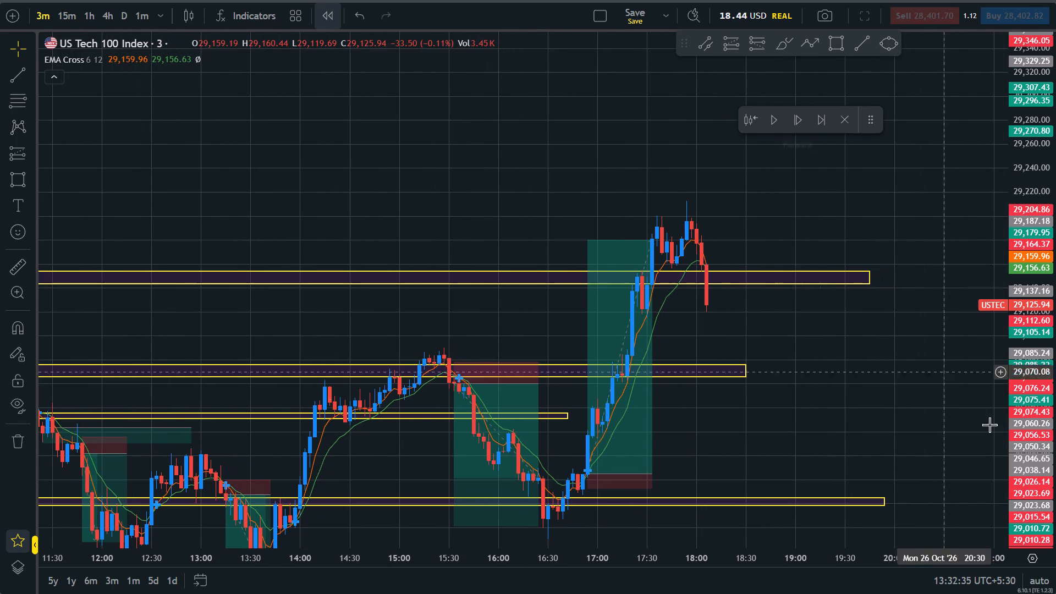
Place a short position at the 18:06 candle with entry 29,159.83 and tighten its stop to 29,177.26.
{"action": "left_click_drag", "start_coordinate": [1055, 471], "coordinate": [1053, 200]}
{"action": "left_click_drag", "start_coordinate": [778, 201], "coordinate": [759, 306]}
{"action": "scroll", "coordinate": [759, 306], "scroll_direction": "up", "scroll_amount": 2}
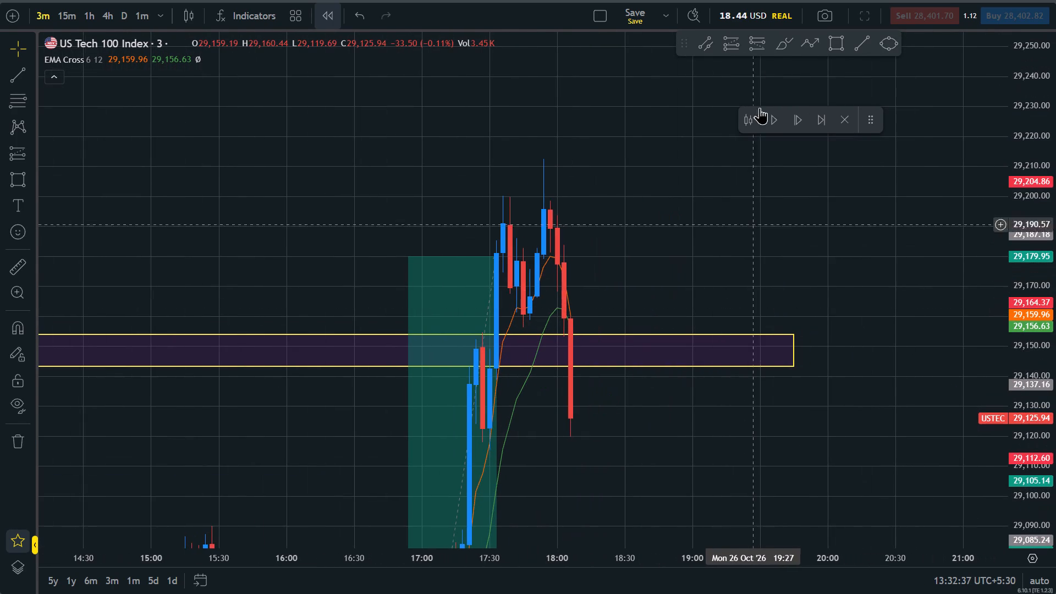
{"action": "left_click", "coordinate": [758, 42]}
{"action": "left_click", "coordinate": [571, 317]}
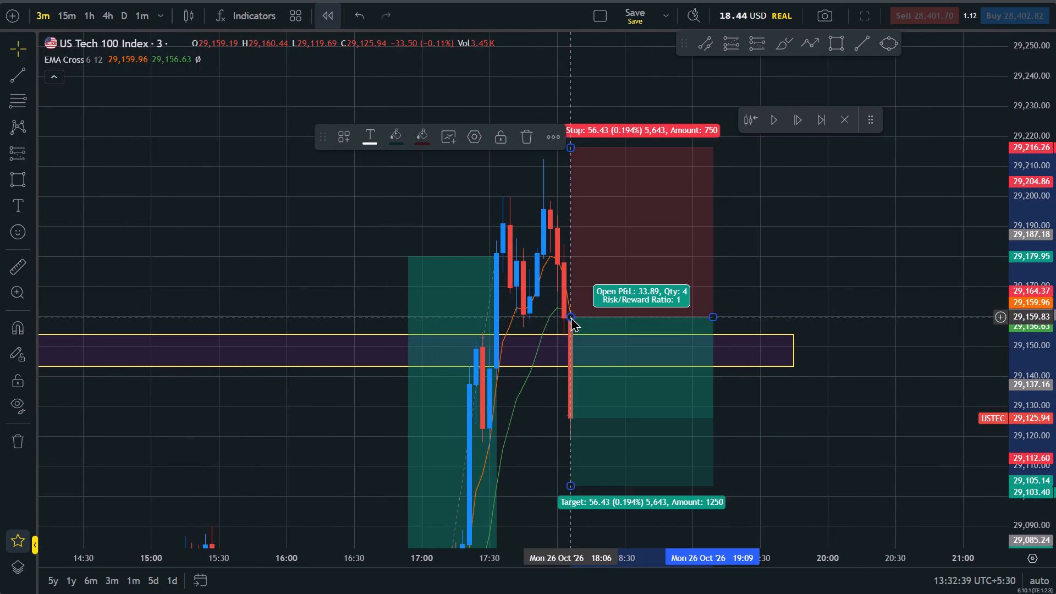
{"action": "left_click_drag", "start_coordinate": [573, 147], "coordinate": [575, 251]}
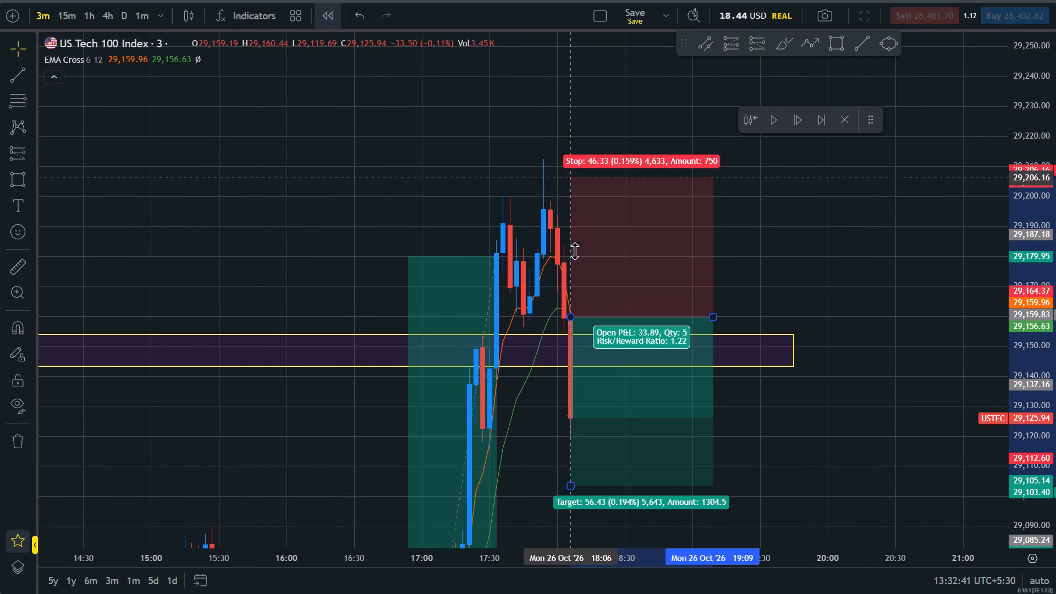
{"action": "left_click_drag", "start_coordinate": [575, 251], "coordinate": [577, 264]}
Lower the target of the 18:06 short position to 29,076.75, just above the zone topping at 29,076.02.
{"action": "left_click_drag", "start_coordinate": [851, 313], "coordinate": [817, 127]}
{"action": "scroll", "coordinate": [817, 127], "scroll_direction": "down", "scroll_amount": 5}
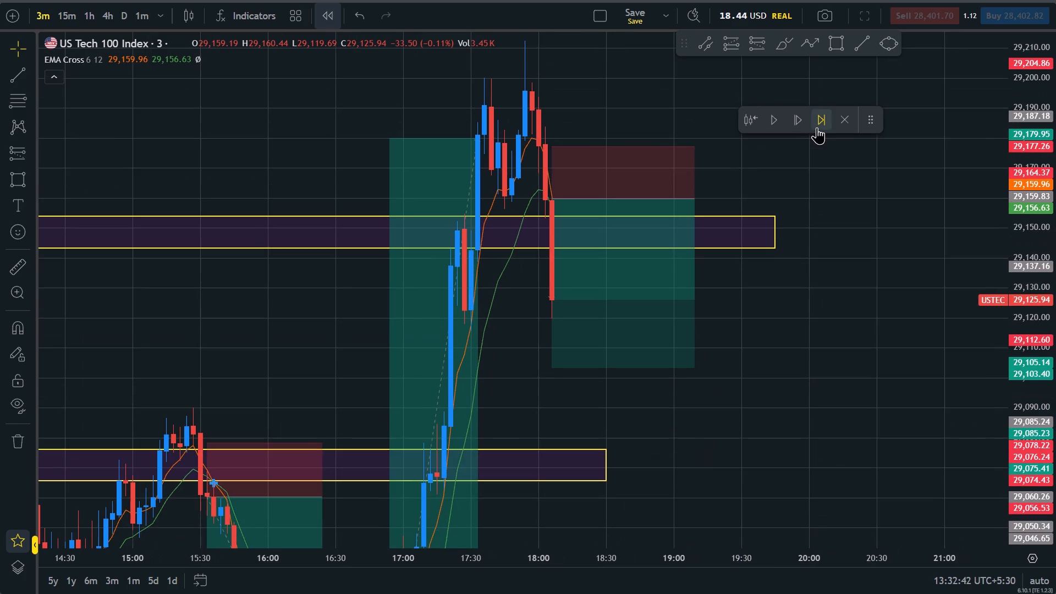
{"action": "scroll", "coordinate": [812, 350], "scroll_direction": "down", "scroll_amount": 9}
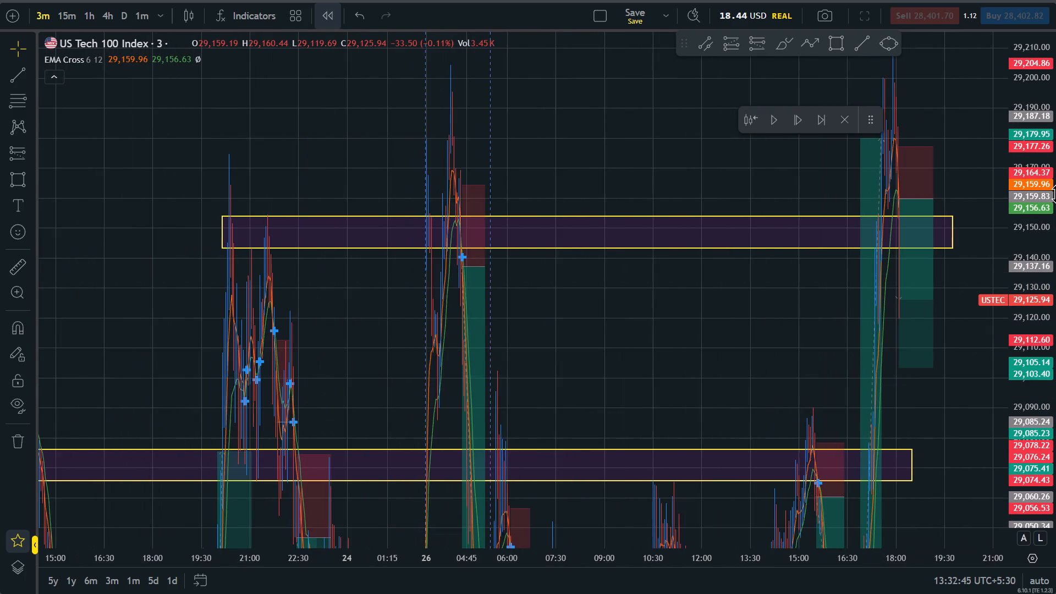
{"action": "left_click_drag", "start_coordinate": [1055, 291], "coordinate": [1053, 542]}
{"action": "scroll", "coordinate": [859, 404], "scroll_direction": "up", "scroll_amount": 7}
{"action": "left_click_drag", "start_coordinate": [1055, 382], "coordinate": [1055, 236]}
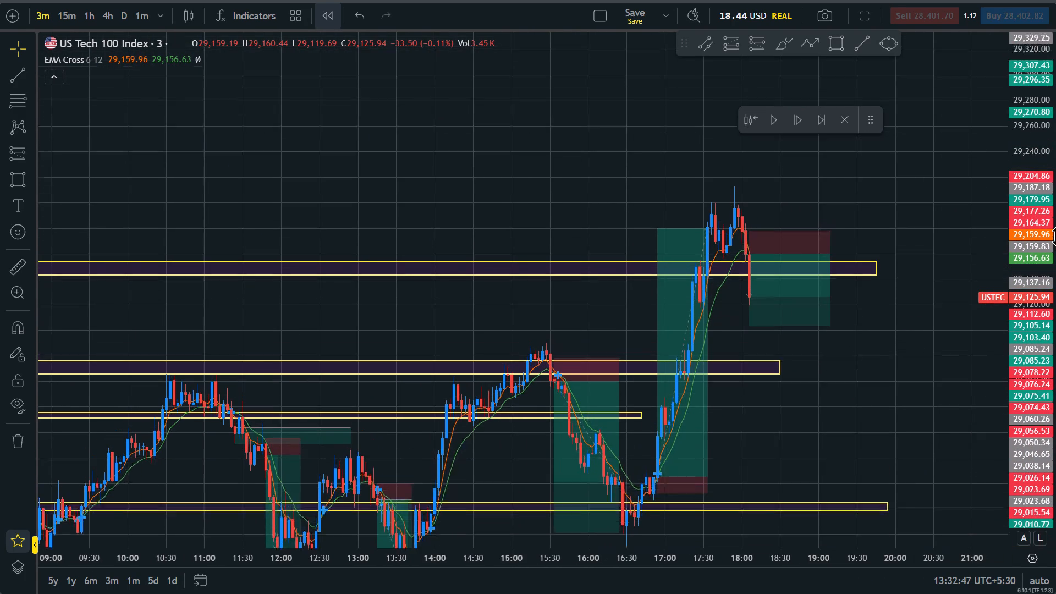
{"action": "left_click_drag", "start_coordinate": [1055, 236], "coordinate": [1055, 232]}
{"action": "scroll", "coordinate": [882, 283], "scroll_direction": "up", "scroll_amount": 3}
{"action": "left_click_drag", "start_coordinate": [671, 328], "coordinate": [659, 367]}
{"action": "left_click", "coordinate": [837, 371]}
Advance the replay candle by candle from 18:06 to 18:36 to play out the short position.
{"action": "scroll", "coordinate": [837, 371], "scroll_direction": "up", "scroll_amount": 2}
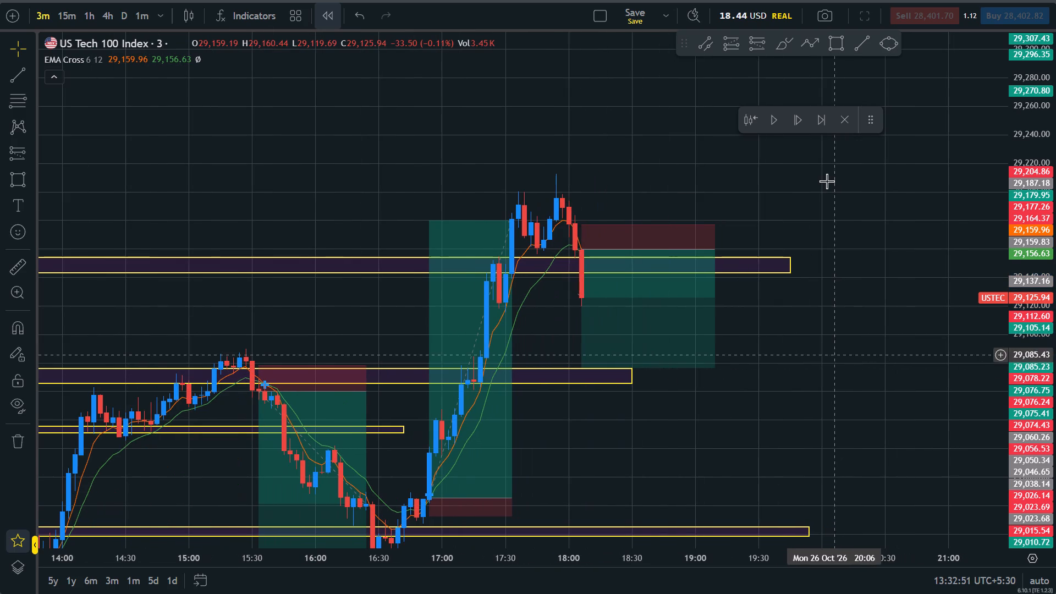
{"action": "left_click", "coordinate": [800, 120]}
{"action": "left_click", "coordinate": [800, 120]}
{"action": "left_click", "coordinate": [800, 120]}
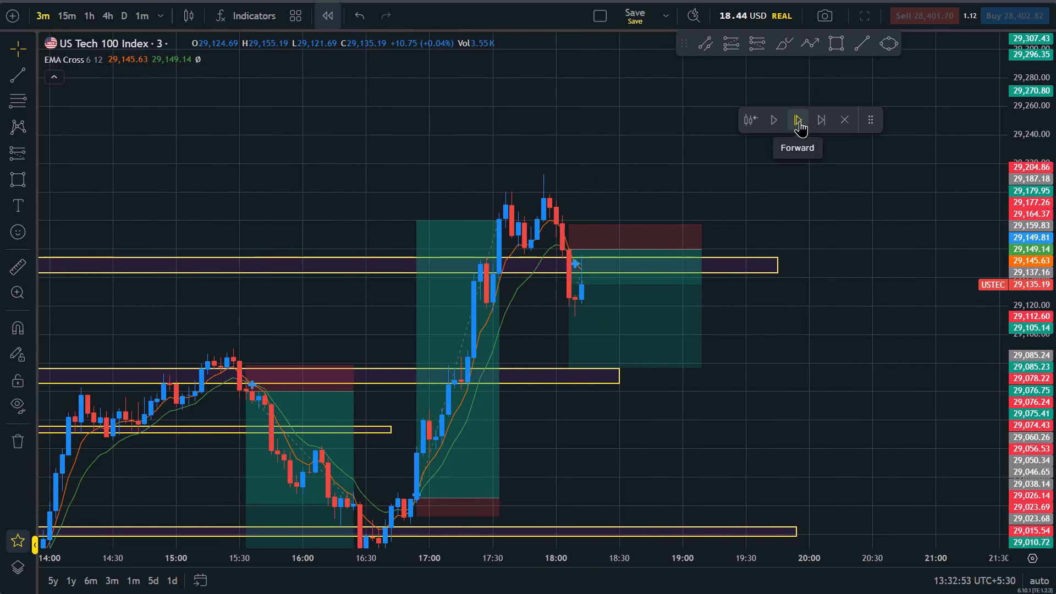
{"action": "left_click", "coordinate": [800, 120]}
{"action": "left_click", "coordinate": [800, 120]}
{"action": "left_click", "coordinate": [800, 120]}
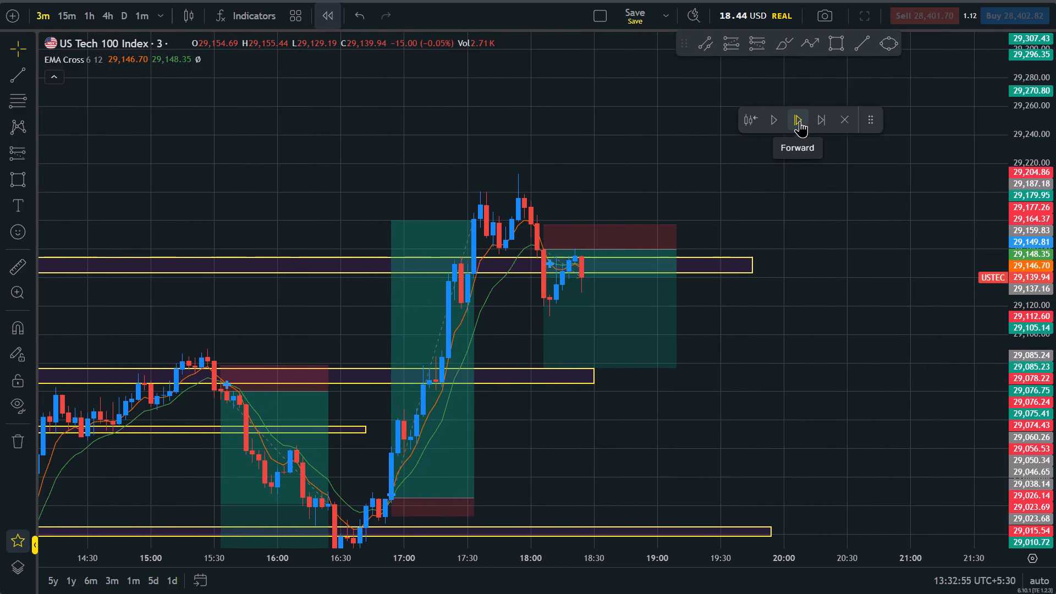
{"action": "triple_click", "coordinate": [800, 120]}
{"action": "left_click", "coordinate": [800, 120]}
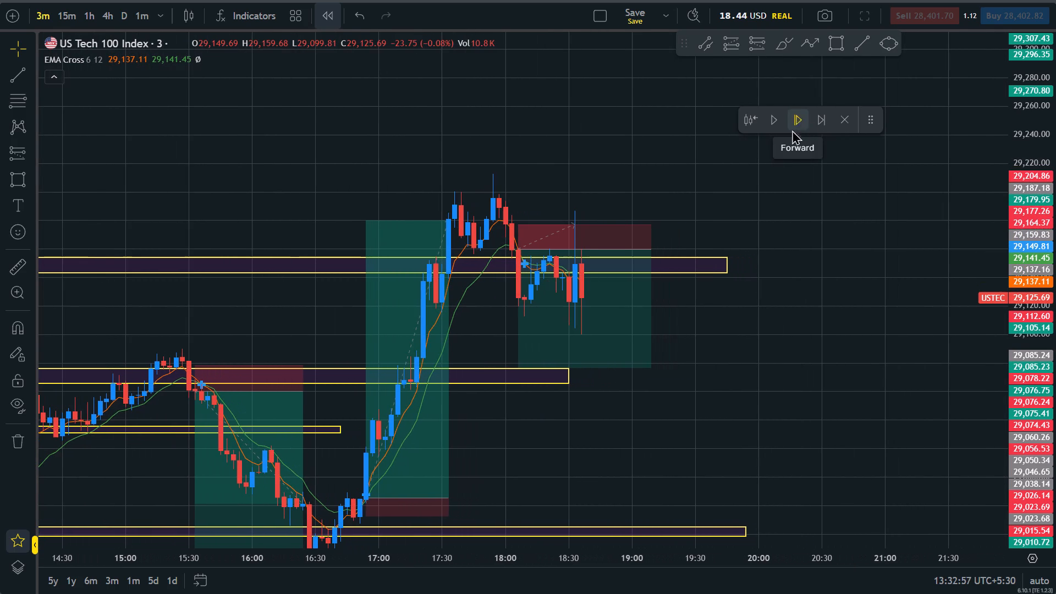
Shorten the 18:06 short position so that it ends at 18:24.
{"action": "left_click_drag", "start_coordinate": [652, 251], "coordinate": [603, 246]}
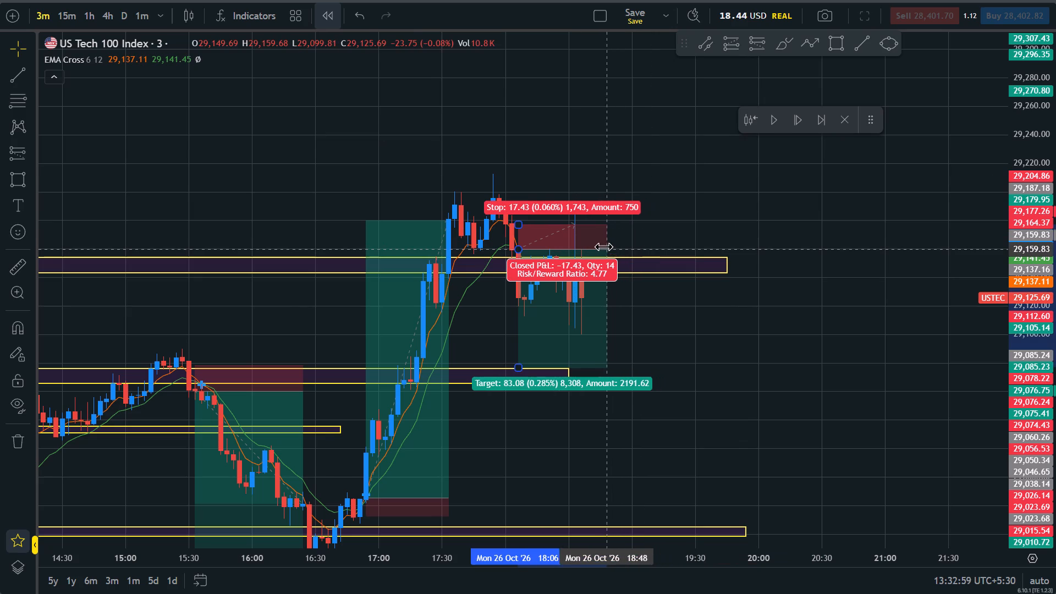
{"action": "left_click_drag", "start_coordinate": [603, 246], "coordinate": [559, 249]}
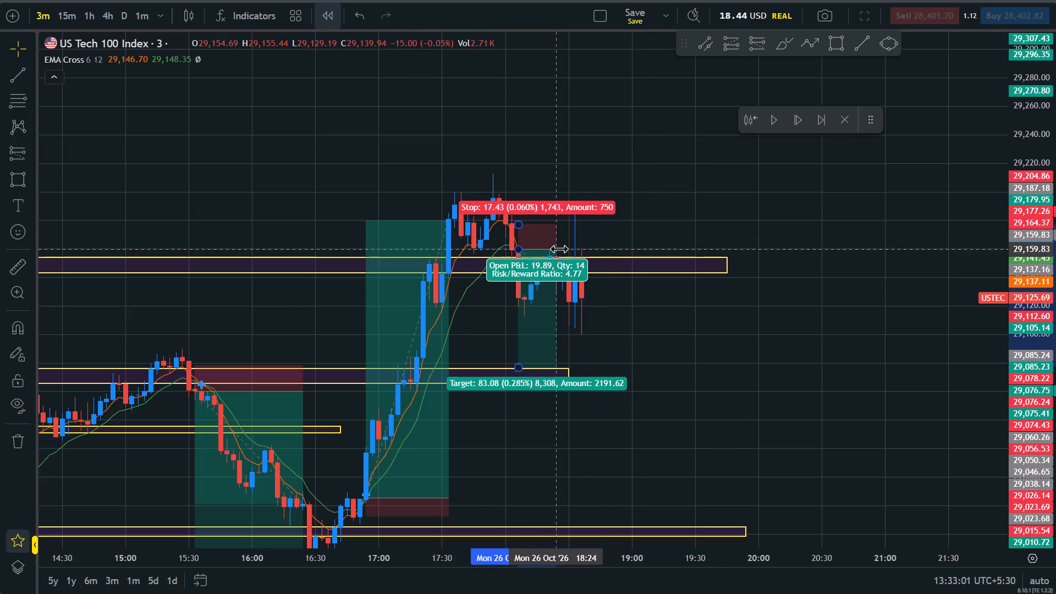
{"action": "left_click_drag", "start_coordinate": [559, 249], "coordinate": [554, 251]}
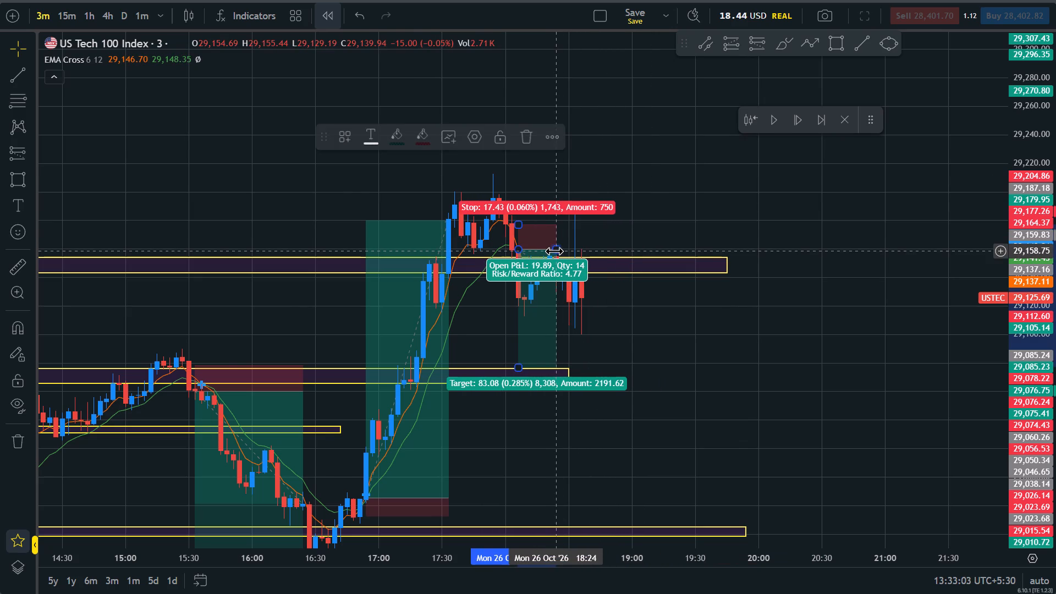
Move the 18:06 short position's stop to 29,159.84, practically at entry, and its target to 29,111.48.
{"action": "left_click_drag", "start_coordinate": [517, 224], "coordinate": [493, 366]}
{"action": "left_click_drag", "start_coordinate": [516, 369], "coordinate": [543, 311]}
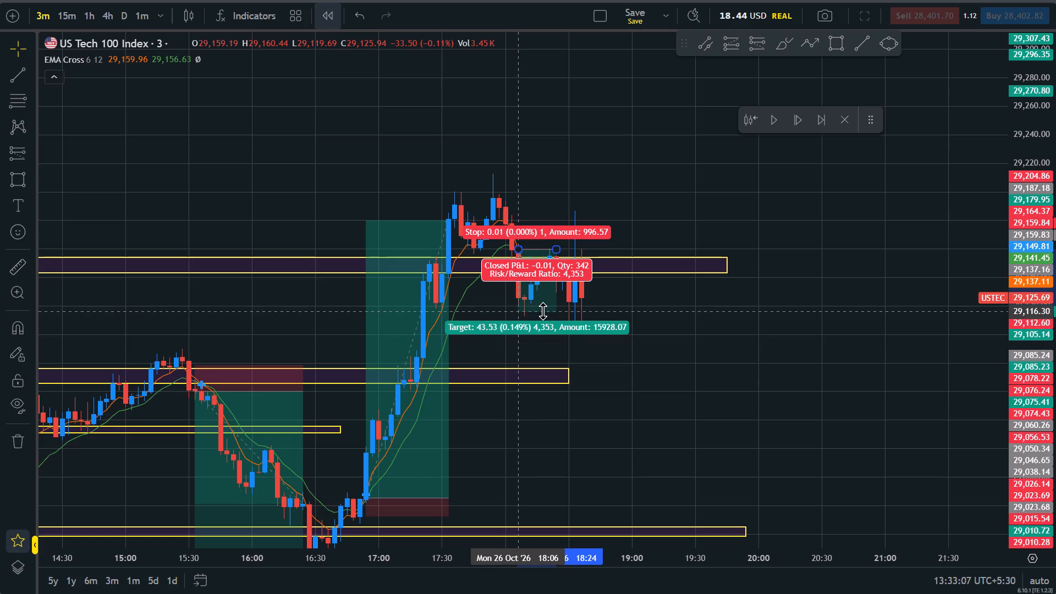
{"action": "left_click_drag", "start_coordinate": [543, 311], "coordinate": [541, 318]}
{"action": "left_click", "coordinate": [681, 376]}
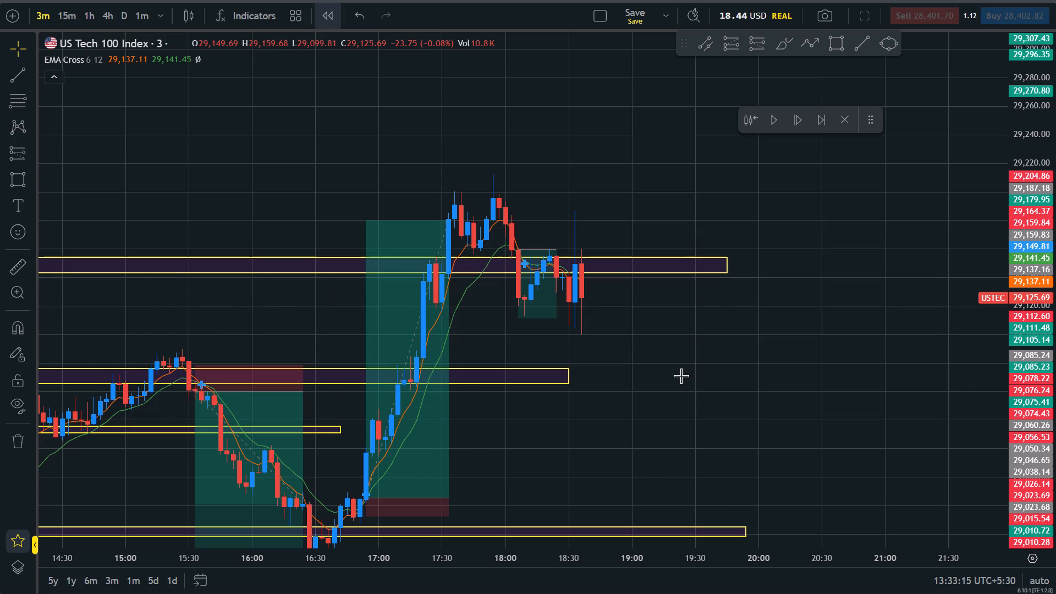
Examine the zones and earlier price swings leading up to the 18:36 candle on 26 Oct.
{"action": "left_click", "coordinate": [658, 389]}
{"action": "scroll", "coordinate": [658, 389], "scroll_direction": "down", "scroll_amount": 6}
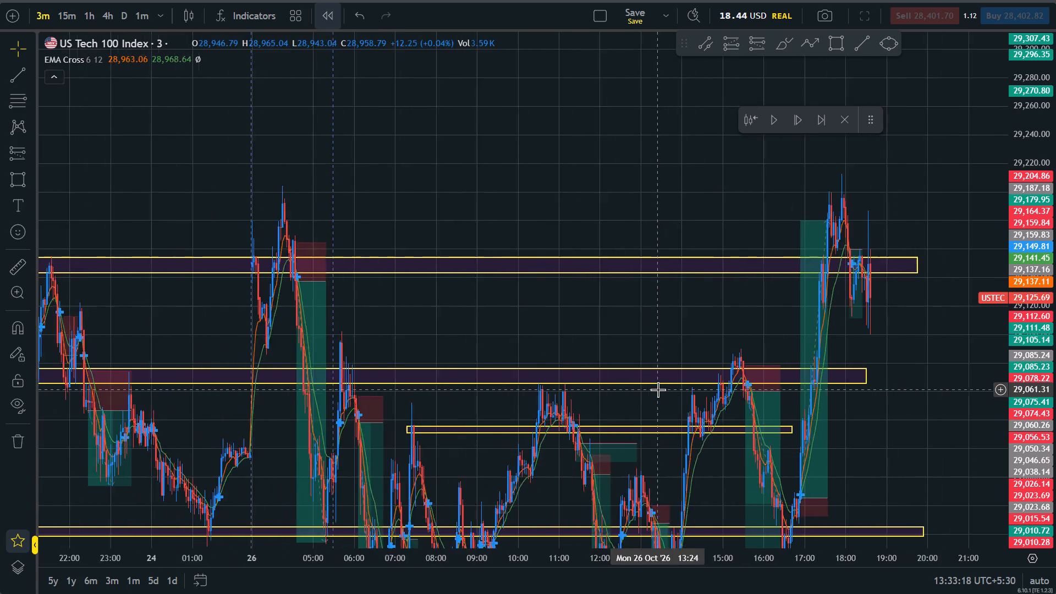
{"action": "scroll", "coordinate": [658, 389], "scroll_direction": "down", "scroll_amount": 6}
{"action": "left_click_drag", "start_coordinate": [1055, 254], "coordinate": [1055, 396]}
{"action": "scroll", "coordinate": [831, 323], "scroll_direction": "up", "scroll_amount": 9}
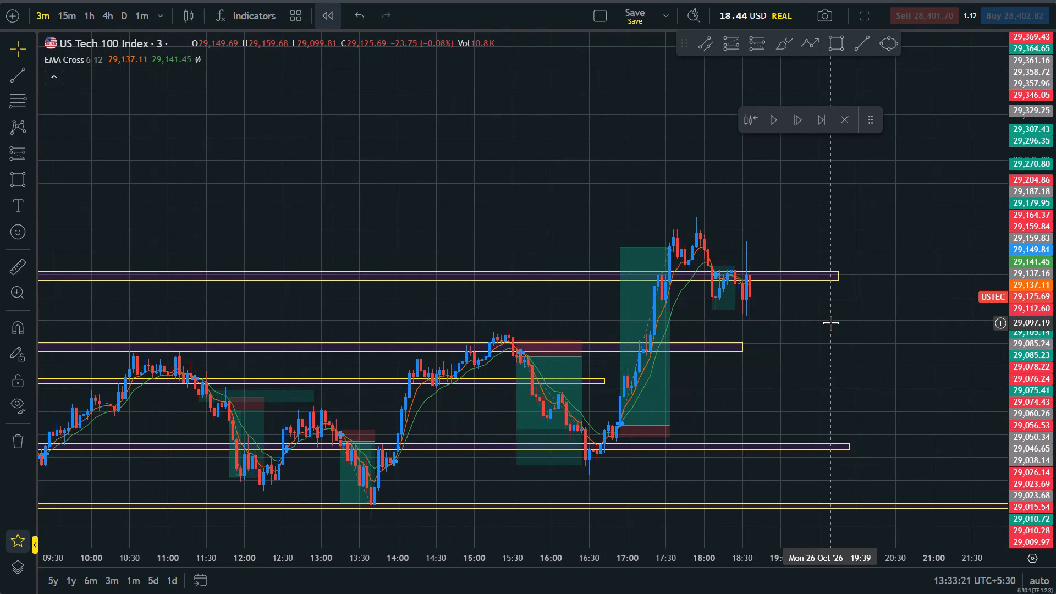
{"action": "scroll", "coordinate": [831, 323], "scroll_direction": "up", "scroll_amount": 1}
{"action": "left_click_drag", "start_coordinate": [1055, 340], "coordinate": [1055, 188]}
{"action": "scroll", "coordinate": [811, 239], "scroll_direction": "up", "scroll_amount": 1}
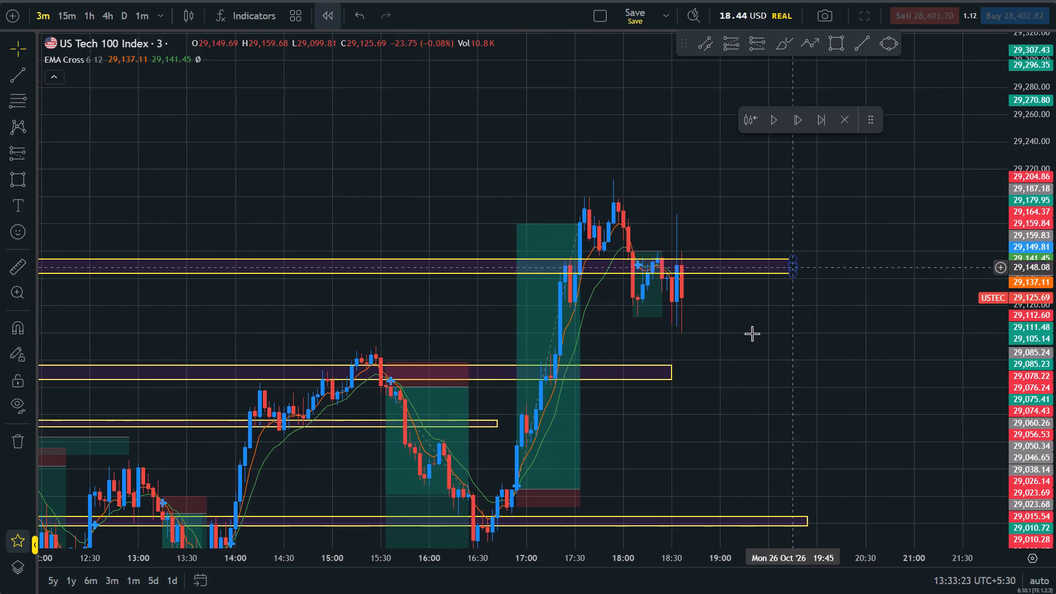
{"action": "left_click_drag", "start_coordinate": [749, 346], "coordinate": [737, 365]}
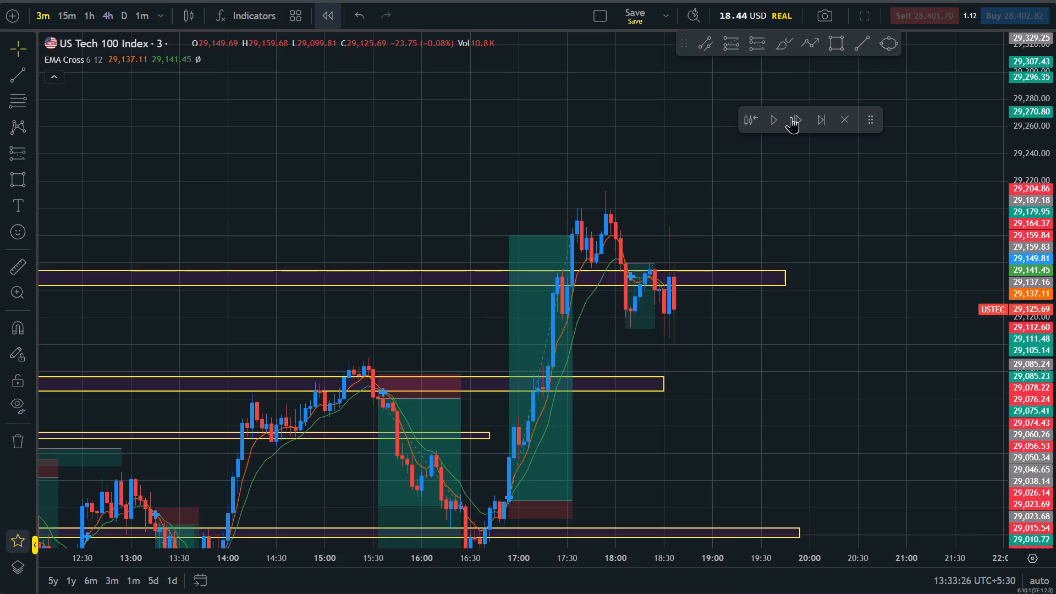
{"action": "left_click", "coordinate": [716, 417]}
Advance the replay candle by candle from 18:36 past 19:15 on 26 Oct.
{"action": "triple_click", "coordinate": [796, 123]}
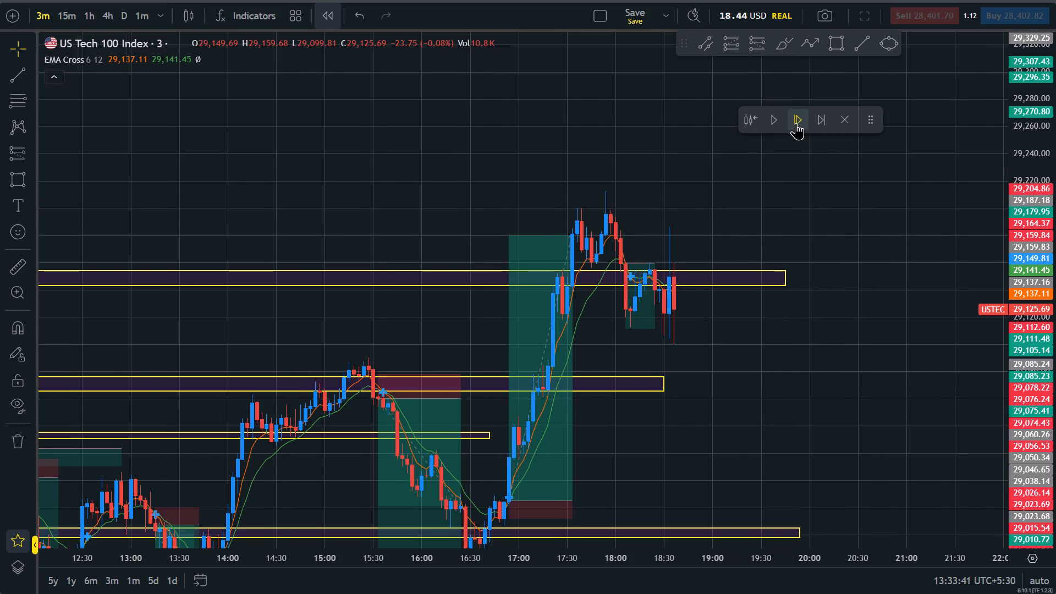
{"action": "triple_click", "coordinate": [796, 123]}
{"action": "triple_click", "coordinate": [796, 123]}
{"action": "left_click", "coordinate": [796, 123]}
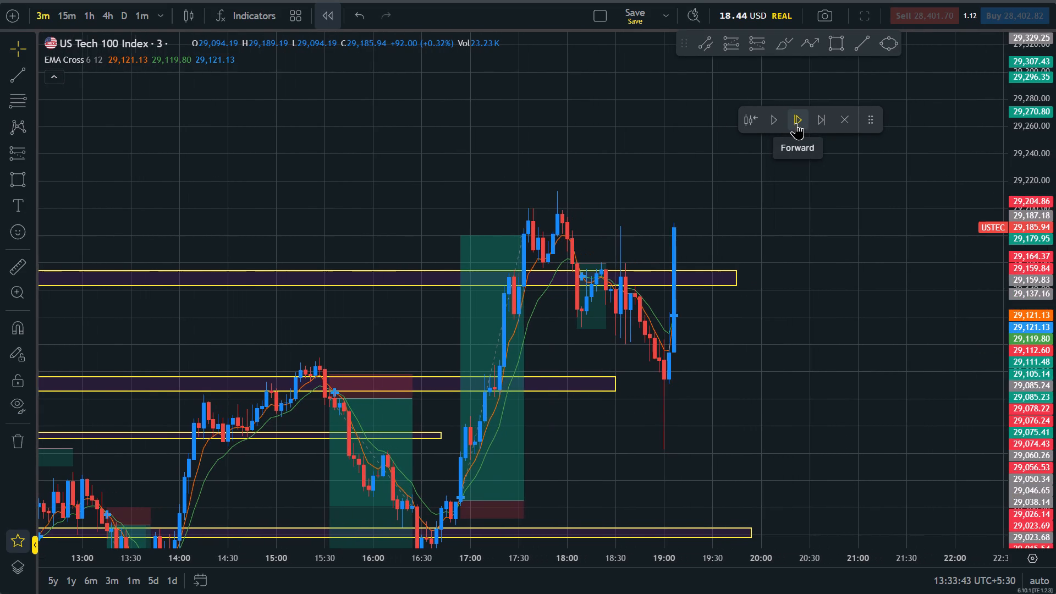
{"action": "left_click", "coordinate": [796, 123]}
{"action": "left_click", "coordinate": [796, 123]}
{"action": "left_click", "coordinate": [796, 123]}
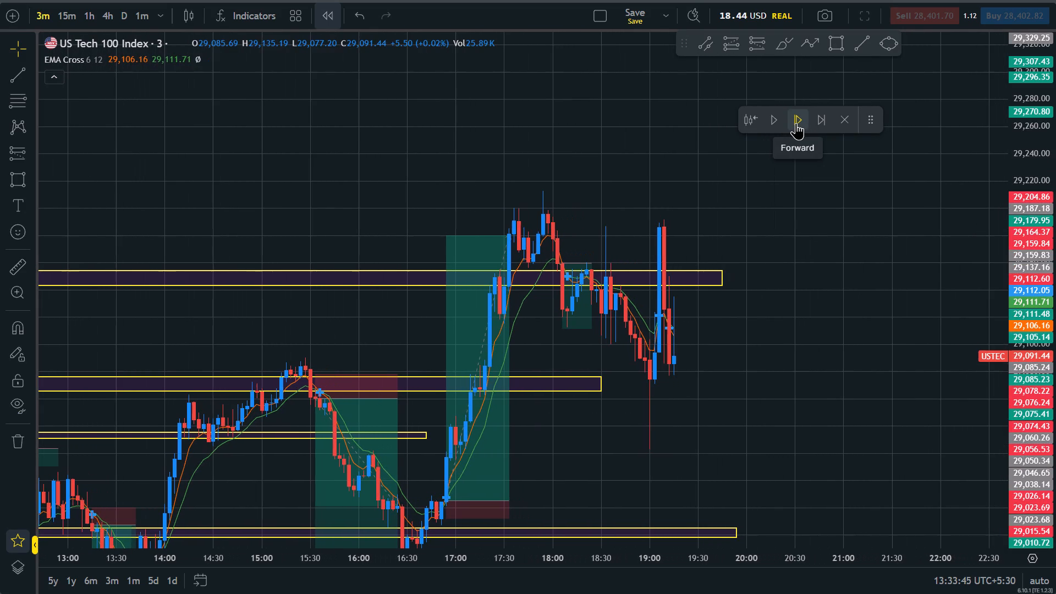
{"action": "triple_click", "coordinate": [796, 123]}
{"action": "left_click", "coordinate": [796, 123]}
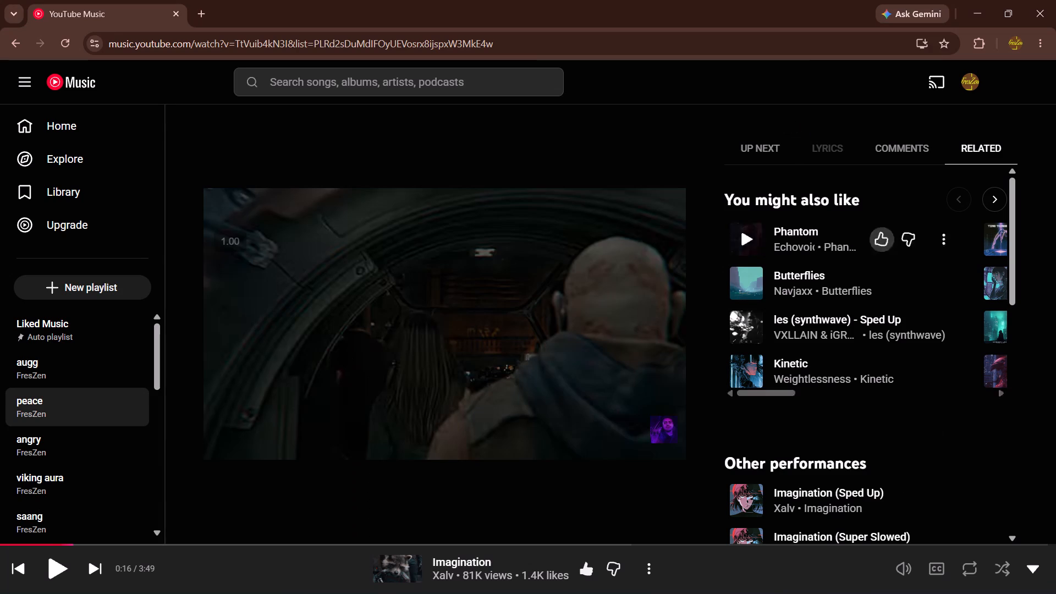
Examine the zones and earlier price swings around the 19:27 candle on 26 Oct.
{"action": "scroll", "coordinate": [776, 75], "scroll_direction": "down", "scroll_amount": 1}
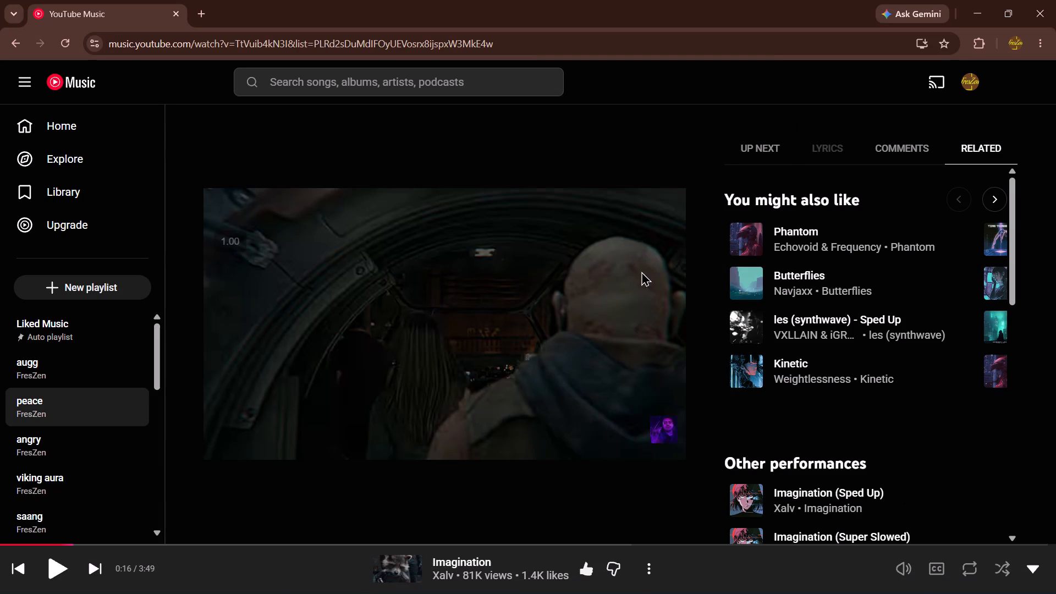
{"action": "scroll", "coordinate": [574, 388], "scroll_direction": "down", "scroll_amount": 2}
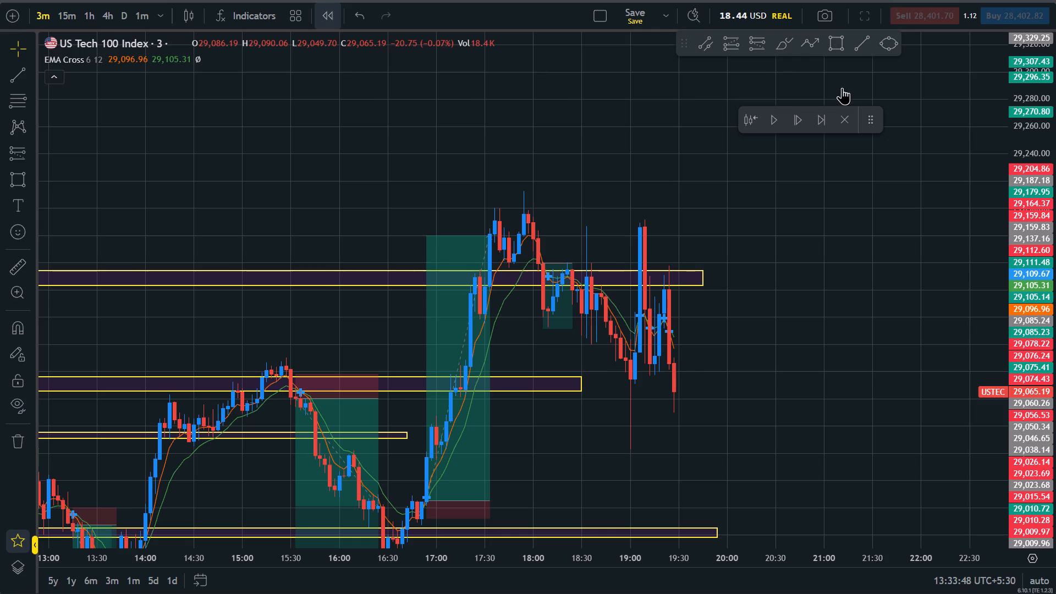
{"action": "left_click", "coordinate": [670, 372]}
{"action": "left_click_drag", "start_coordinate": [889, 338], "coordinate": [834, 221]}
{"action": "scroll", "coordinate": [834, 221], "scroll_direction": "down", "scroll_amount": 4}
{"action": "scroll", "coordinate": [834, 221], "scroll_direction": "right", "scroll_amount": 3}
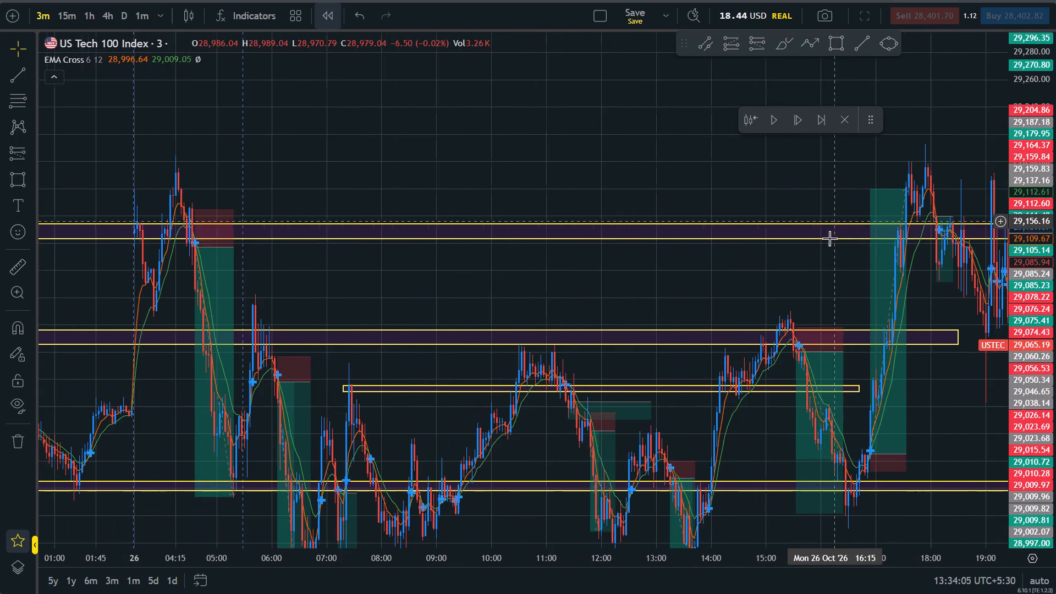
{"action": "left_click_drag", "start_coordinate": [718, 266], "coordinate": [324, 223]}
{"action": "scroll", "coordinate": [324, 223], "scroll_direction": "up", "scroll_amount": 9}
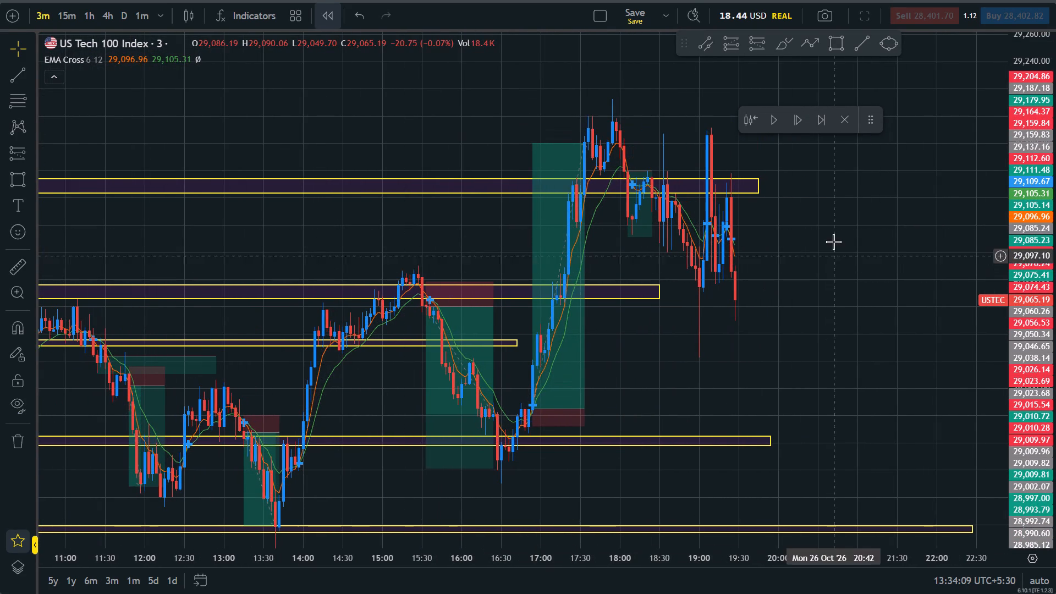
{"action": "left_click_drag", "start_coordinate": [831, 241], "coordinate": [817, 310]}
{"action": "scroll", "coordinate": [817, 310], "scroll_direction": "down", "scroll_amount": 6}
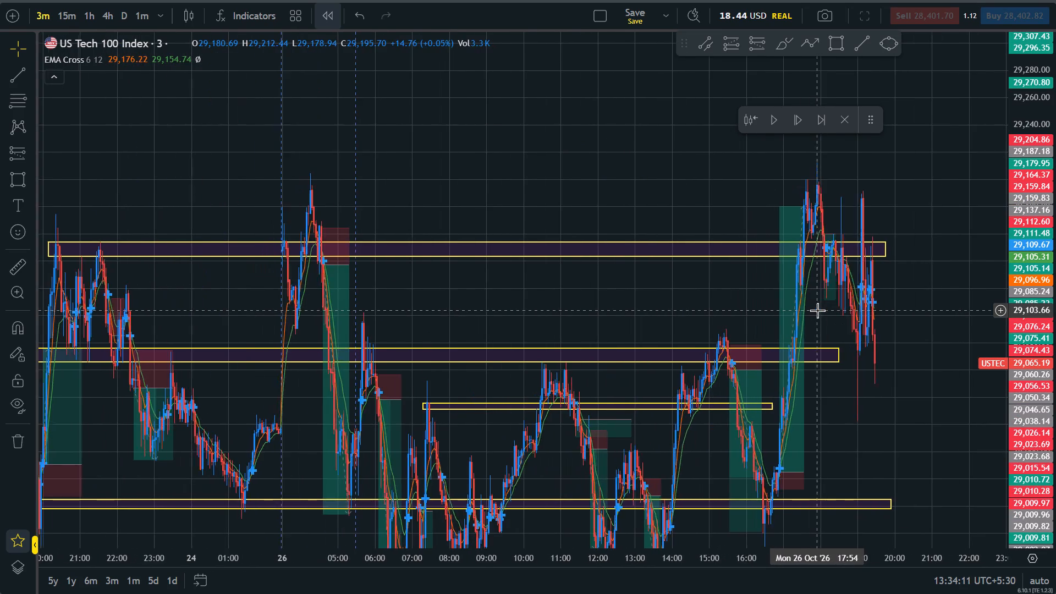
{"action": "scroll", "coordinate": [817, 310], "scroll_direction": "down", "scroll_amount": 1}
{"action": "scroll", "coordinate": [817, 310], "scroll_direction": "up", "scroll_amount": 9}
{"action": "left_click_drag", "start_coordinate": [1055, 428], "coordinate": [1038, 300]}
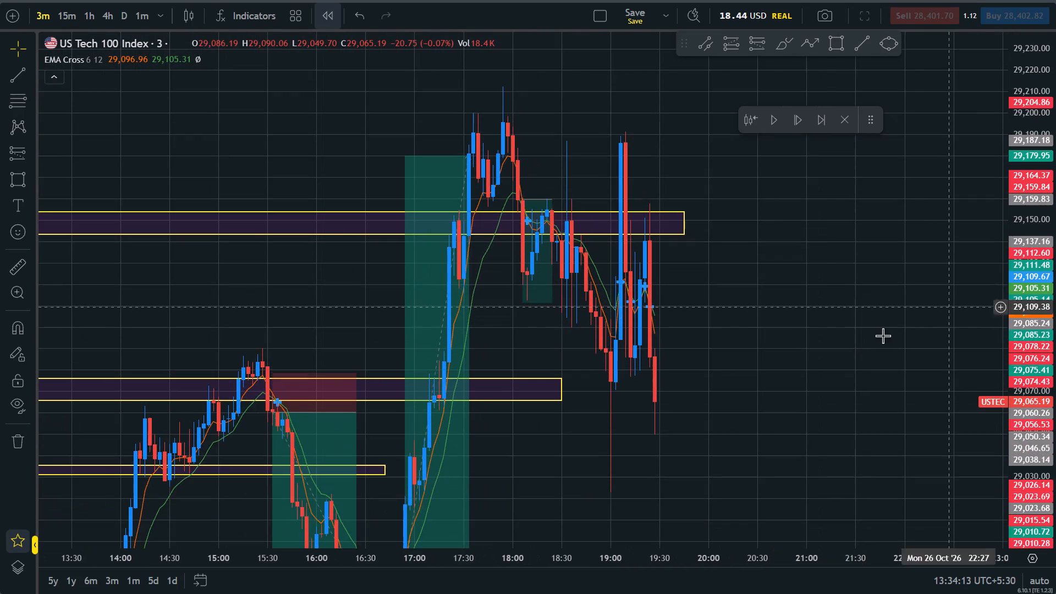
{"action": "left_click_drag", "start_coordinate": [824, 384], "coordinate": [883, 258]}
{"action": "left_click_drag", "start_coordinate": [1055, 262], "coordinate": [1053, 364]}
{"action": "left_click_drag", "start_coordinate": [827, 253], "coordinate": [813, 328]}
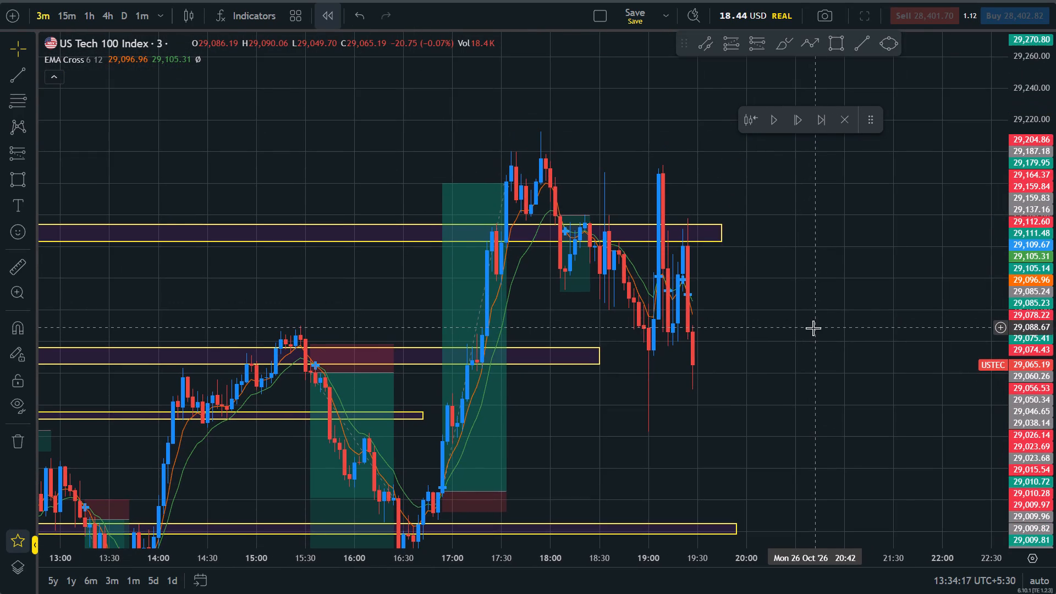
{"action": "scroll", "coordinate": [813, 328], "scroll_direction": "up", "scroll_amount": 1}
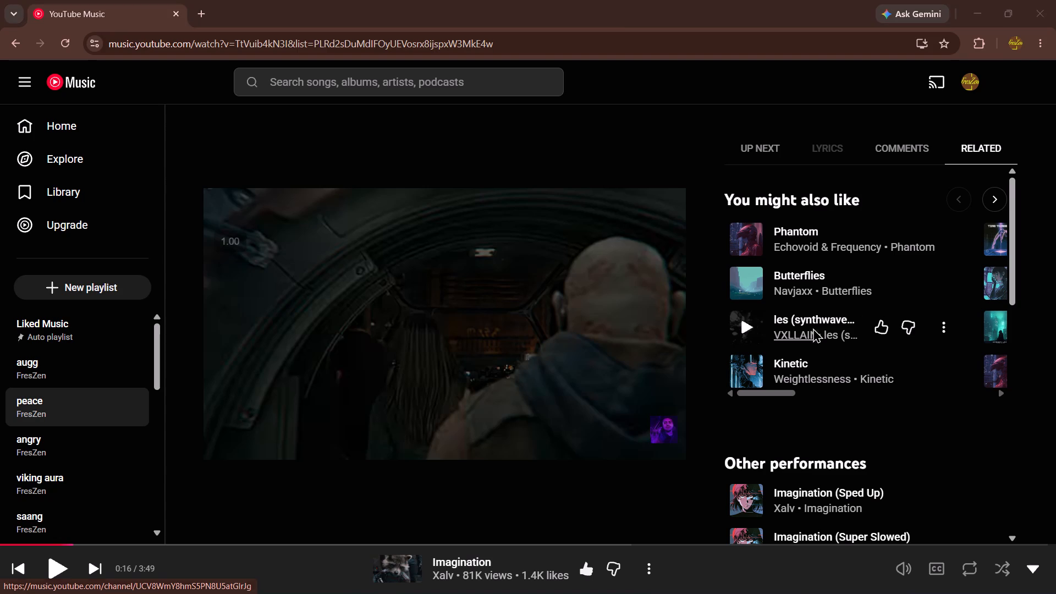
{"action": "left_click_drag", "start_coordinate": [844, 375], "coordinate": [793, 391]}
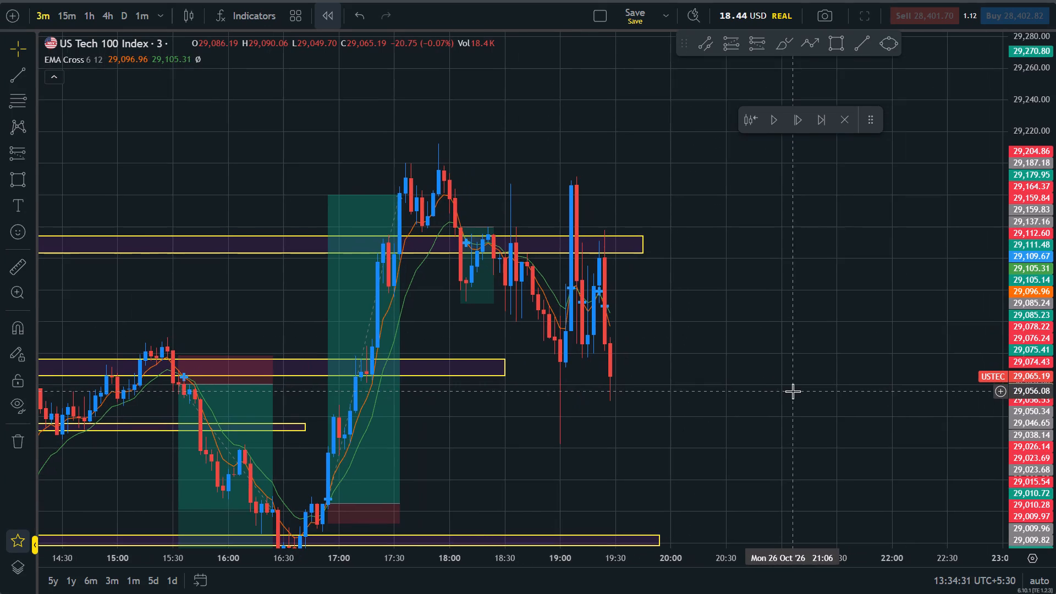
{"action": "left_click_drag", "start_coordinate": [1055, 392], "coordinate": [1049, 465]}
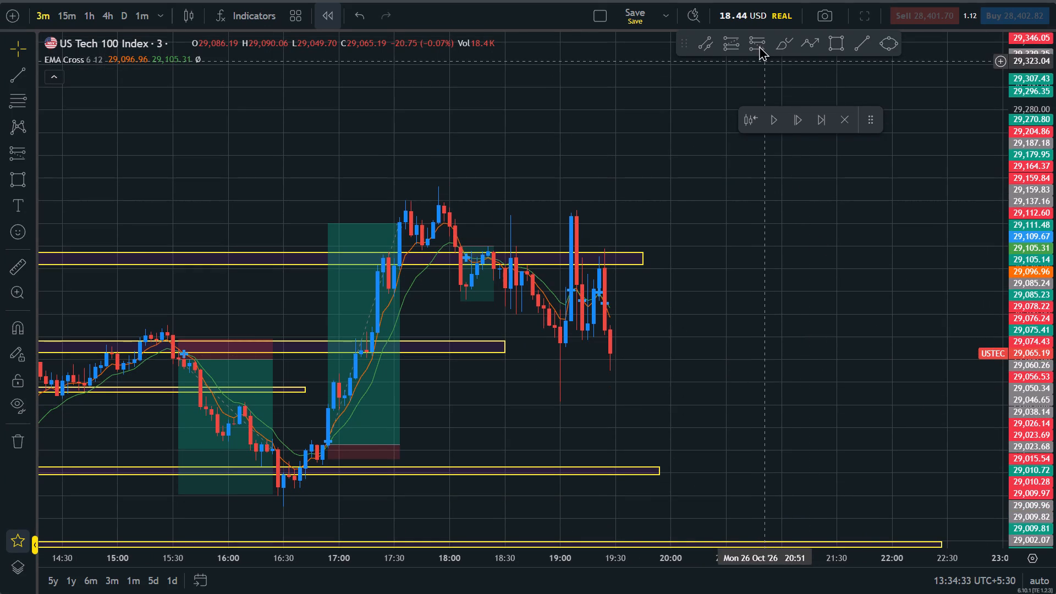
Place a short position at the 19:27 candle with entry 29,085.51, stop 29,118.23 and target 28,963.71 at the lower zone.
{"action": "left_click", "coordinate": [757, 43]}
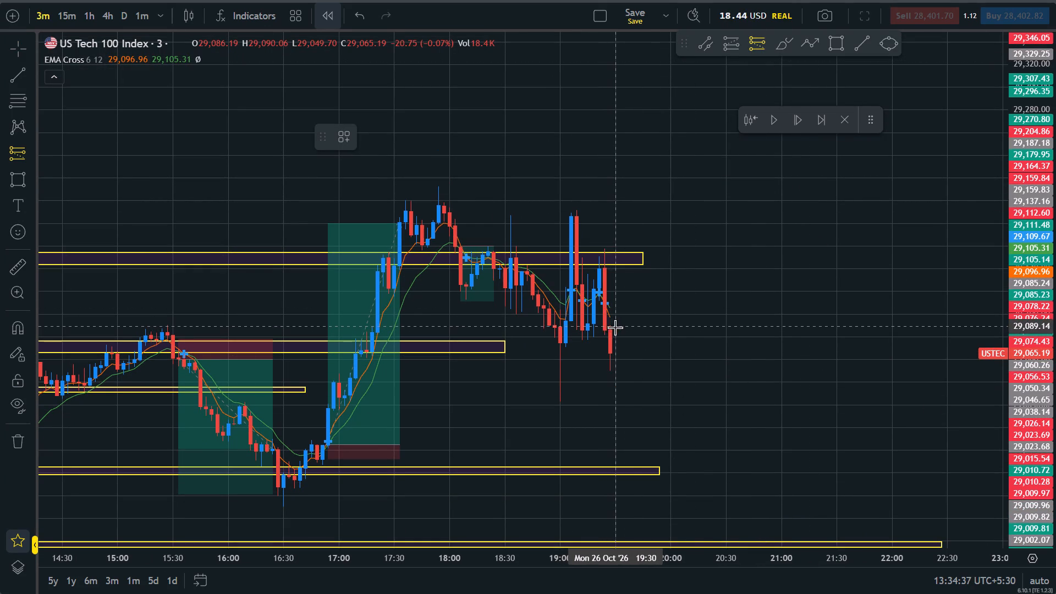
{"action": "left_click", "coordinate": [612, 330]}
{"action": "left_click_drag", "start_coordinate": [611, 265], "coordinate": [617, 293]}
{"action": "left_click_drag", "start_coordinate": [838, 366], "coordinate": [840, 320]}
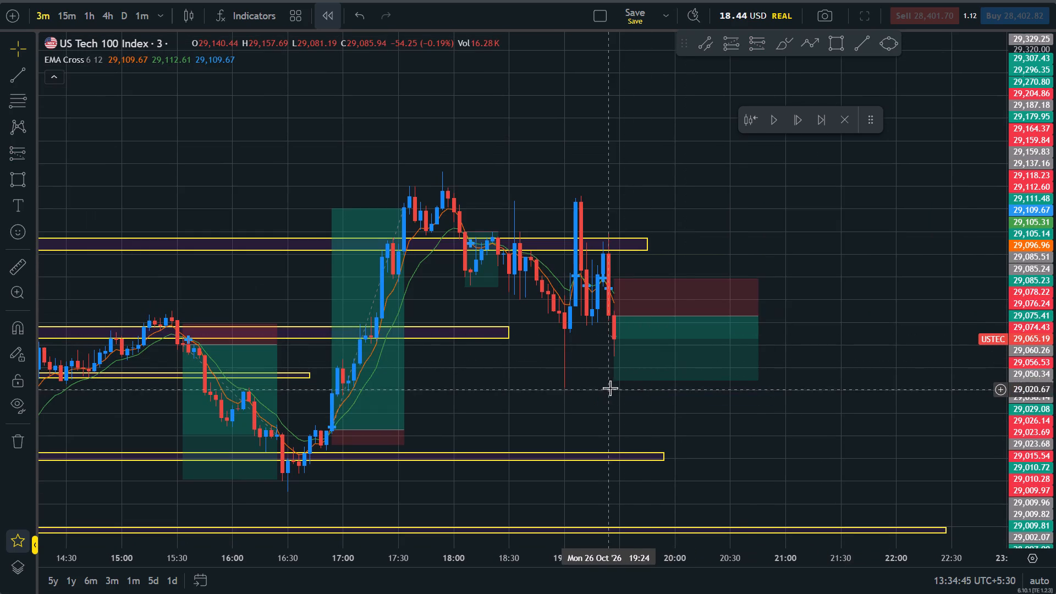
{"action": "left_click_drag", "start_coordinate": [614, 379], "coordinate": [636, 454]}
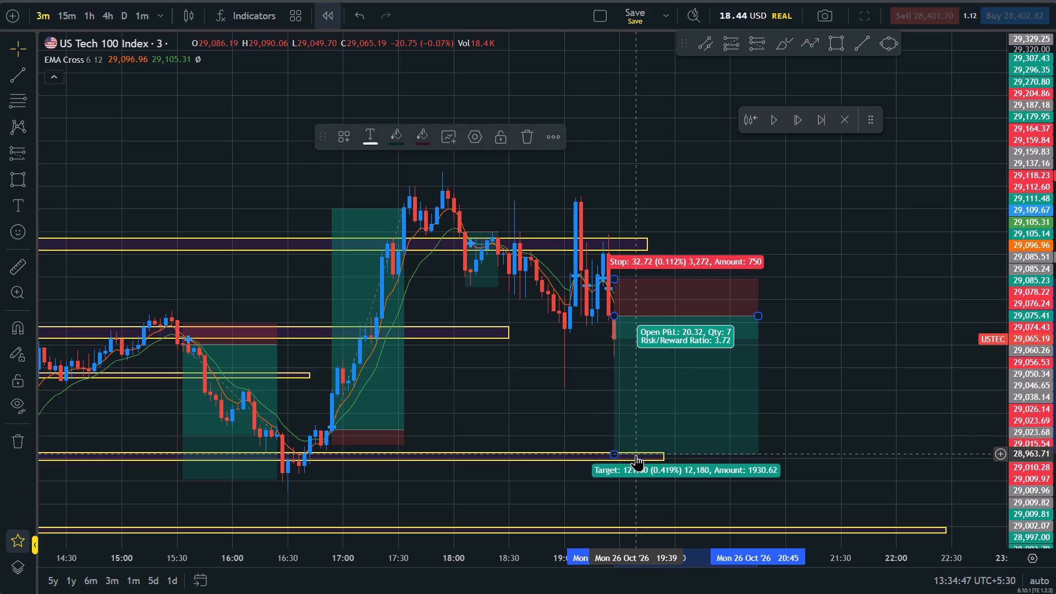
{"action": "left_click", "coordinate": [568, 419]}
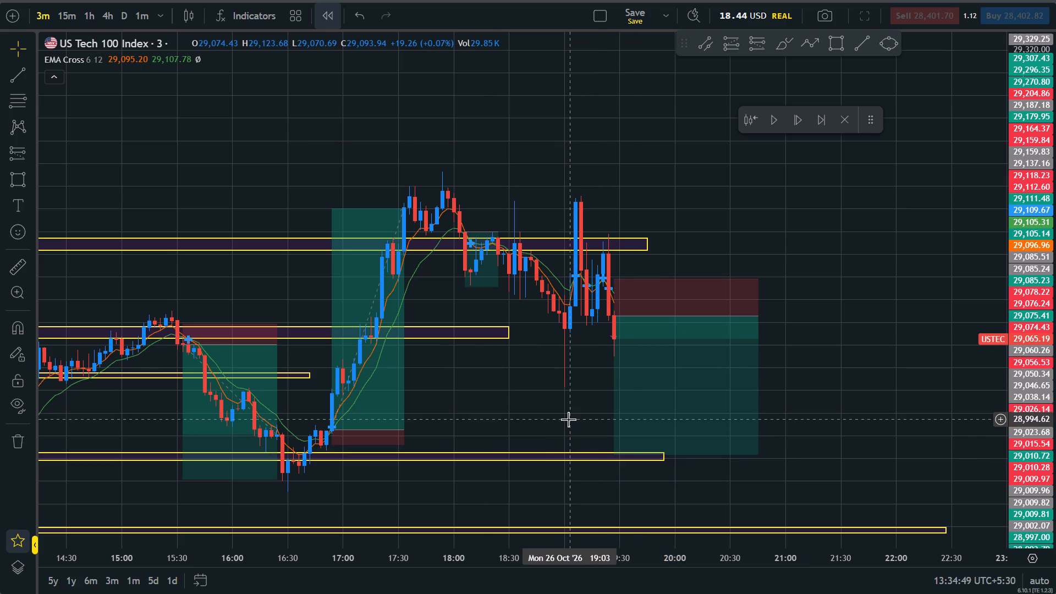
Advance the replay four candles, from 19:27 to 19:39 on 26 Oct.
{"action": "left_click", "coordinate": [797, 123]}
{"action": "left_click", "coordinate": [797, 123]}
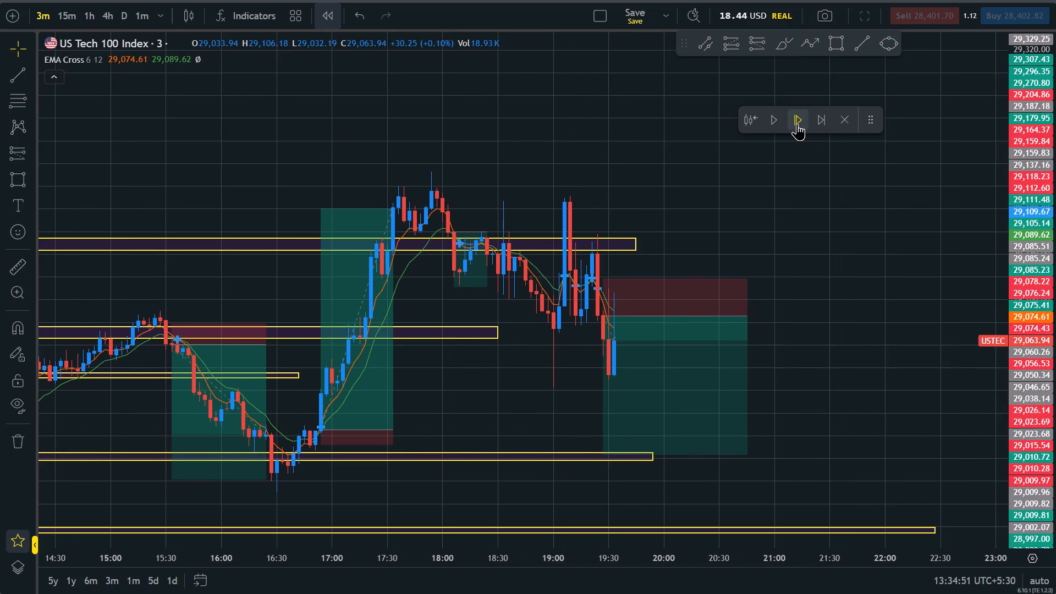
{"action": "left_click", "coordinate": [797, 123]}
{"action": "left_click", "coordinate": [797, 123]}
{"action": "left_click", "coordinate": [824, 349]}
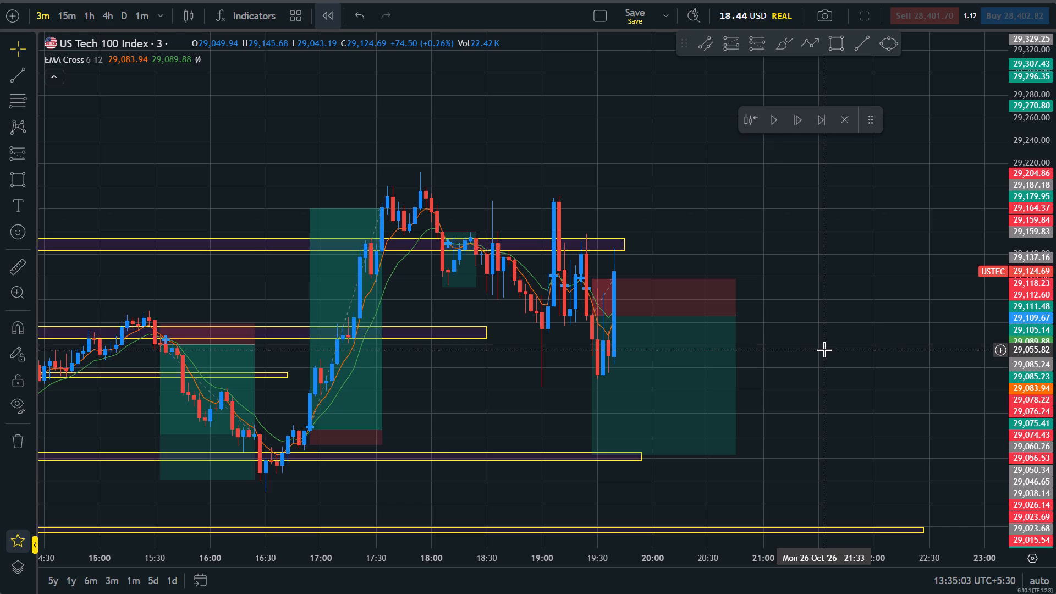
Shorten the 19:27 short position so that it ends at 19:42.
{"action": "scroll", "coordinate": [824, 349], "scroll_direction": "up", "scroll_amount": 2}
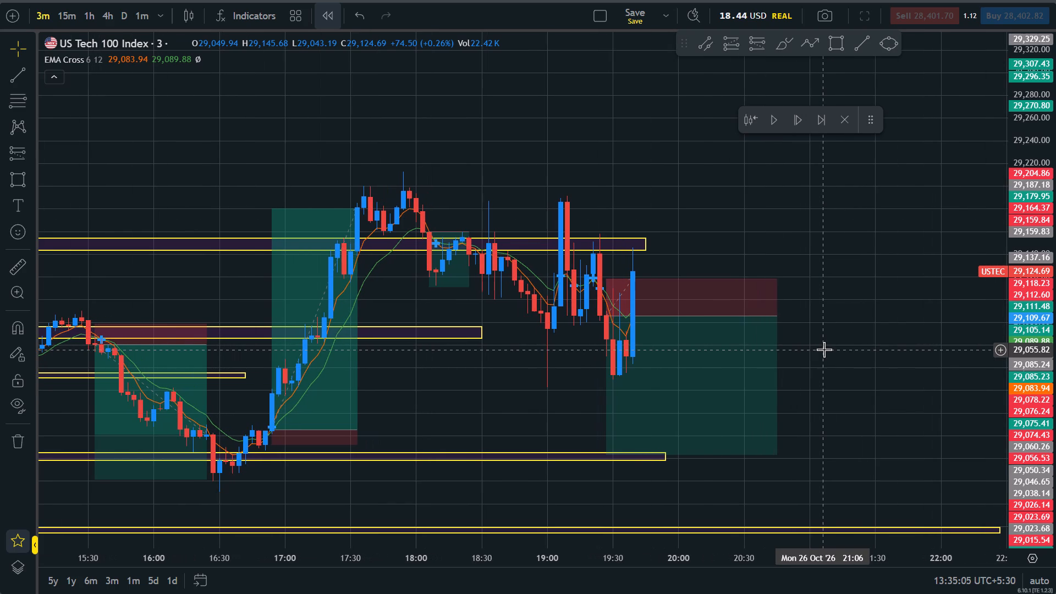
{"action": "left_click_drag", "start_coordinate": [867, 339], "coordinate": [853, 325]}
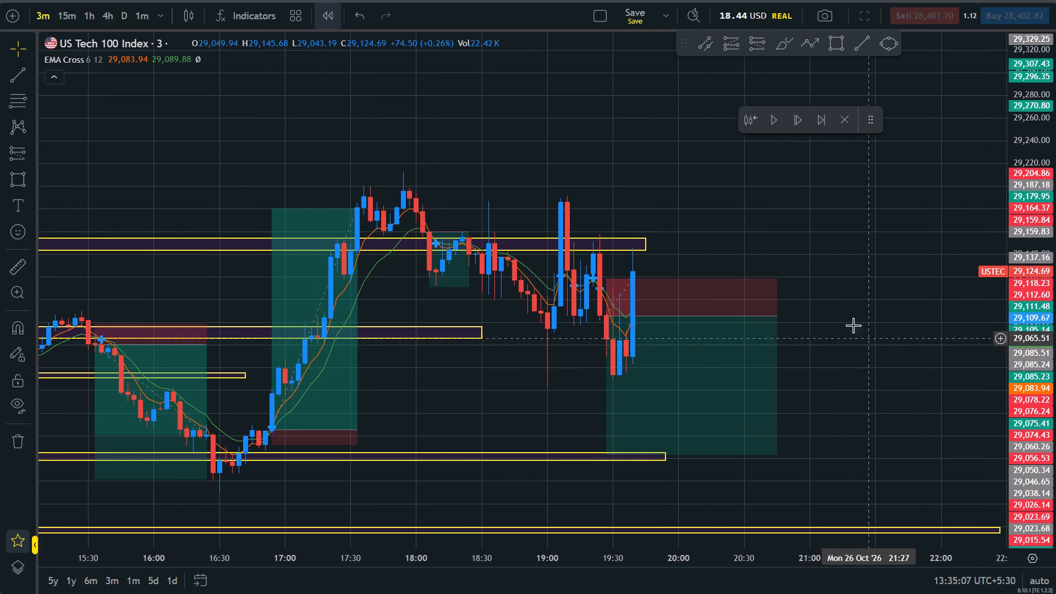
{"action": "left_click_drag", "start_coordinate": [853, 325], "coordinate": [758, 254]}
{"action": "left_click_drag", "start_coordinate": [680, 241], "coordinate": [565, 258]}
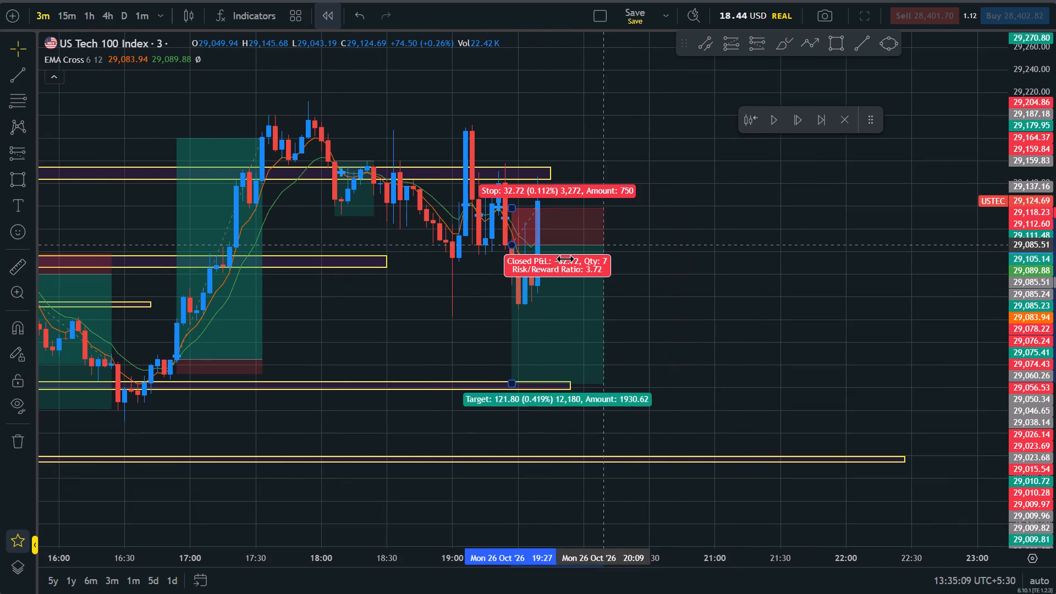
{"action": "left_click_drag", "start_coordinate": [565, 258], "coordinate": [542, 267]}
Advance the replay candle by candle from 19:39 to 20:00 on 26 Oct.
{"action": "left_click_drag", "start_coordinate": [681, 324], "coordinate": [828, 402]}
{"action": "scroll", "coordinate": [828, 402], "scroll_direction": "up", "scroll_amount": 1}
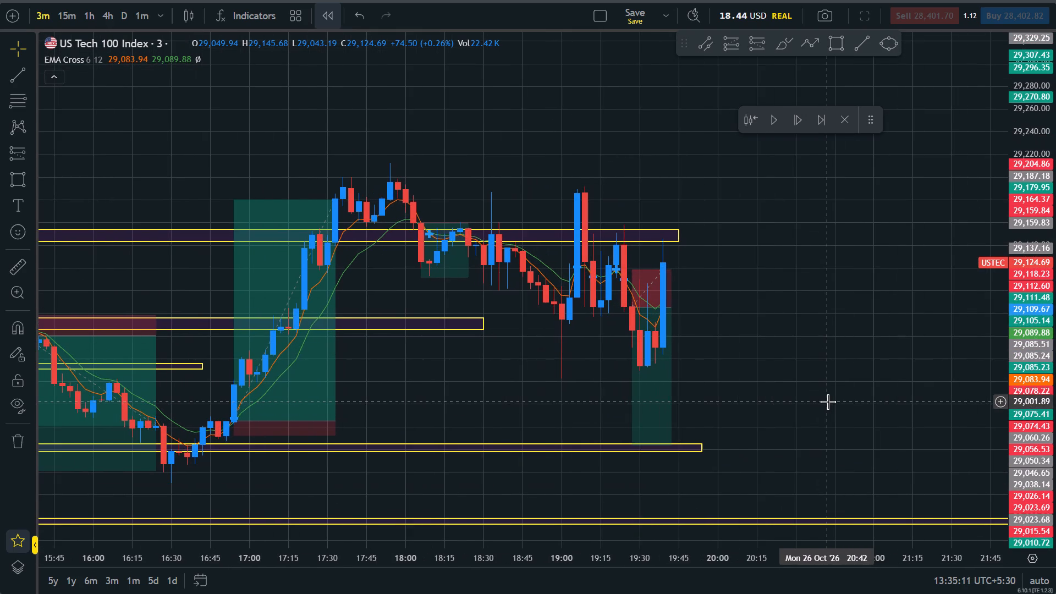
{"action": "left_click", "coordinate": [797, 120]}
{"action": "triple_click", "coordinate": [797, 120]}
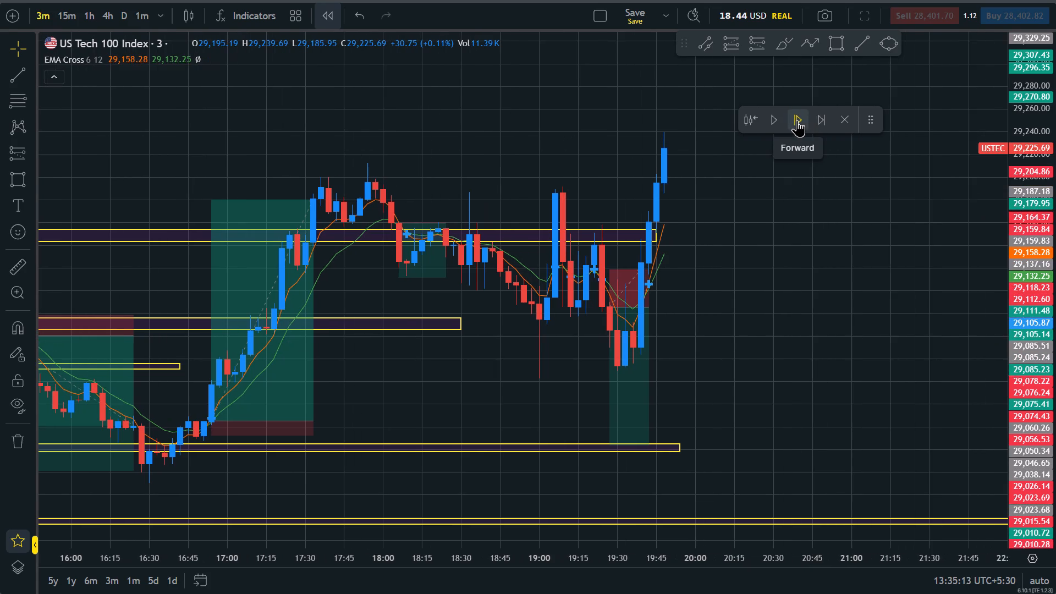
{"action": "triple_click", "coordinate": [797, 120]}
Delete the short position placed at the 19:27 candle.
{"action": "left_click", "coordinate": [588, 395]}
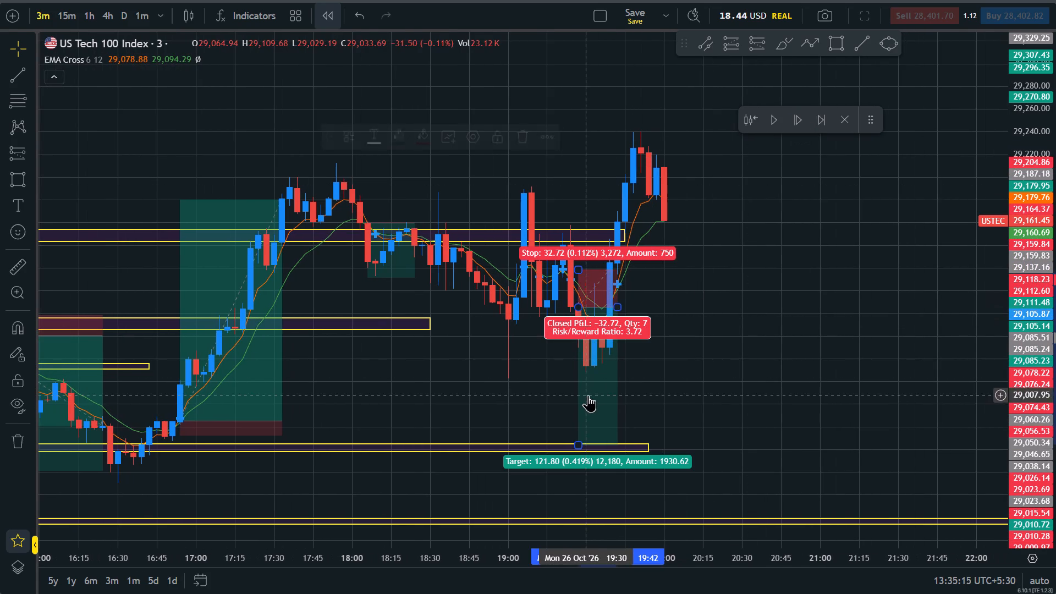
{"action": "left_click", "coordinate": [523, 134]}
Extend the end of the zone around 29,150 to about 21:03 on 26 Oct.
{"action": "left_click_drag", "start_coordinate": [717, 255], "coordinate": [704, 317]}
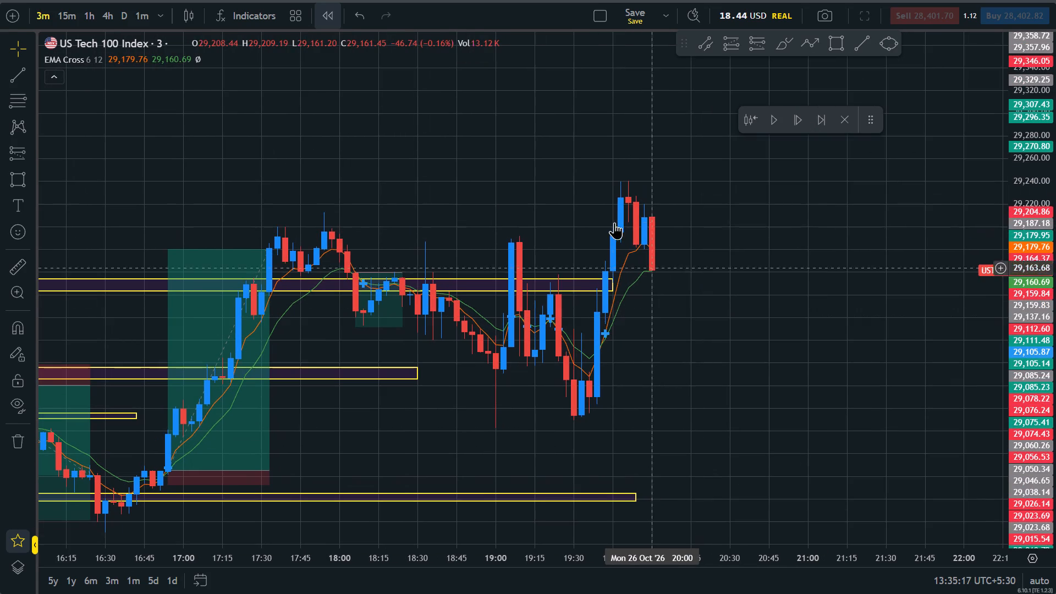
{"action": "left_click_drag", "start_coordinate": [615, 278], "coordinate": [814, 279]}
{"action": "left_click", "coordinate": [800, 252]}
Examine the zones and the price swings since 22 Oct leading up to the 20:00 candle on 26 Oct.
{"action": "scroll", "coordinate": [800, 252], "scroll_direction": "down", "scroll_amount": 1}
{"action": "scroll", "coordinate": [800, 252], "scroll_direction": "up", "scroll_amount": 1}
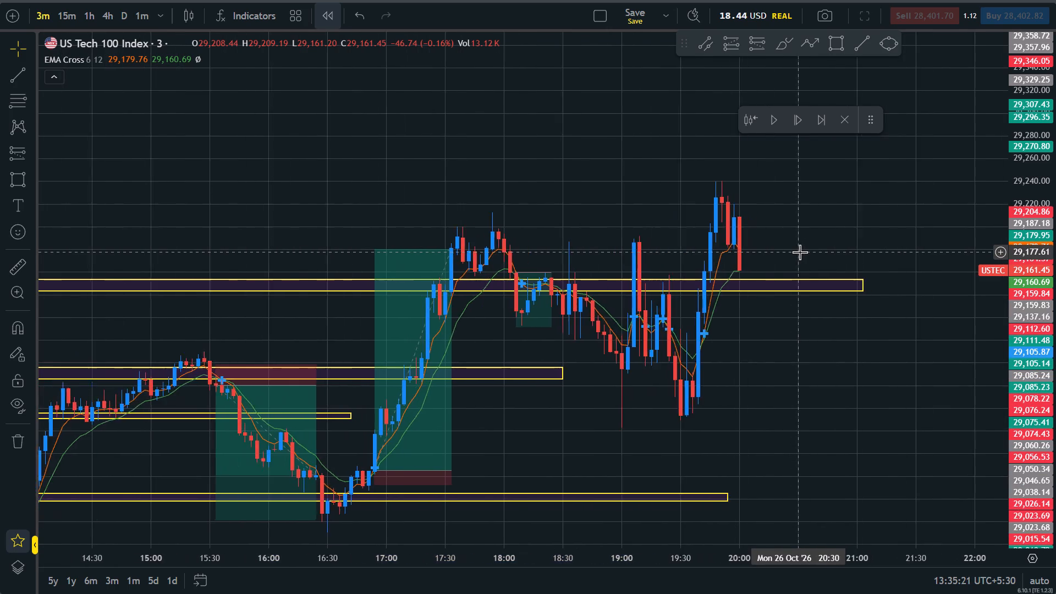
{"action": "scroll", "coordinate": [800, 252], "scroll_direction": "up", "scroll_amount": 1}
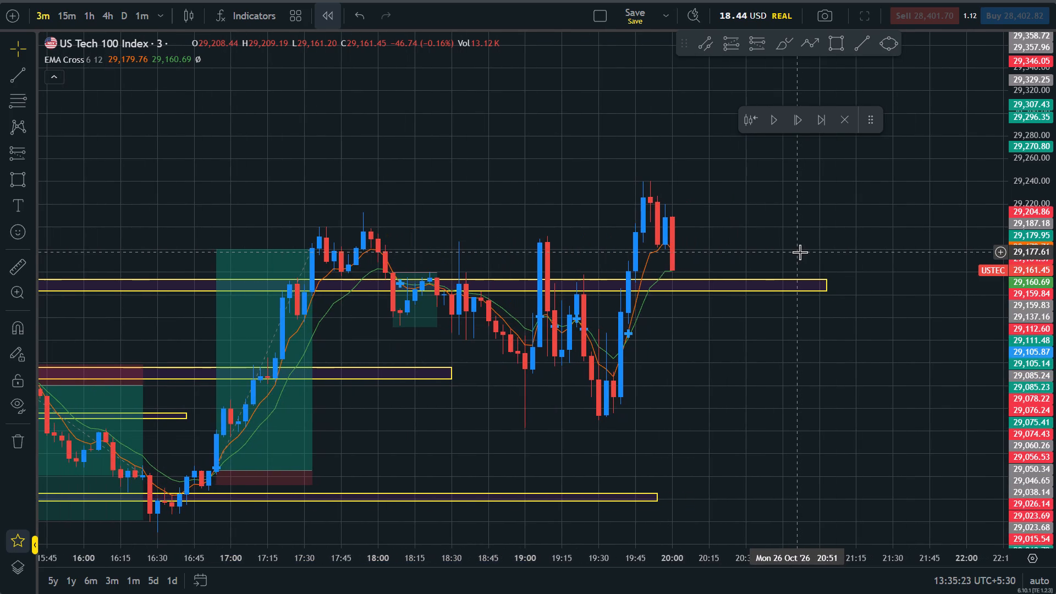
{"action": "scroll", "coordinate": [800, 252], "scroll_direction": "up", "scroll_amount": 1}
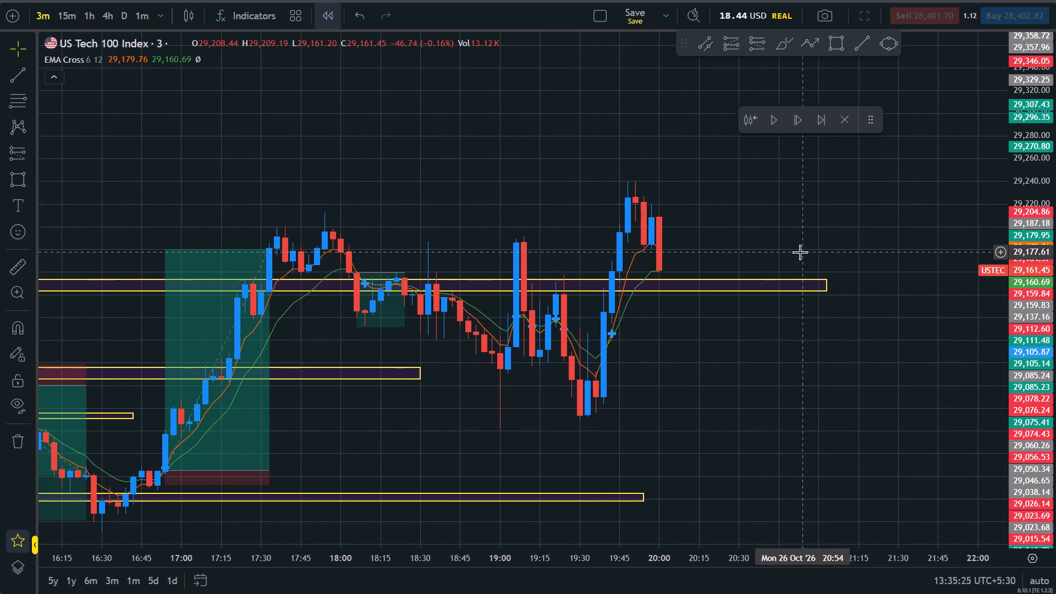
{"action": "scroll", "coordinate": [800, 252], "scroll_direction": "up", "scroll_amount": 1}
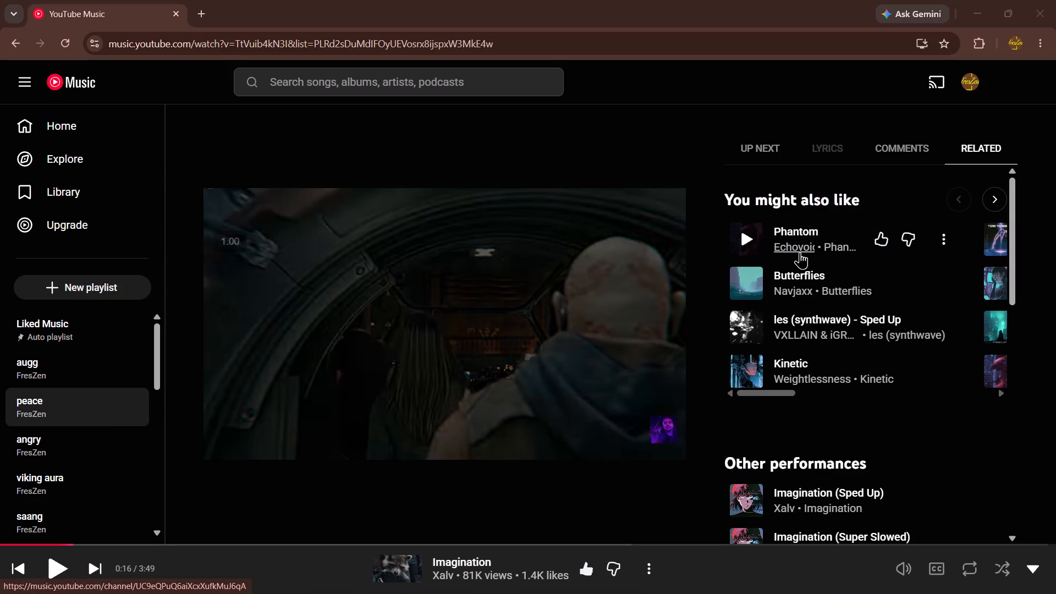
{"action": "scroll", "coordinate": [800, 252], "scroll_direction": "up", "scroll_amount": 1}
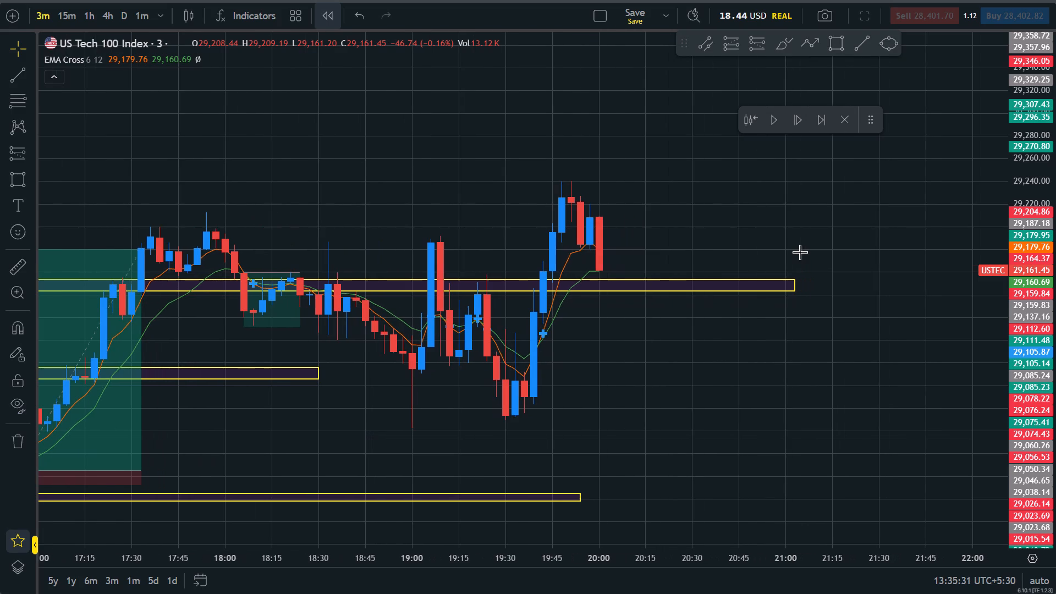
{"action": "left_click_drag", "start_coordinate": [1055, 388], "coordinate": [1005, 150]}
{"action": "left_click_drag", "start_coordinate": [674, 218], "coordinate": [670, 364]}
{"action": "scroll", "coordinate": [670, 364], "scroll_direction": "down", "scroll_amount": 4}
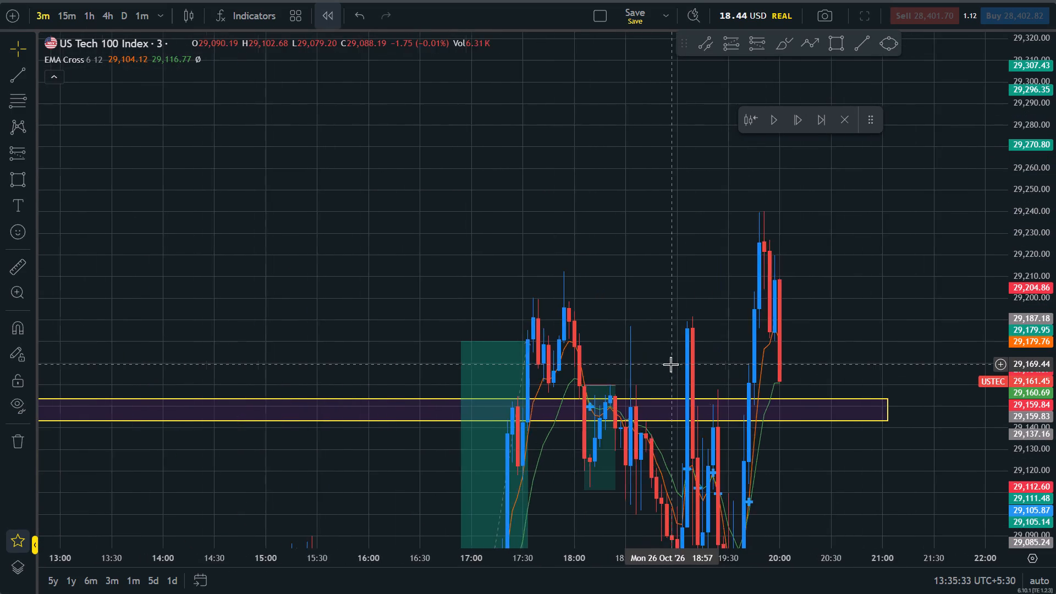
{"action": "scroll", "coordinate": [670, 364], "scroll_direction": "down", "scroll_amount": 10}
{"action": "left_click_drag", "start_coordinate": [1055, 328], "coordinate": [1049, 537]}
{"action": "scroll", "coordinate": [382, 294], "scroll_direction": "up", "scroll_amount": 1}
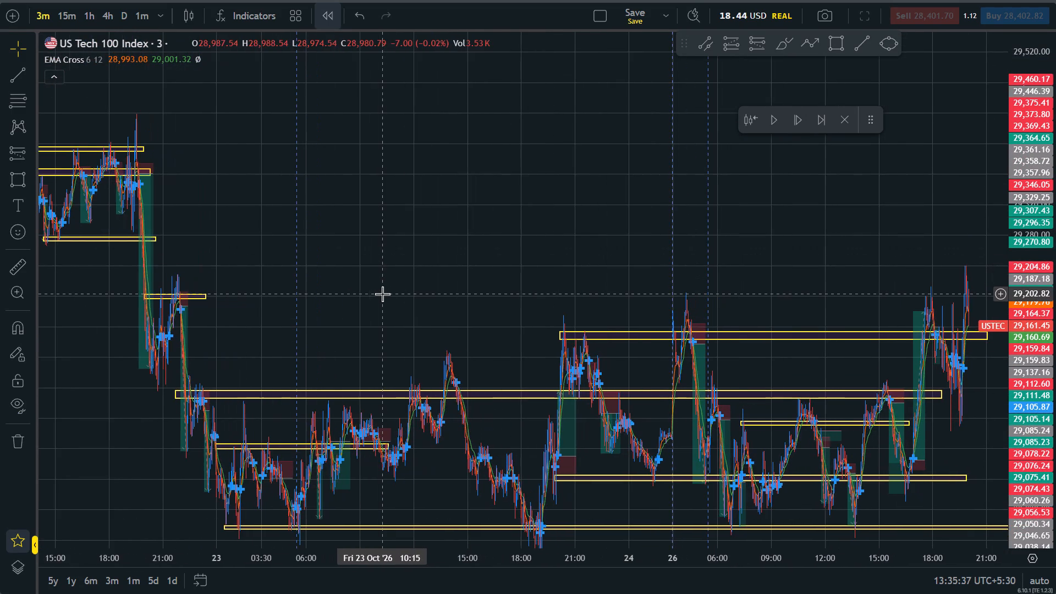
{"action": "scroll", "coordinate": [382, 294], "scroll_direction": "right", "scroll_amount": 2}
{"action": "scroll", "coordinate": [382, 294], "scroll_direction": "up", "scroll_amount": 3}
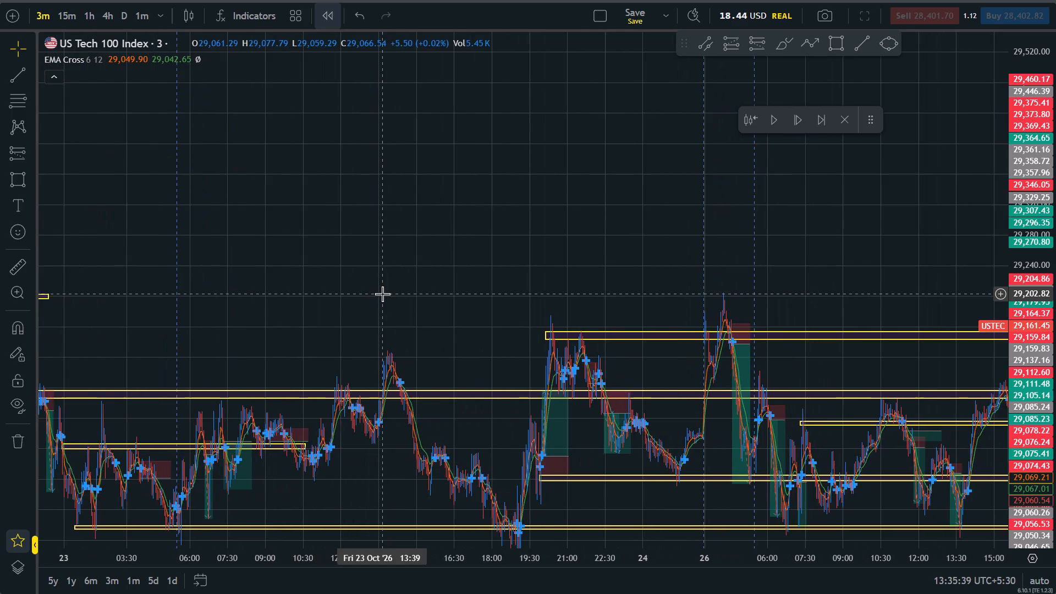
{"action": "scroll", "coordinate": [382, 294], "scroll_direction": "up", "scroll_amount": 8}
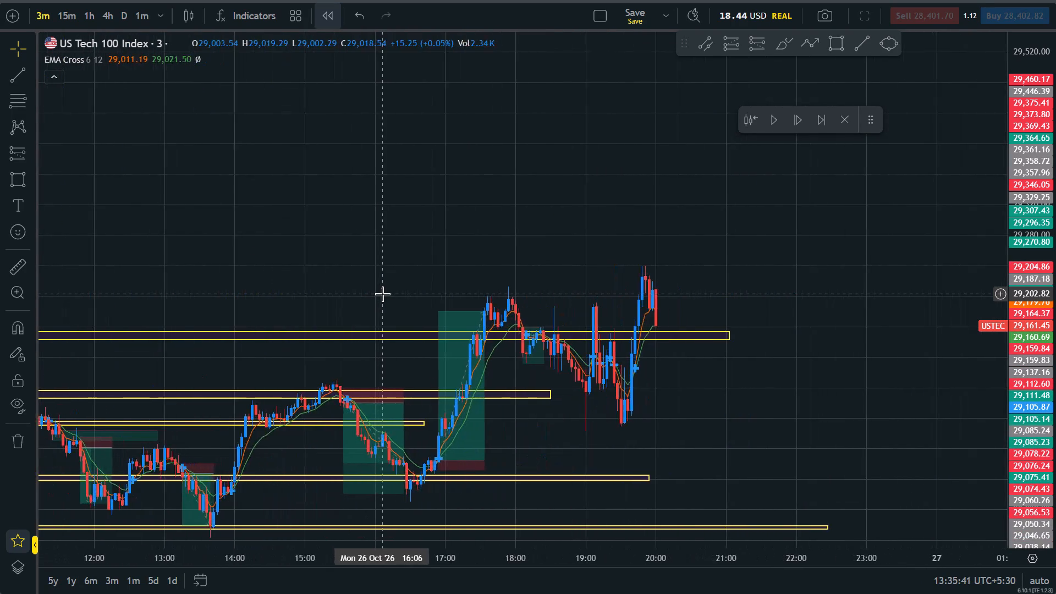
{"action": "scroll", "coordinate": [382, 294], "scroll_direction": "up", "scroll_amount": 4}
{"action": "left_click_drag", "start_coordinate": [1055, 458], "coordinate": [997, 185]}
{"action": "left_click_drag", "start_coordinate": [886, 316], "coordinate": [688, 307]}
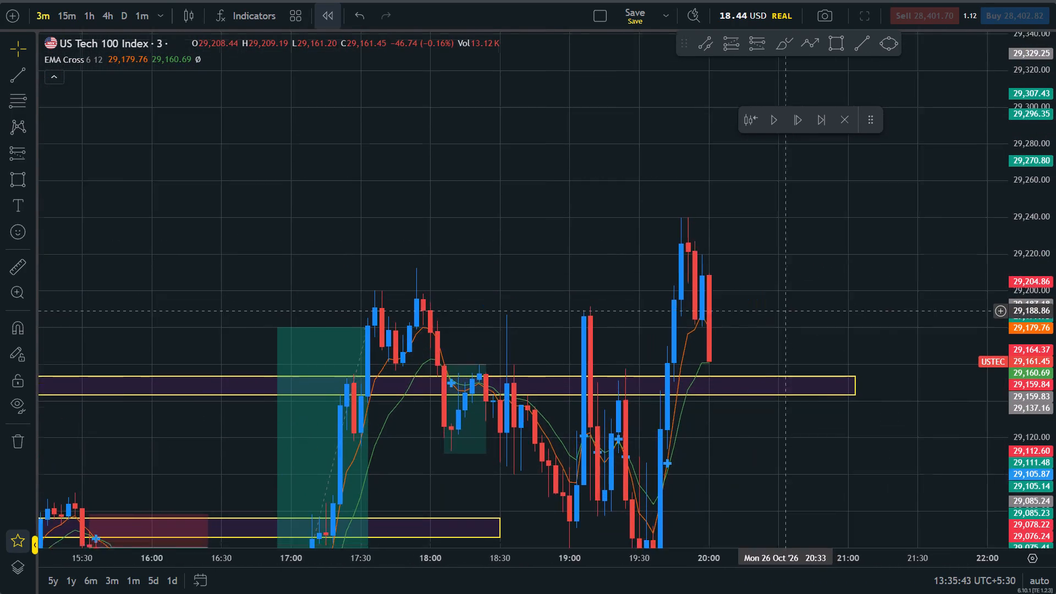
{"action": "left_click_drag", "start_coordinate": [688, 307], "coordinate": [662, 304]}
{"action": "scroll", "coordinate": [662, 304], "scroll_direction": "down", "scroll_amount": 3}
{"action": "left_click_drag", "start_coordinate": [1055, 275], "coordinate": [1055, 409]}
{"action": "left_click_drag", "start_coordinate": [757, 266], "coordinate": [756, 325]}
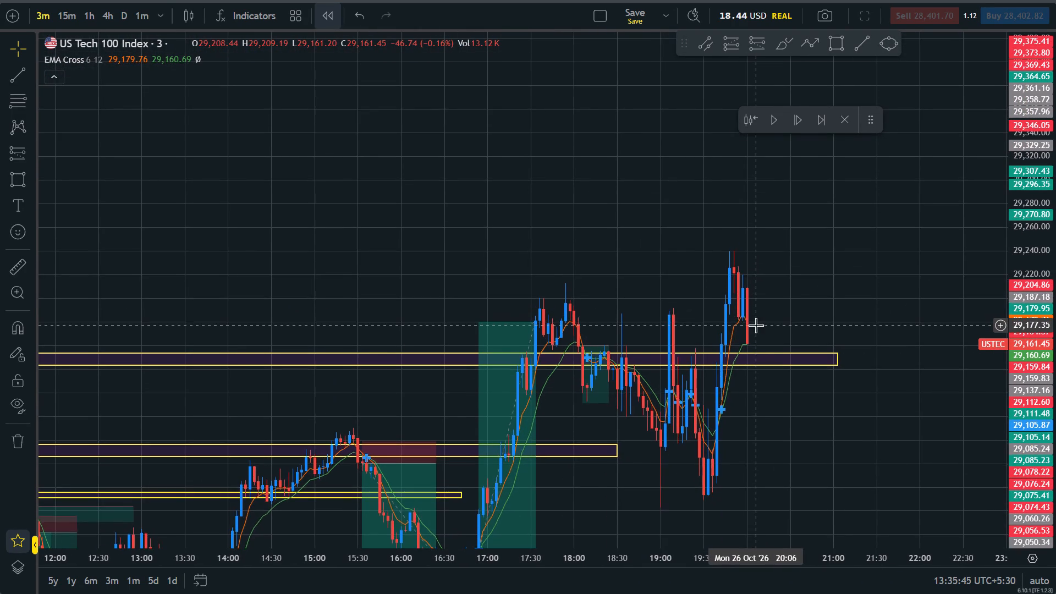
{"action": "scroll", "coordinate": [756, 325], "scroll_direction": "up", "scroll_amount": 2}
{"action": "left_click_drag", "start_coordinate": [766, 314], "coordinate": [767, 236]}
{"action": "left_click_drag", "start_coordinate": [764, 278], "coordinate": [761, 286]}
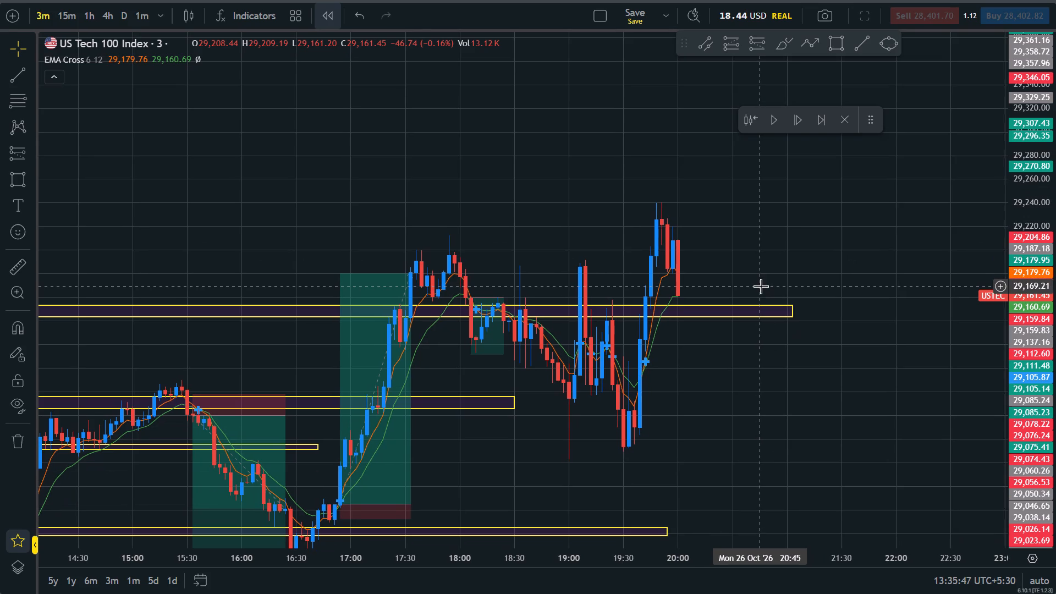
Place a short position at 20:06 on 26 Oct, entry about 29,160, stop about 29,184 and target about 29,026.
{"action": "scroll", "coordinate": [761, 286], "scroll_direction": "up", "scroll_amount": 1}
{"action": "left_click_drag", "start_coordinate": [1055, 425], "coordinate": [1054, 304]}
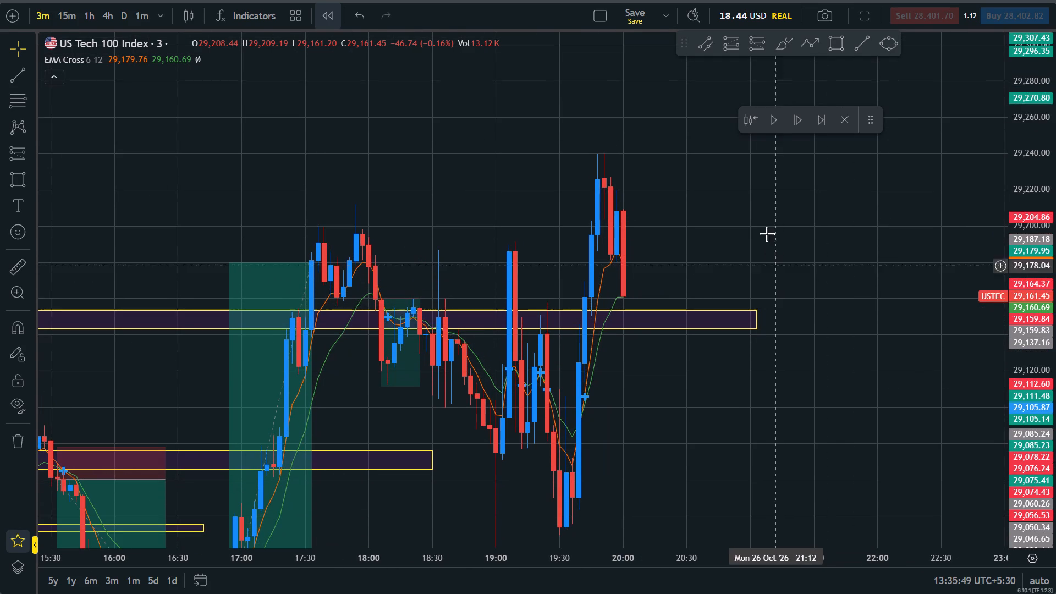
{"action": "left_click_drag", "start_coordinate": [768, 254], "coordinate": [758, 332]}
{"action": "scroll", "coordinate": [758, 332], "scroll_direction": "down", "scroll_amount": 2}
{"action": "left_click_drag", "start_coordinate": [1055, 295], "coordinate": [1055, 424]}
{"action": "left_click_drag", "start_coordinate": [807, 288], "coordinate": [800, 300]}
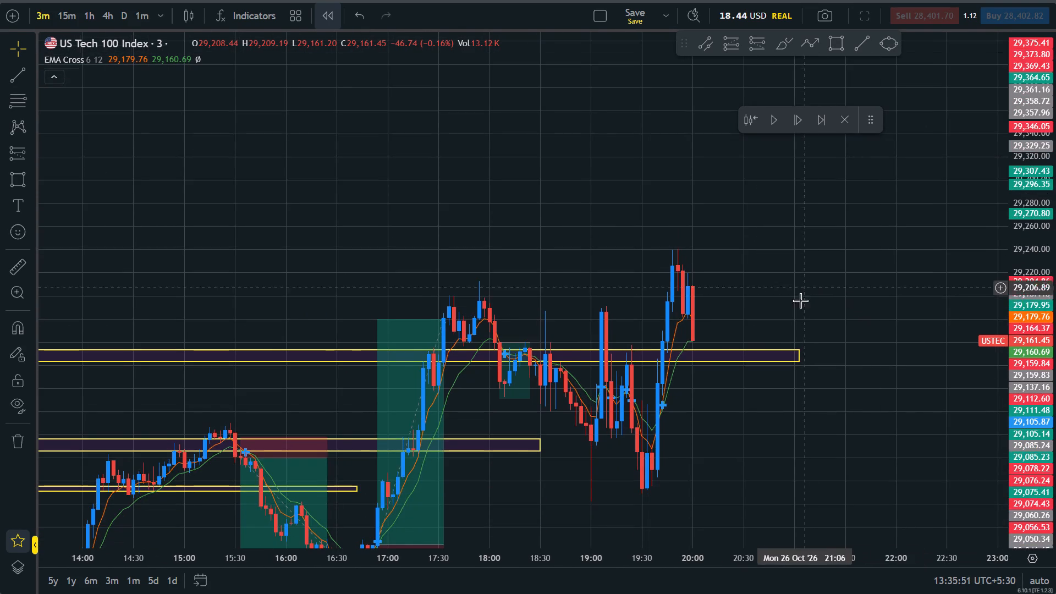
{"action": "left_click_drag", "start_coordinate": [800, 300], "coordinate": [790, 335]}
{"action": "left_click", "coordinate": [755, 52]}
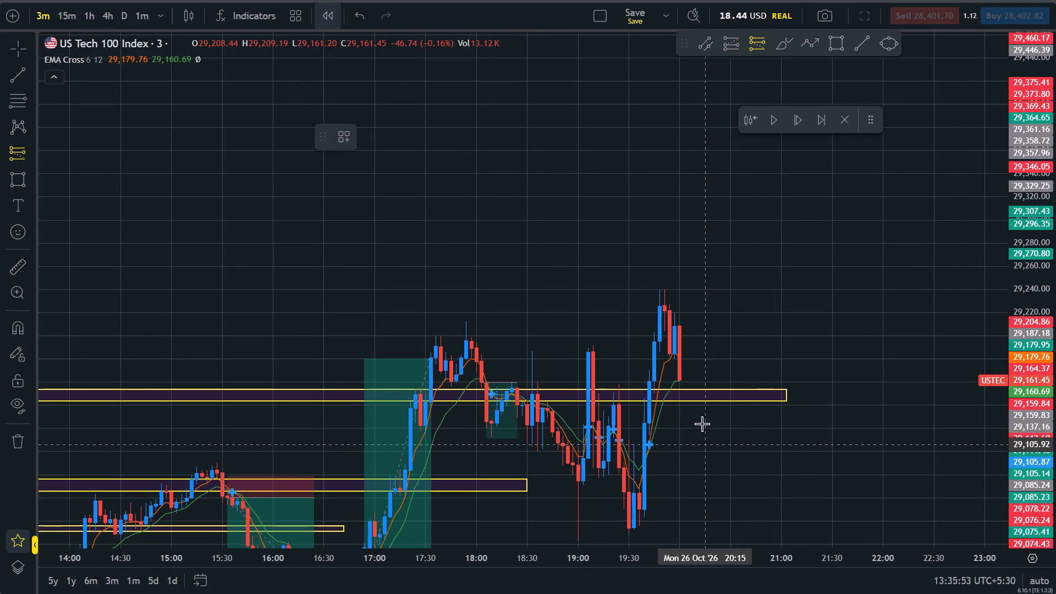
{"action": "left_click", "coordinate": [687, 382]}
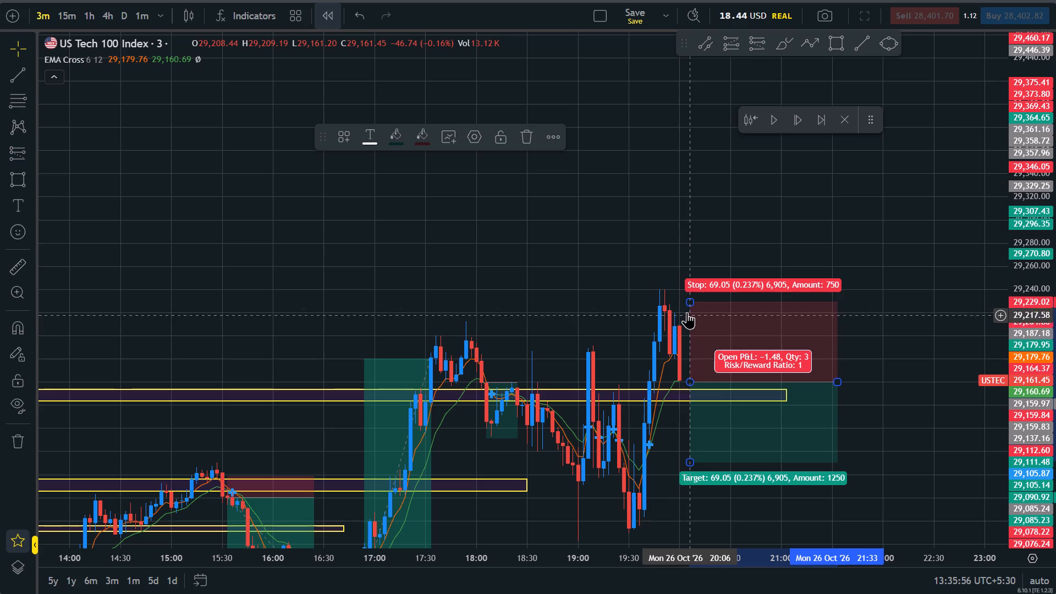
{"action": "left_click_drag", "start_coordinate": [690, 302], "coordinate": [694, 354]}
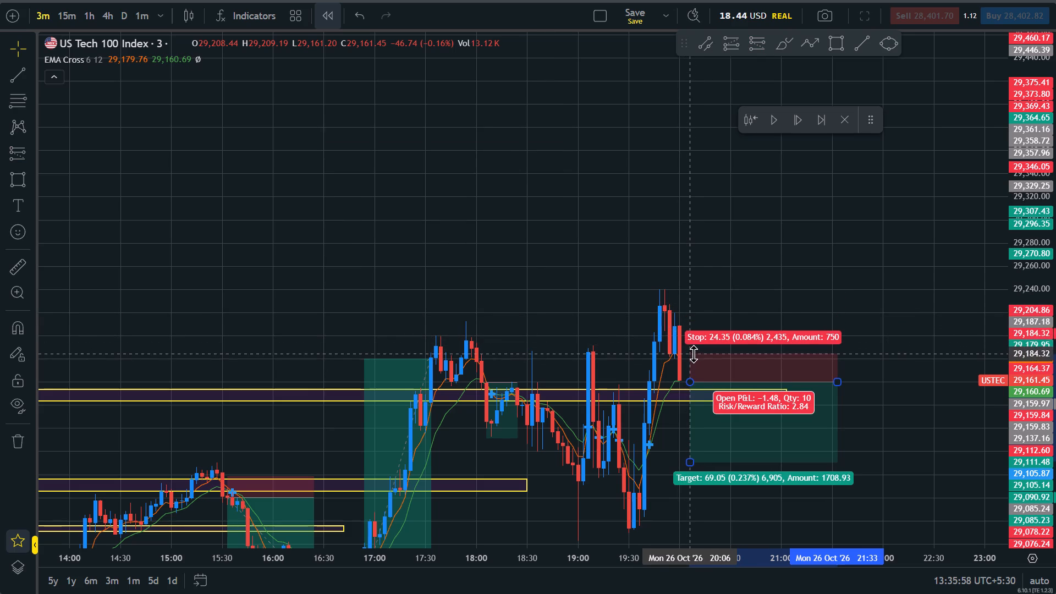
{"action": "left_click_drag", "start_coordinate": [690, 311], "coordinate": [685, 244]}
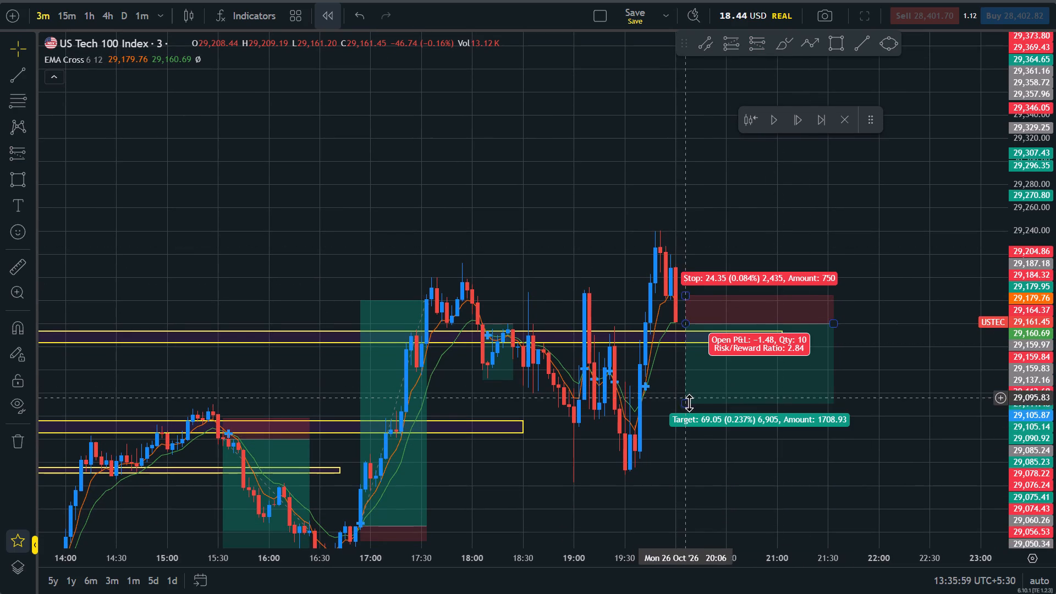
{"action": "left_click_drag", "start_coordinate": [688, 403], "coordinate": [672, 478]}
Advance the replay by one candle to 20:03 on 26 Oct.
{"action": "left_click_drag", "start_coordinate": [663, 454], "coordinate": [615, 331]}
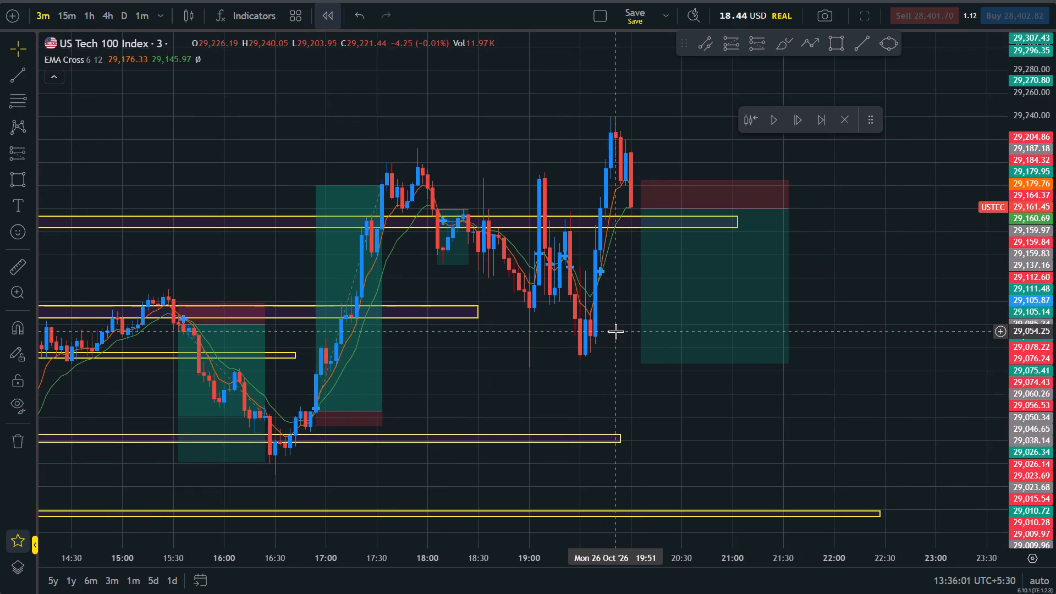
{"action": "scroll", "coordinate": [615, 331], "scroll_direction": "down", "scroll_amount": 5}
{"action": "left_click_drag", "start_coordinate": [1055, 244], "coordinate": [1045, 391]}
{"action": "scroll", "coordinate": [818, 395], "scroll_direction": "up", "scroll_amount": 2}
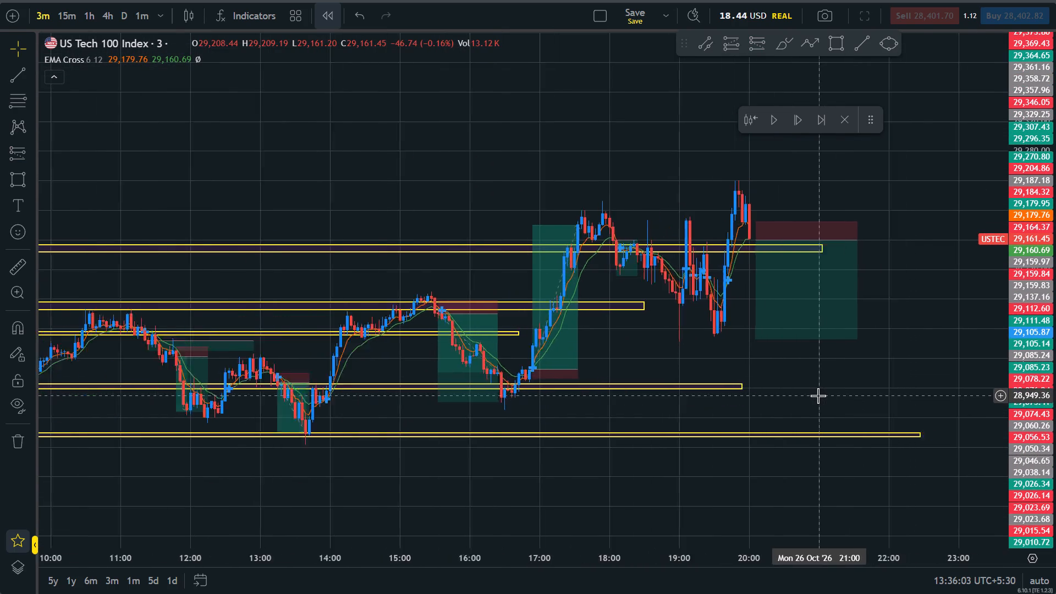
{"action": "scroll", "coordinate": [818, 395], "scroll_direction": "up", "scroll_amount": 3}
{"action": "left_click_drag", "start_coordinate": [1055, 411], "coordinate": [989, 59]}
{"action": "left_click_drag", "start_coordinate": [859, 221], "coordinate": [835, 279]}
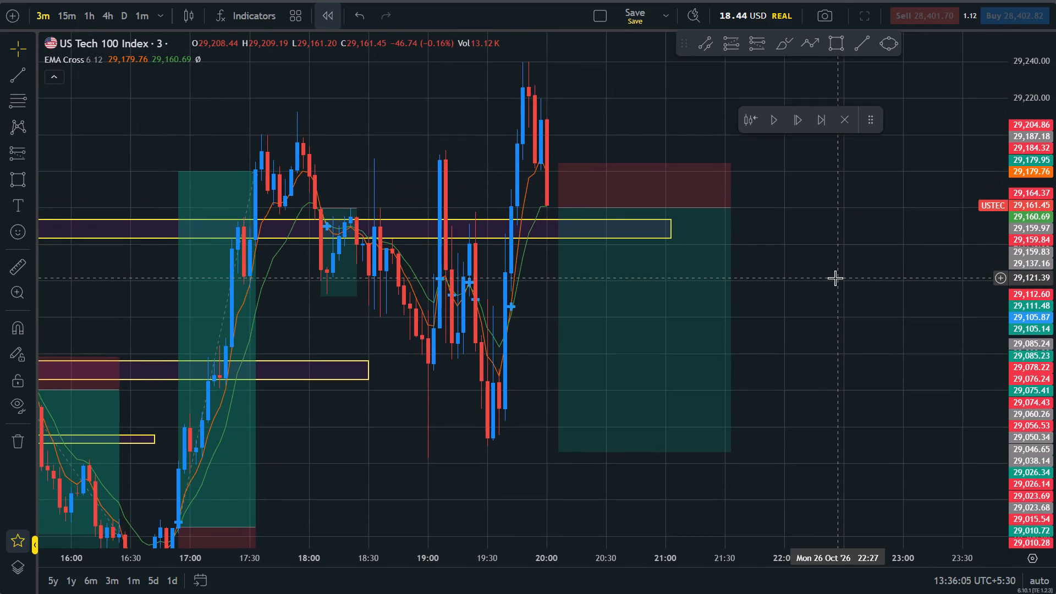
{"action": "scroll", "coordinate": [835, 278], "scroll_direction": "down", "scroll_amount": 1}
{"action": "left_click", "coordinate": [801, 123]}
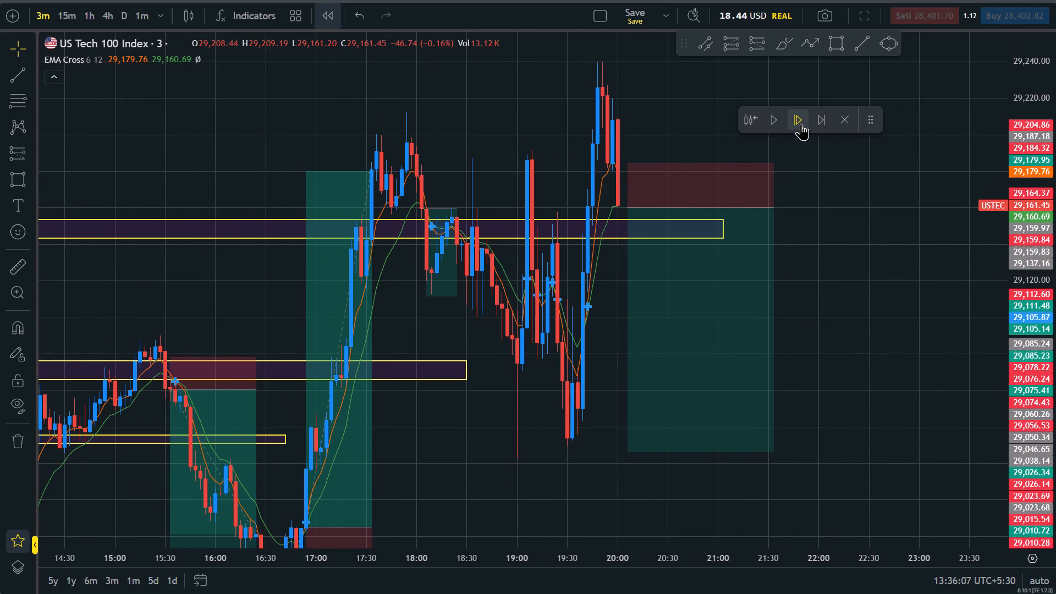
{"action": "left_click", "coordinate": [822, 284]}
Tighten the stop of the 20:06 short position to about 29,182.
{"action": "scroll", "coordinate": [822, 284], "scroll_direction": "up", "scroll_amount": 1}
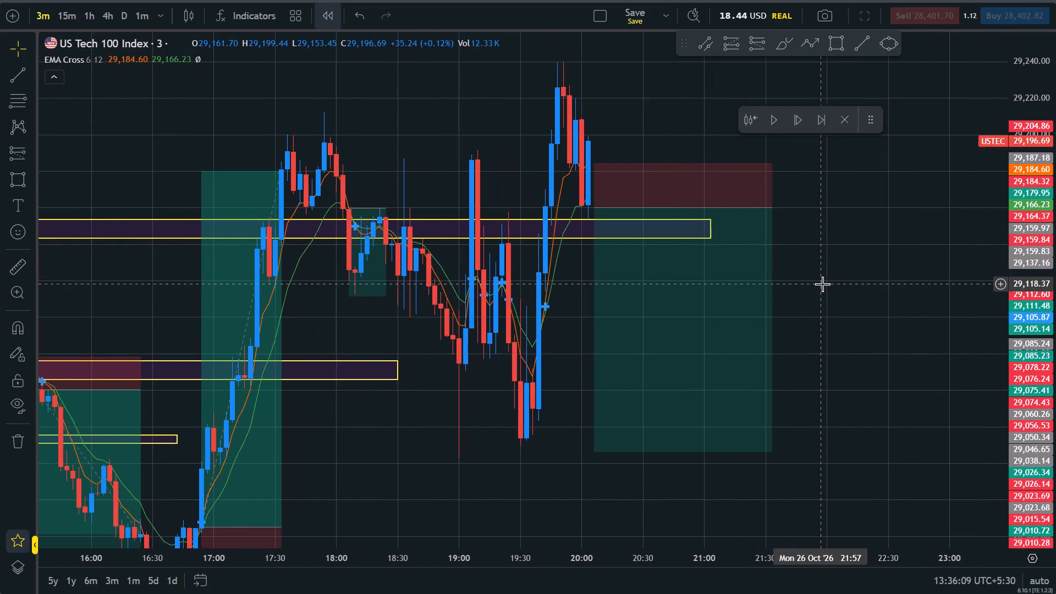
{"action": "scroll", "coordinate": [822, 284], "scroll_direction": "up", "scroll_amount": 1}
{"action": "left_click_drag", "start_coordinate": [854, 313], "coordinate": [860, 381]}
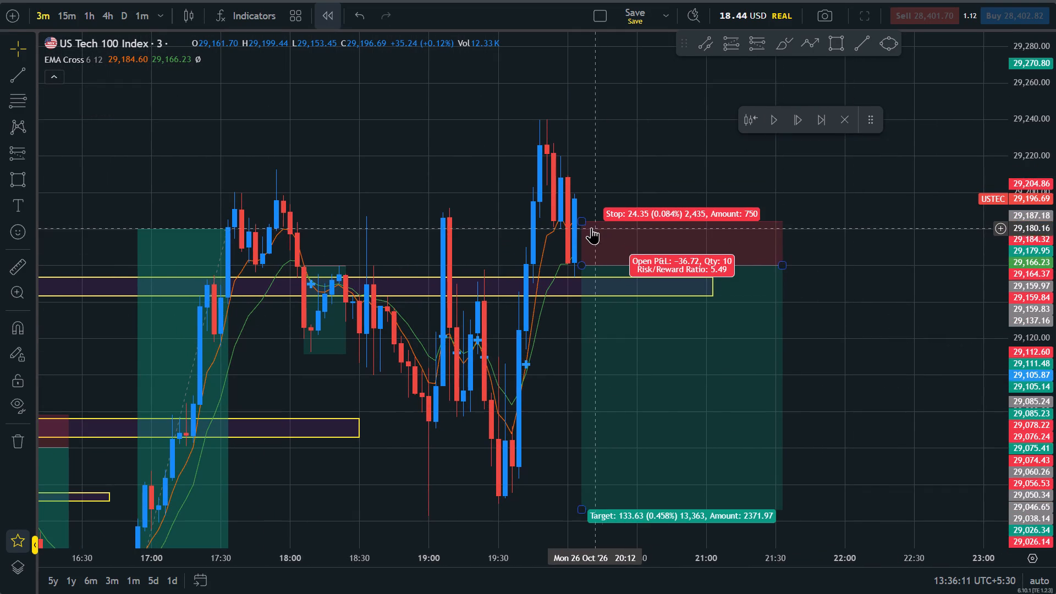
{"action": "left_click_drag", "start_coordinate": [582, 221], "coordinate": [584, 223]}
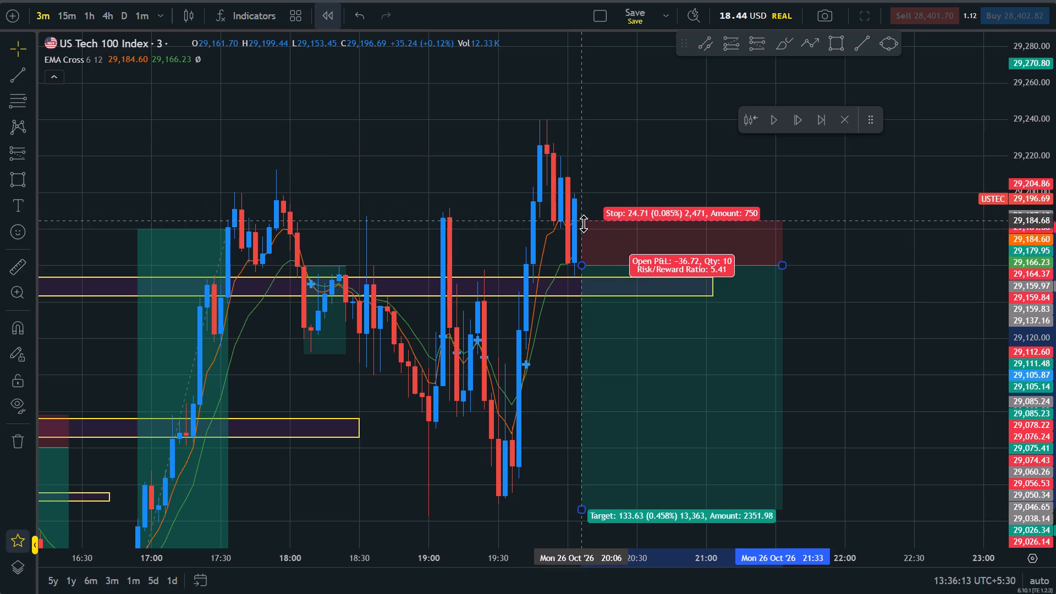
{"action": "left_click_drag", "start_coordinate": [584, 223], "coordinate": [584, 226]}
Lower the target of the 20:06 short position to about 28,970.
{"action": "left_click_drag", "start_coordinate": [873, 351], "coordinate": [878, 271]}
{"action": "scroll", "coordinate": [878, 271], "scroll_direction": "down", "scroll_amount": 1}
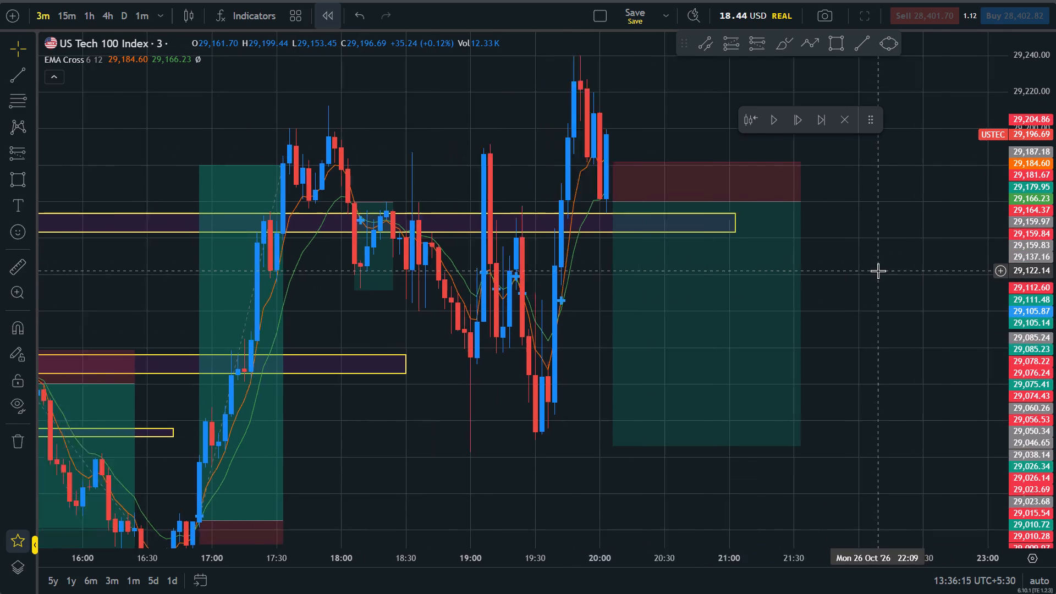
{"action": "scroll", "coordinate": [878, 271], "scroll_direction": "down", "scroll_amount": 1}
{"action": "left_click_drag", "start_coordinate": [1055, 178], "coordinate": [1055, 317]}
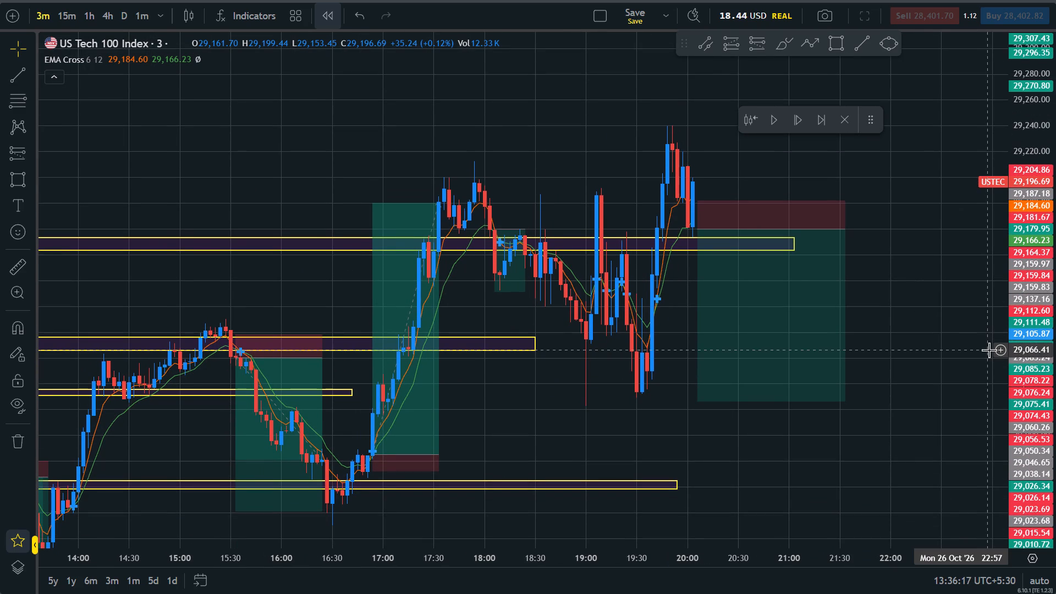
{"action": "scroll", "coordinate": [989, 350], "scroll_direction": "up", "scroll_amount": 2}
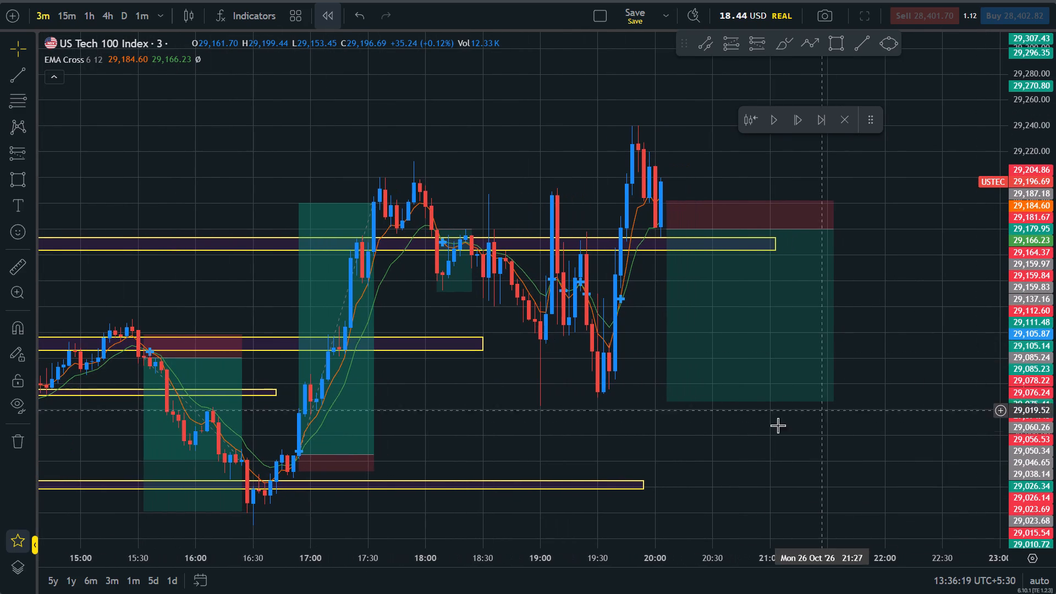
{"action": "left_click_drag", "start_coordinate": [664, 400], "coordinate": [653, 456]}
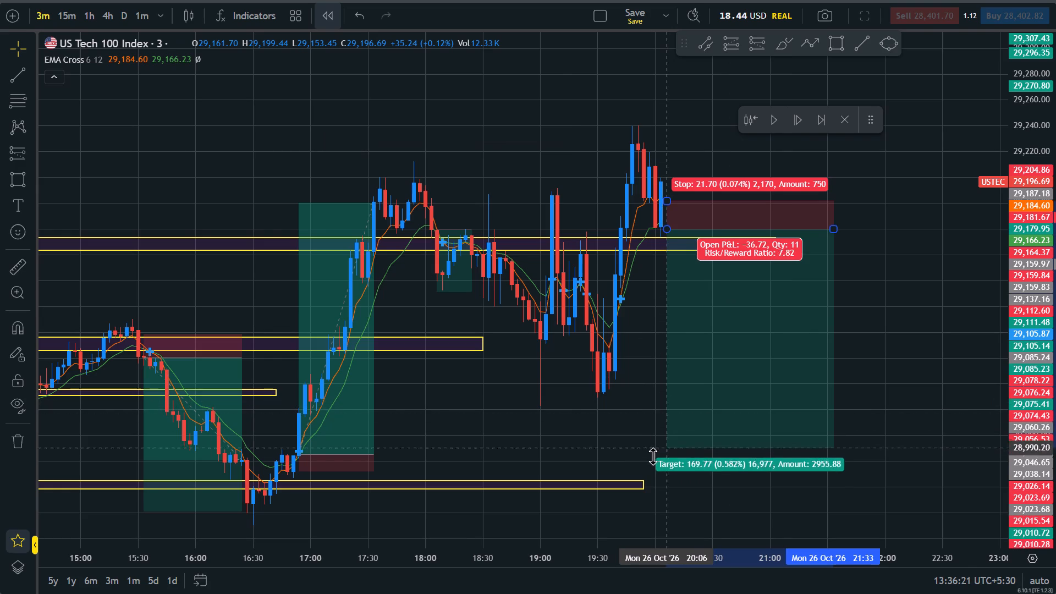
{"action": "left_click_drag", "start_coordinate": [653, 456], "coordinate": [656, 472]}
{"action": "left_click_drag", "start_coordinate": [627, 436], "coordinate": [587, 333]}
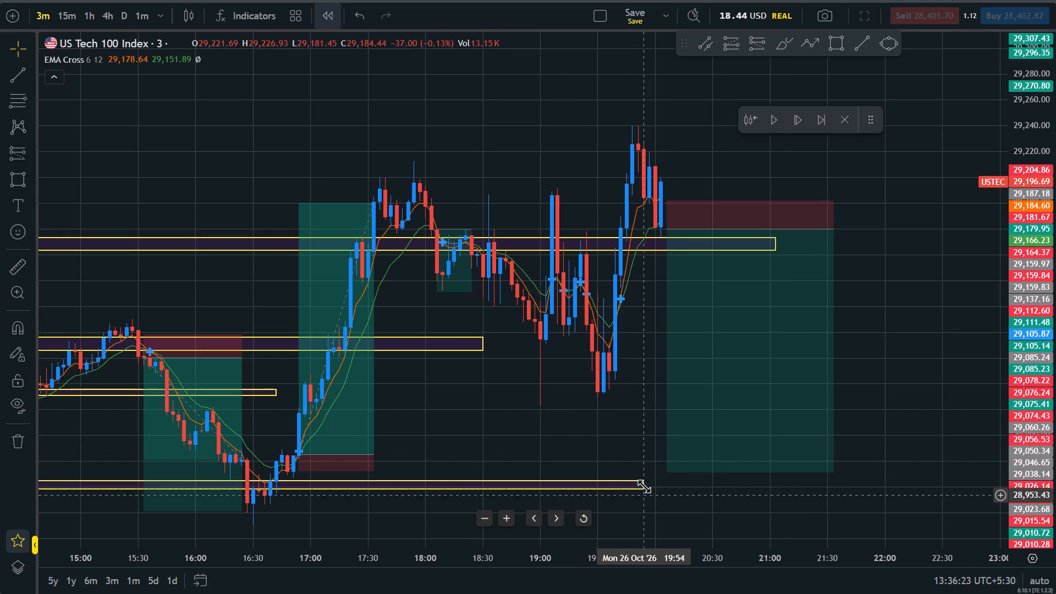
Extend the zone just below the short's target to about 22:48 on 26 Oct and raise its top to about 28,972.
{"action": "left_click_drag", "start_coordinate": [643, 482], "coordinate": [975, 470]}
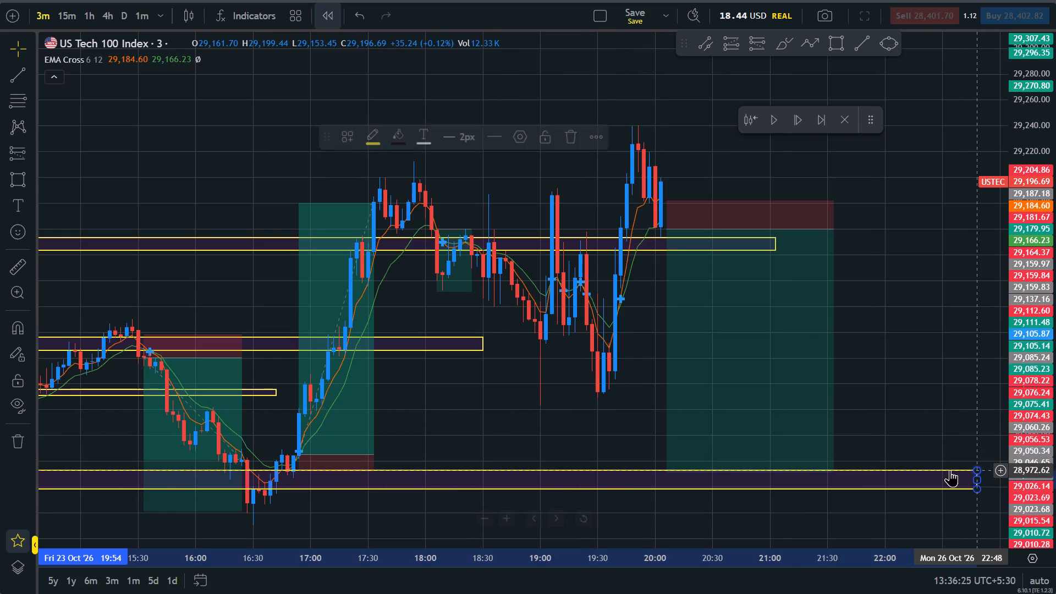
{"action": "left_click", "coordinate": [894, 430]}
Extend the end of the zone around 29,200, which starts on 22 Oct, to about 21:21 on 26 Oct.
{"action": "scroll", "coordinate": [894, 430], "scroll_direction": "up", "scroll_amount": 1}
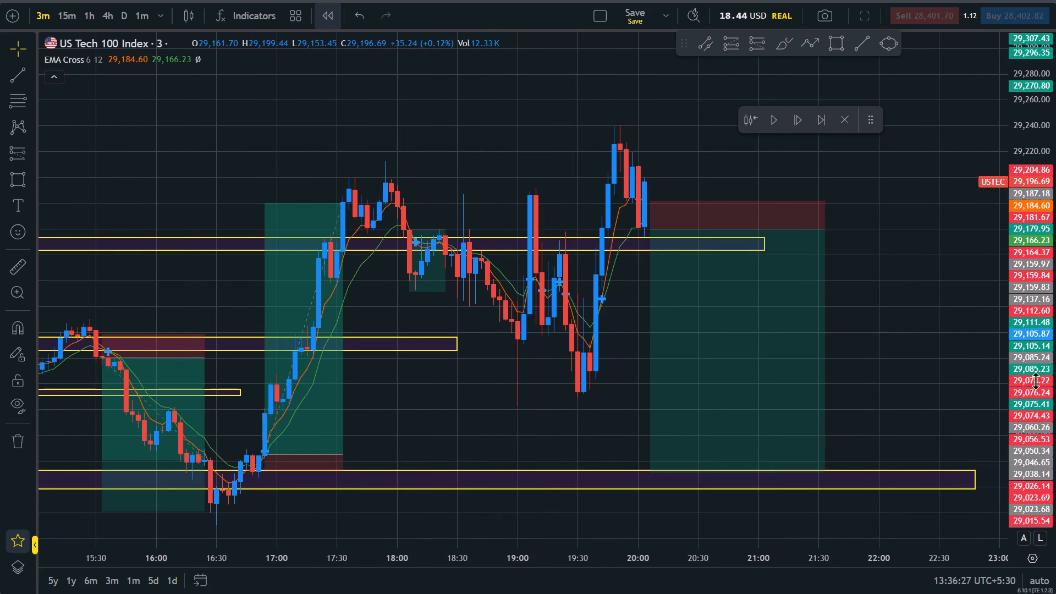
{"action": "left_click_drag", "start_coordinate": [1055, 385], "coordinate": [1053, 203]}
{"action": "left_click_drag", "start_coordinate": [846, 252], "coordinate": [869, 429]}
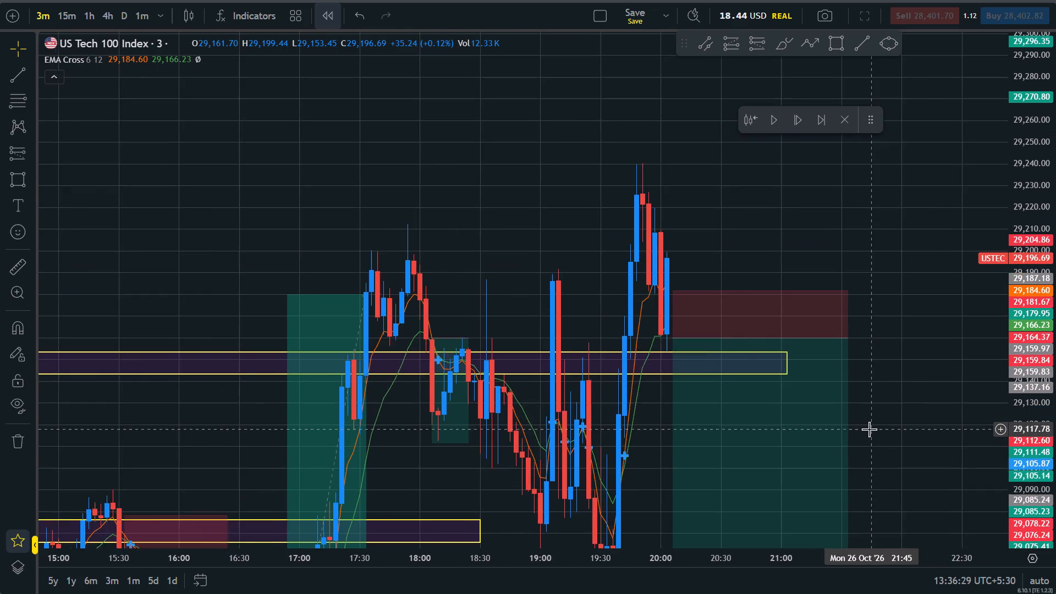
{"action": "scroll", "coordinate": [869, 429], "scroll_direction": "down", "scroll_amount": 13}
{"action": "left_click_drag", "start_coordinate": [1055, 196], "coordinate": [1055, 468]}
{"action": "scroll", "coordinate": [319, 276], "scroll_direction": "up", "scroll_amount": 2}
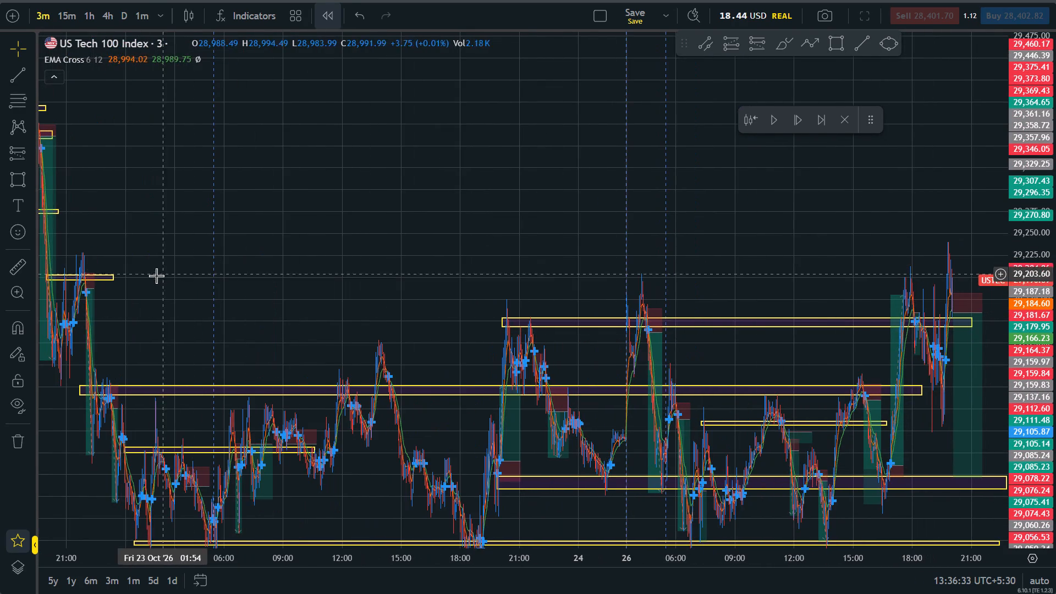
{"action": "left_click_drag", "start_coordinate": [116, 276], "coordinate": [884, 281]}
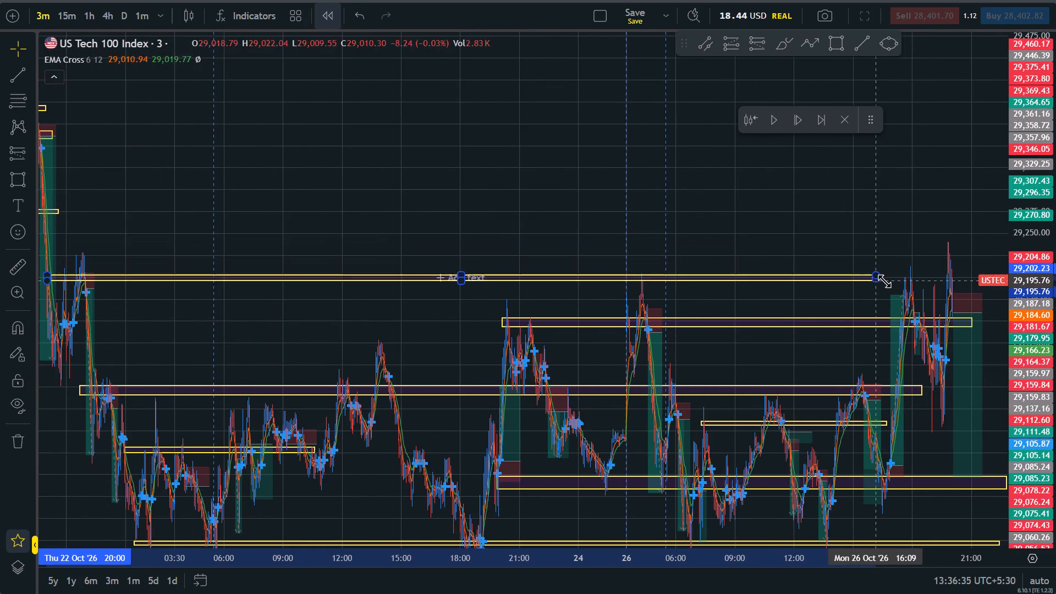
{"action": "left_click_drag", "start_coordinate": [884, 281], "coordinate": [978, 281]}
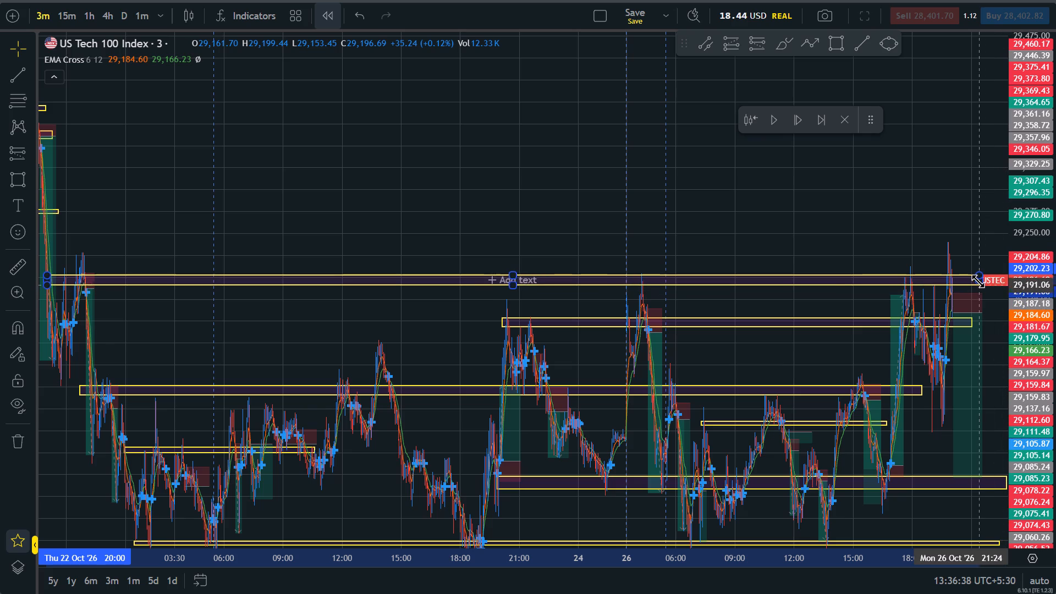
{"action": "left_click_drag", "start_coordinate": [978, 281], "coordinate": [978, 280]}
{"action": "left_click", "coordinate": [865, 258]}
Advance the replay candle by candle from 20:03 to 20:33 on 26 Oct.
{"action": "scroll", "coordinate": [865, 258], "scroll_direction": "up", "scroll_amount": 10}
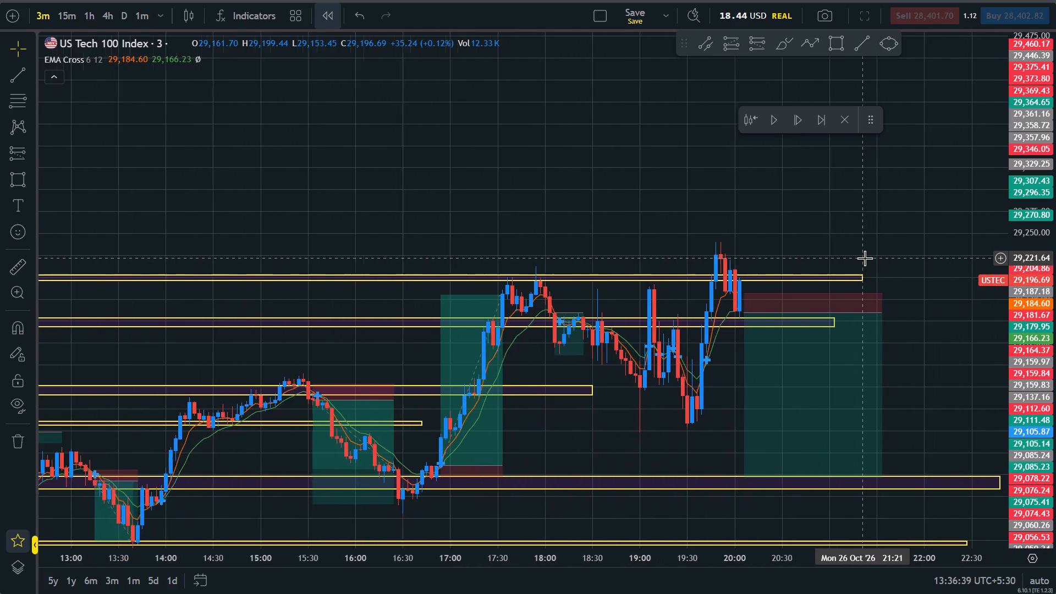
{"action": "left_click_drag", "start_coordinate": [1055, 455], "coordinate": [1036, 252]}
{"action": "left_click_drag", "start_coordinate": [921, 363], "coordinate": [754, 356]}
{"action": "scroll", "coordinate": [754, 356], "scroll_direction": "up", "scroll_amount": 1}
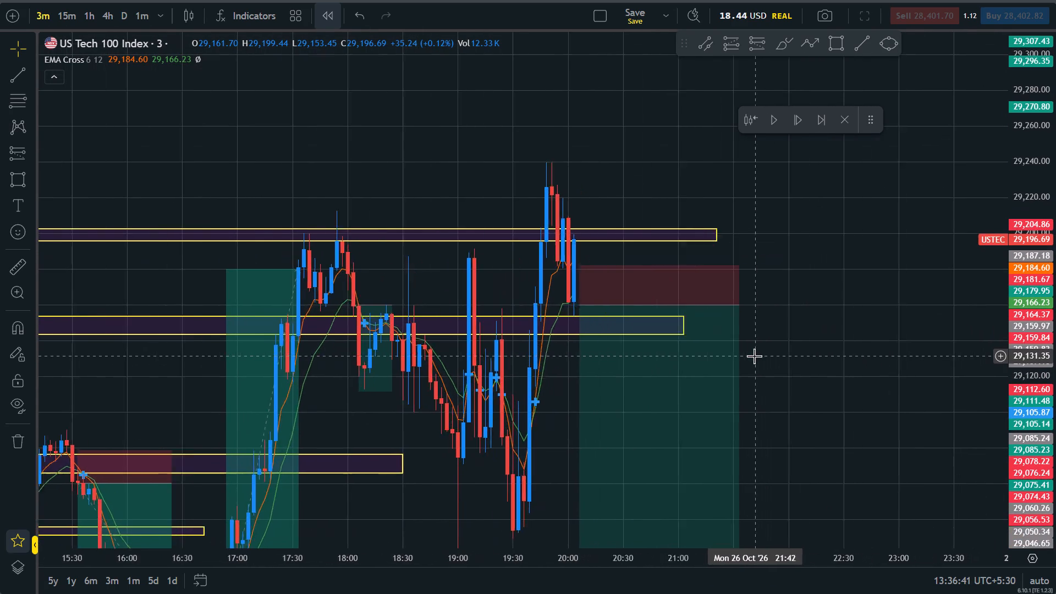
{"action": "scroll", "coordinate": [754, 356], "scroll_direction": "up", "scroll_amount": 1}
{"action": "left_click_drag", "start_coordinate": [776, 338], "coordinate": [792, 194]}
{"action": "left_click", "coordinate": [796, 124]}
{"action": "triple_click", "coordinate": [796, 124]}
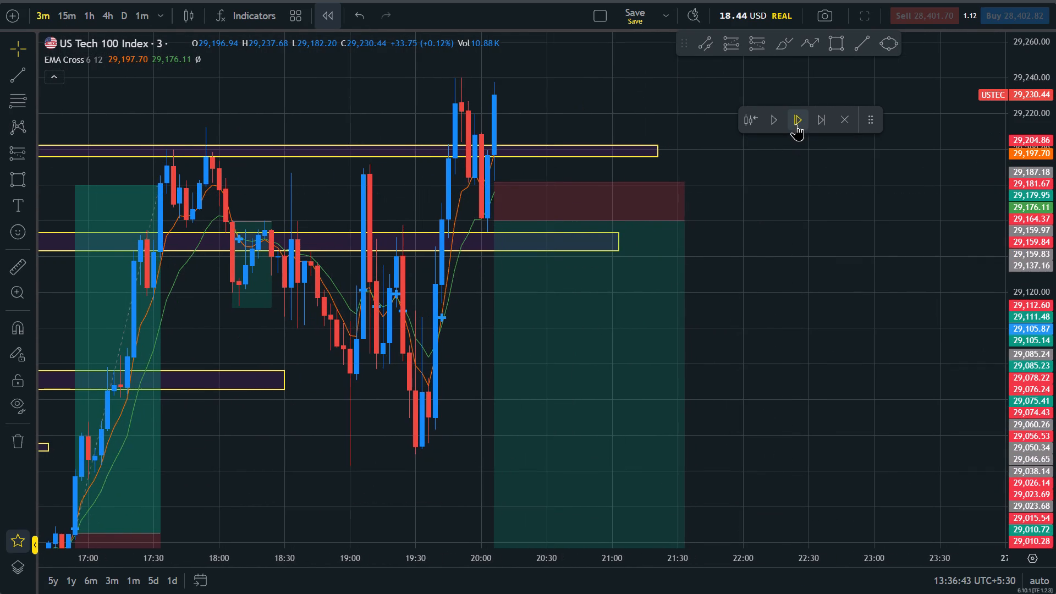
{"action": "triple_click", "coordinate": [796, 124]}
{"action": "triple_click", "coordinate": [796, 124]}
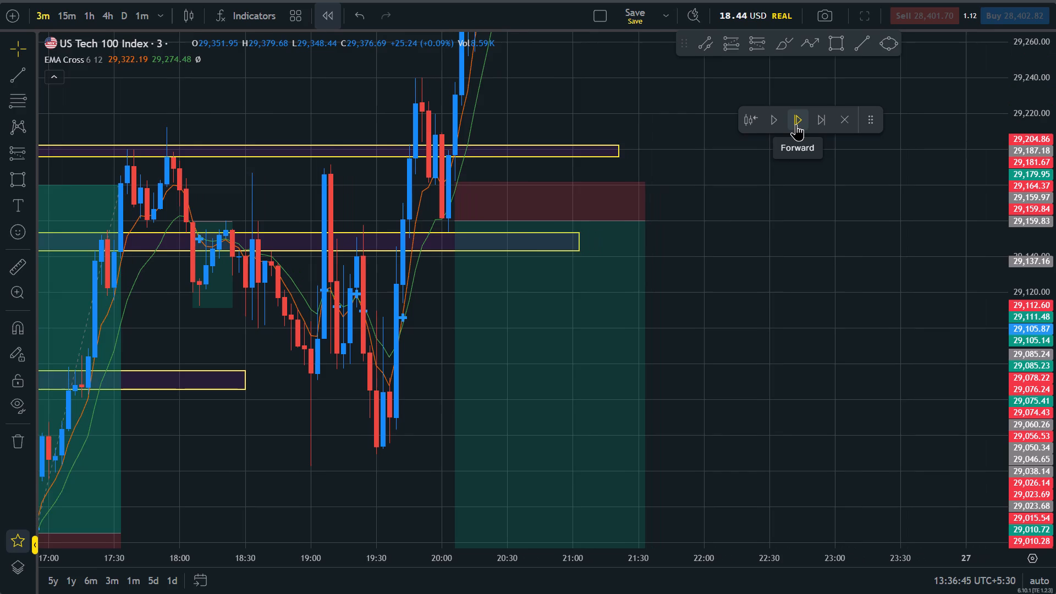
Extend the 22 Oct zone around 29,390 to about 21:42 on 26 Oct and set its top to about 29,398.
{"action": "left_click_drag", "start_coordinate": [663, 74], "coordinate": [745, 593]}
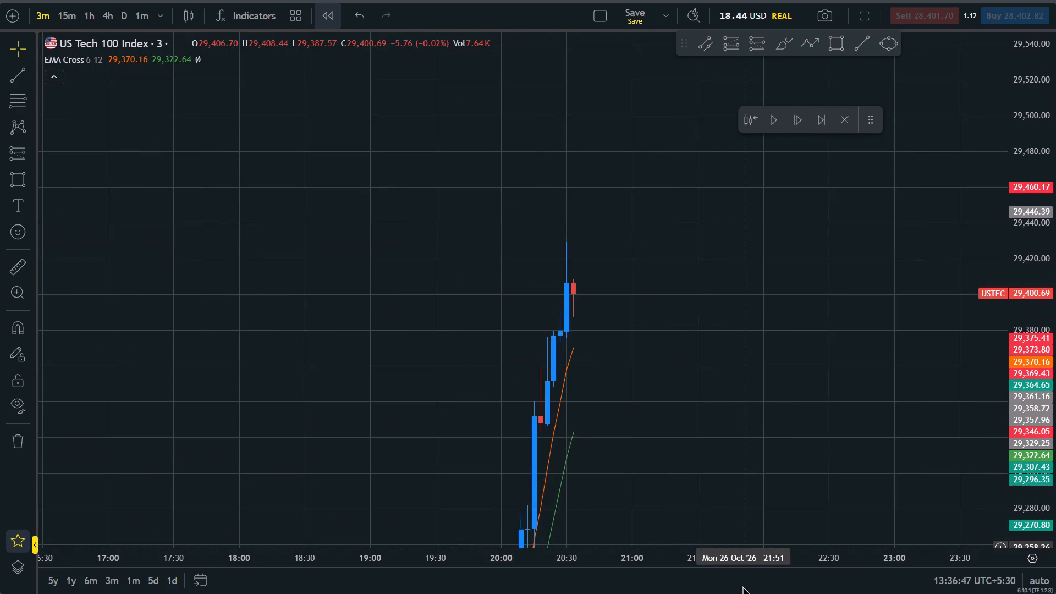
{"action": "scroll", "coordinate": [676, 507], "scroll_direction": "down", "scroll_amount": 13}
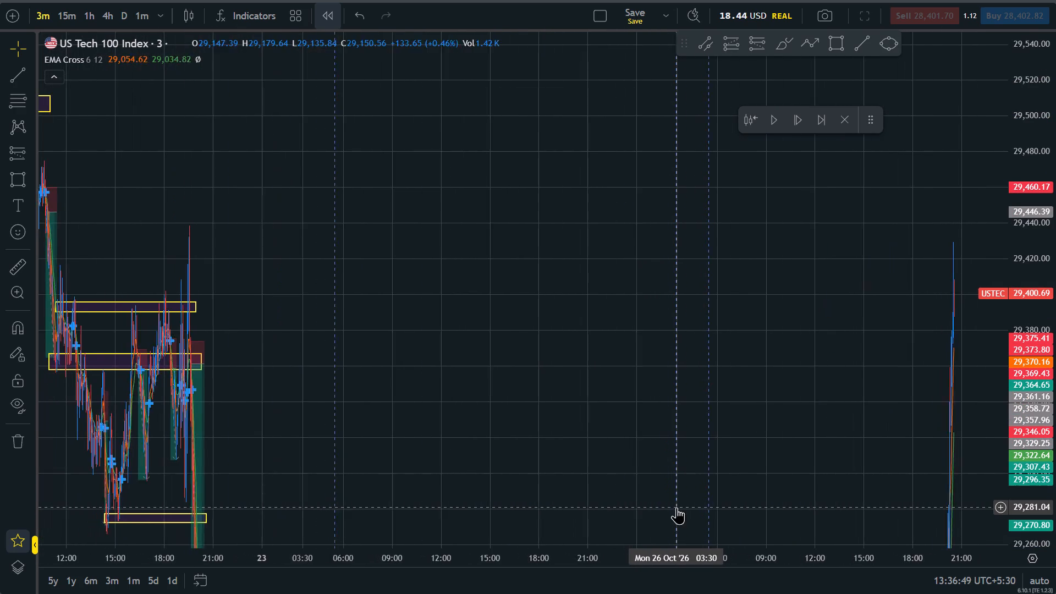
{"action": "scroll", "coordinate": [676, 507], "scroll_direction": "down", "scroll_amount": 1}
{"action": "scroll", "coordinate": [676, 507], "scroll_direction": "up", "scroll_amount": 6}
{"action": "scroll", "coordinate": [676, 507], "scroll_direction": "down", "scroll_amount": 1}
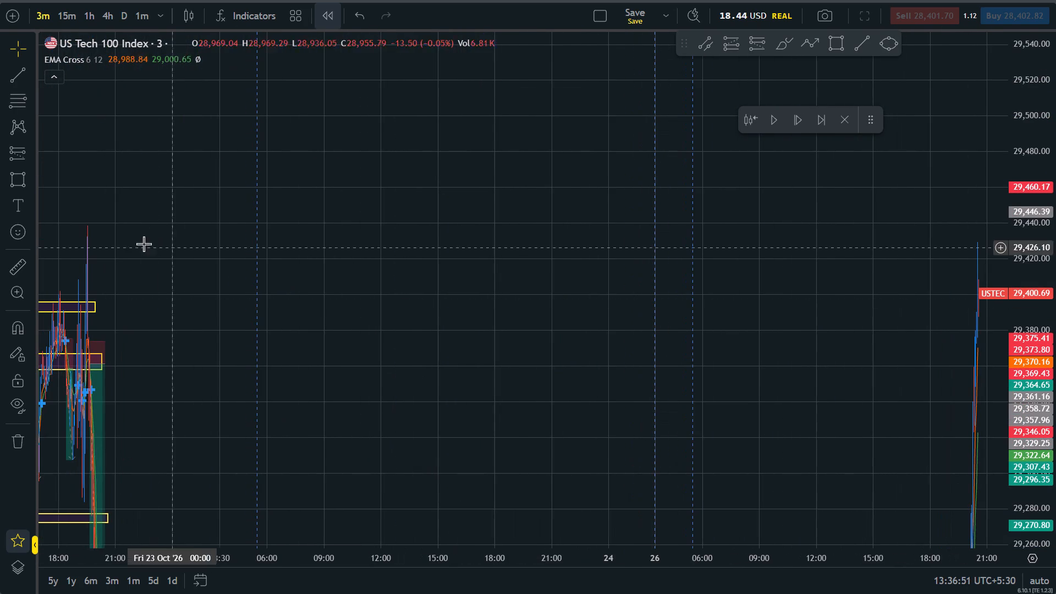
{"action": "left_click_drag", "start_coordinate": [95, 301], "coordinate": [848, 294]}
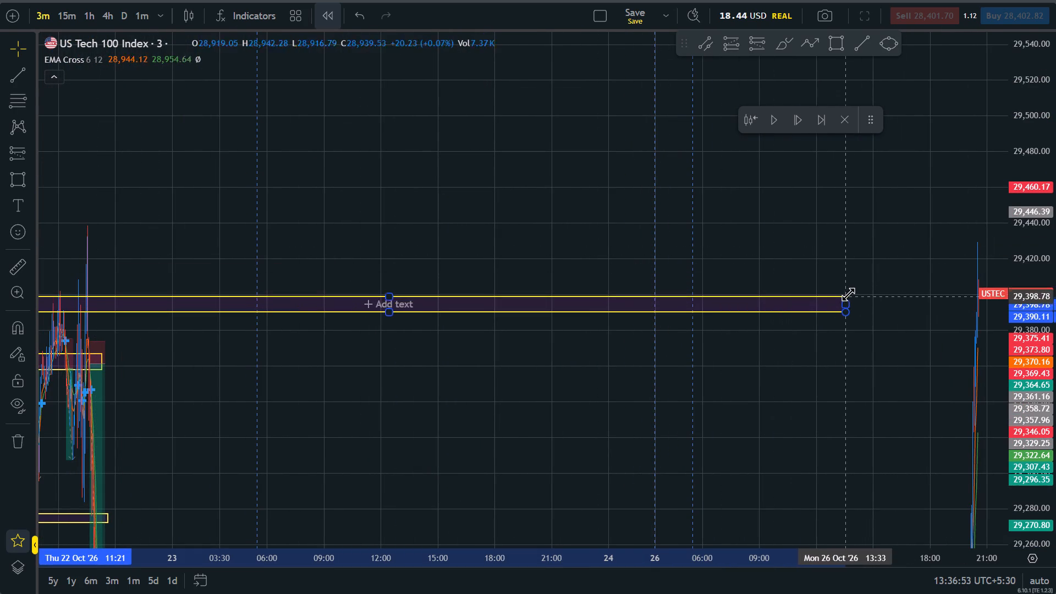
{"action": "left_click_drag", "start_coordinate": [848, 294], "coordinate": [999, 302]}
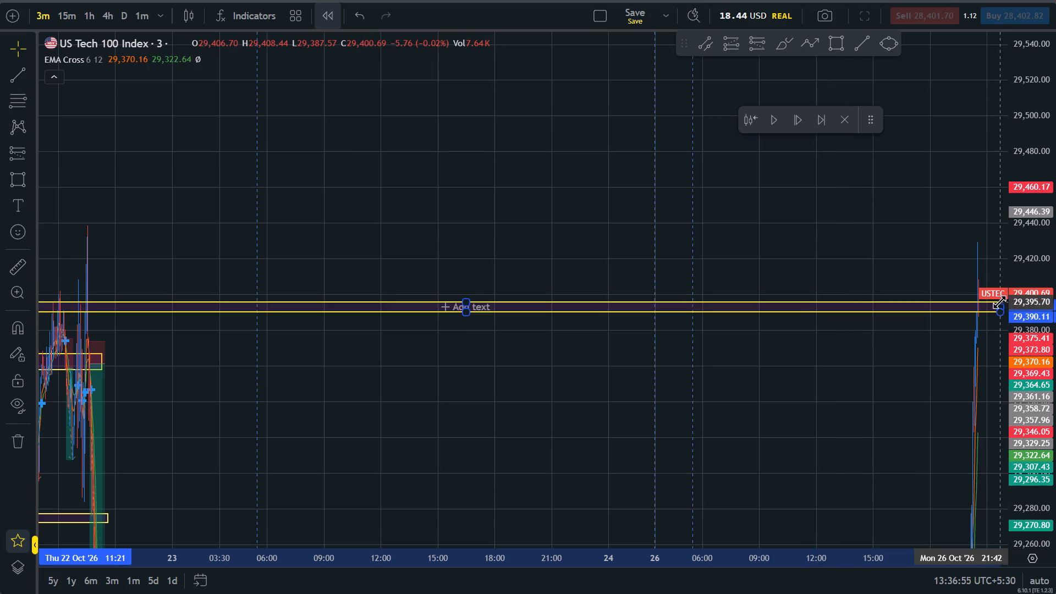
{"action": "left_click_drag", "start_coordinate": [999, 302], "coordinate": [1000, 299]}
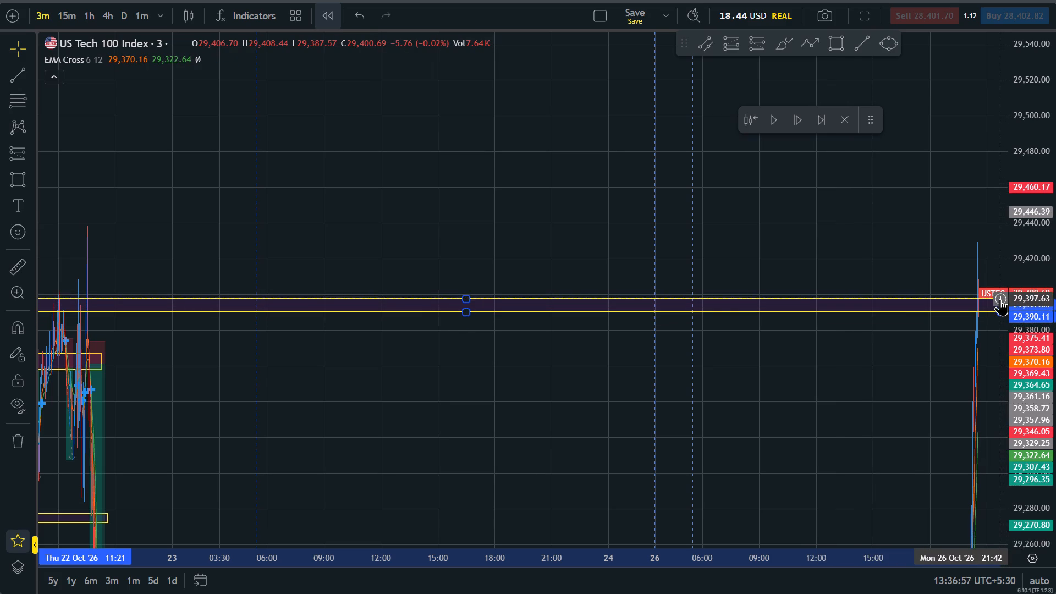
{"action": "left_click", "coordinate": [917, 401]}
{"action": "scroll", "coordinate": [917, 401], "scroll_direction": "up", "scroll_amount": 14}
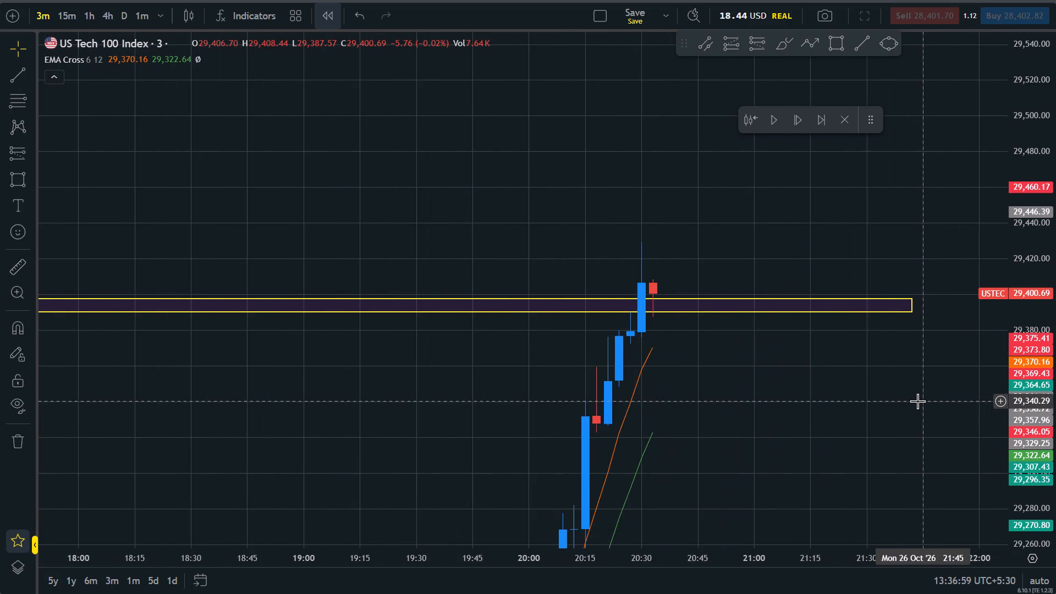
Advance the replay candle by candle from 20:33 to 21:21 on 26 Oct.
{"action": "left_click_drag", "start_coordinate": [690, 497], "coordinate": [711, 367]}
{"action": "double_click", "coordinate": [795, 121]}
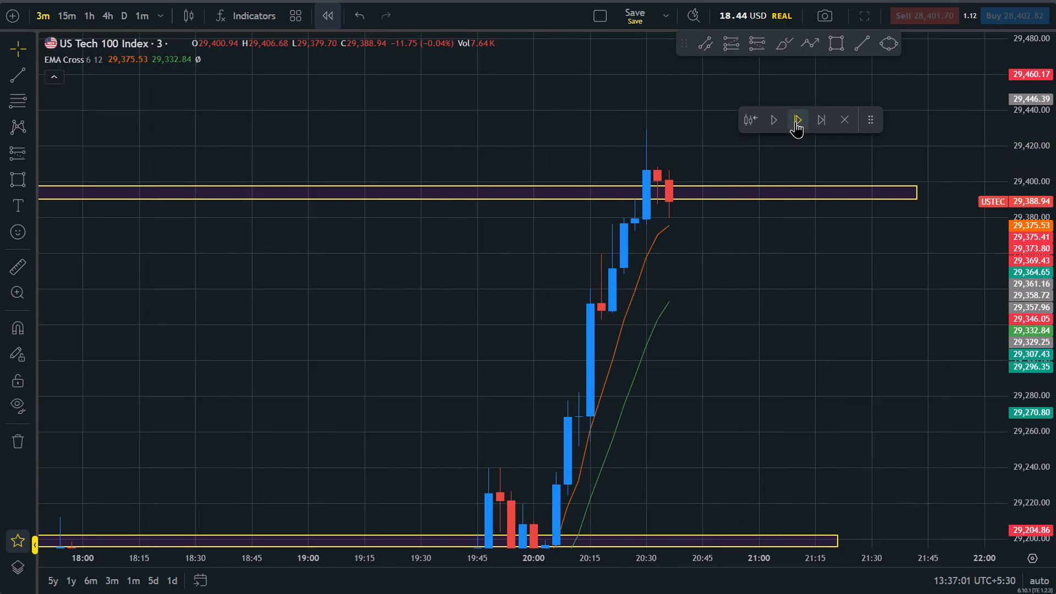
{"action": "triple_click", "coordinate": [795, 121]}
{"action": "triple_click", "coordinate": [795, 121]}
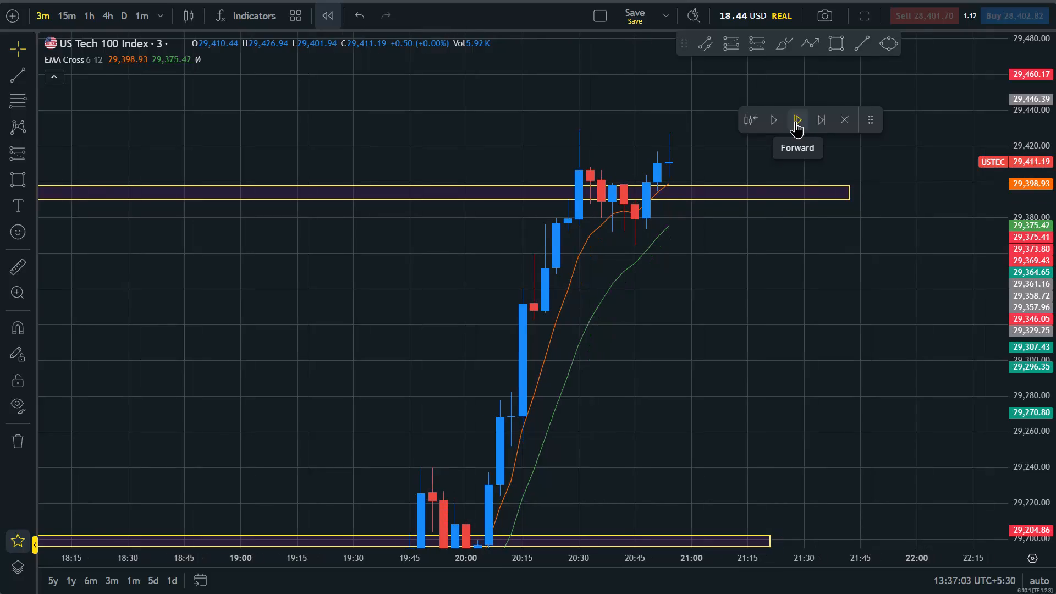
{"action": "triple_click", "coordinate": [795, 121]}
{"action": "left_click", "coordinate": [795, 121]}
{"action": "triple_click", "coordinate": [795, 121]}
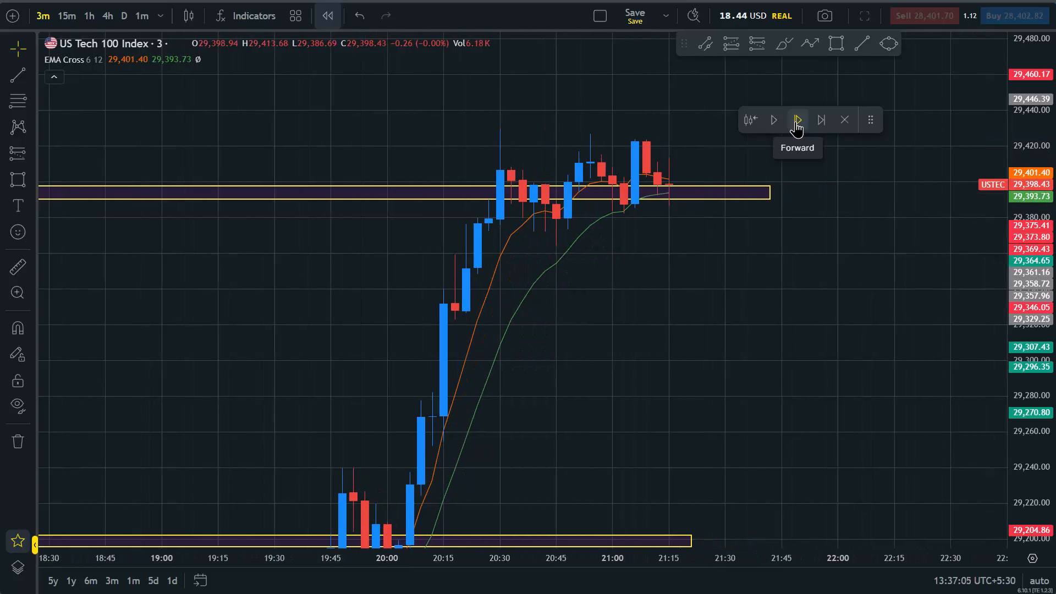
{"action": "left_click", "coordinate": [795, 121]}
Place a short position at the 21:18 EMA cross with entry about 29,387, stop about 29,414 and target about 29,207.
{"action": "left_click_drag", "start_coordinate": [991, 344], "coordinate": [991, 112]}
{"action": "left_click_drag", "start_coordinate": [842, 206], "coordinate": [813, 375]}
{"action": "left_click_drag", "start_coordinate": [1055, 463], "coordinate": [1020, 119]}
{"action": "left_click_drag", "start_coordinate": [690, 109], "coordinate": [670, 434]}
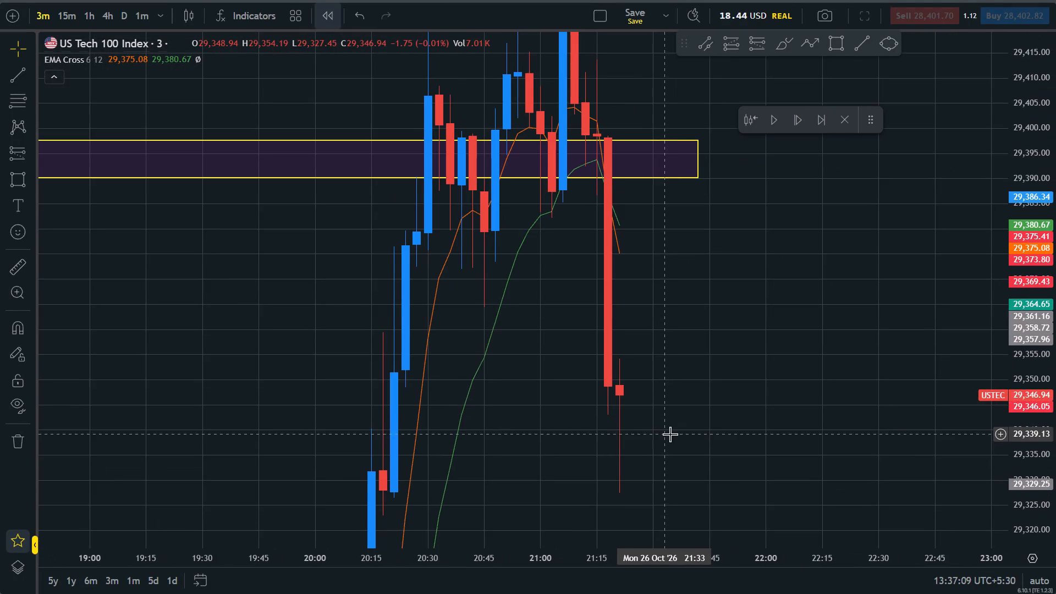
{"action": "left_click_drag", "start_coordinate": [693, 279], "coordinate": [672, 430]}
{"action": "scroll", "coordinate": [672, 430], "scroll_direction": "down", "scroll_amount": 4}
{"action": "left_click_drag", "start_coordinate": [1055, 280], "coordinate": [1048, 503]}
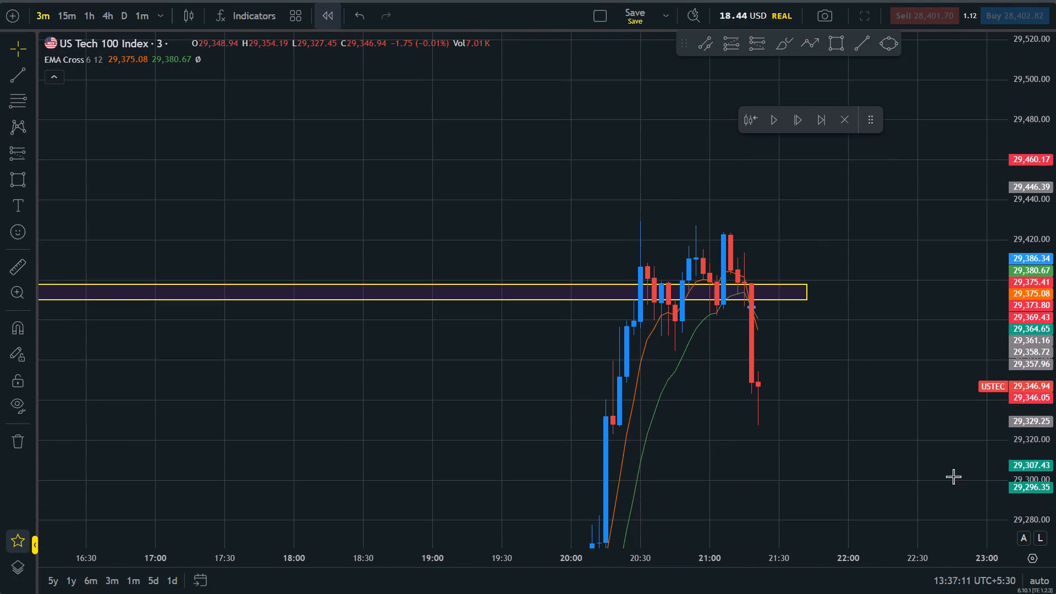
{"action": "scroll", "coordinate": [810, 438], "scroll_direction": "up", "scroll_amount": 2}
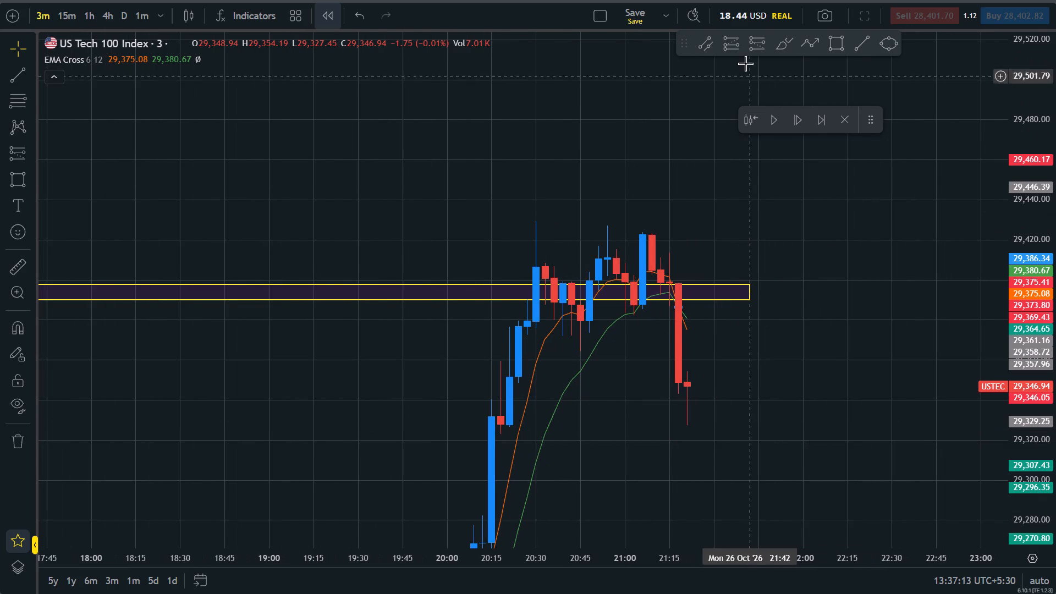
{"action": "left_click", "coordinate": [757, 41]}
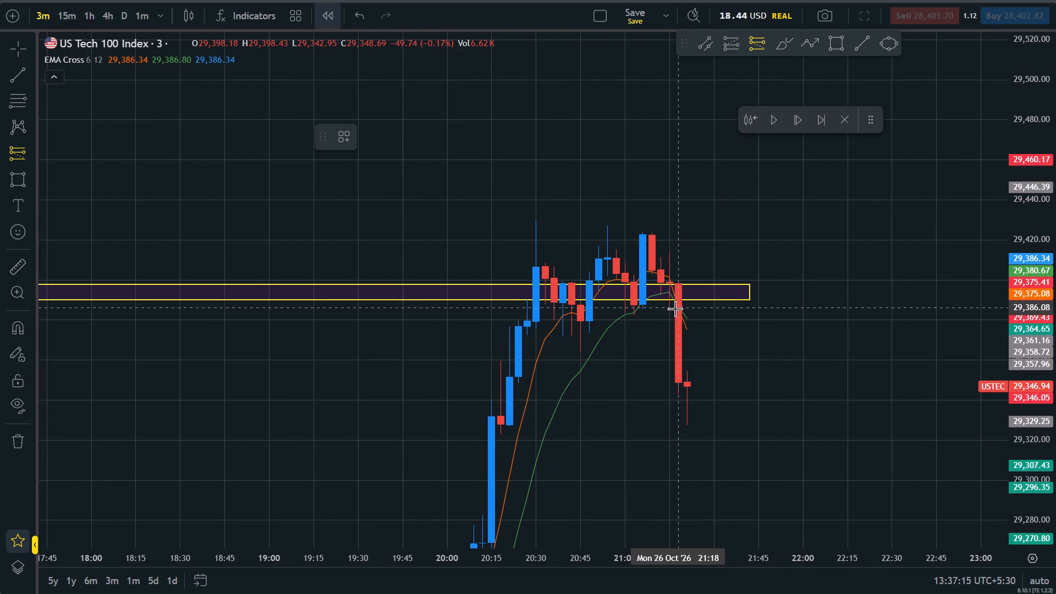
{"action": "left_click", "coordinate": [676, 306]}
{"action": "left_click_drag", "start_coordinate": [679, 144], "coordinate": [672, 251]}
{"action": "left_click_drag", "start_coordinate": [648, 210], "coordinate": [641, 166]}
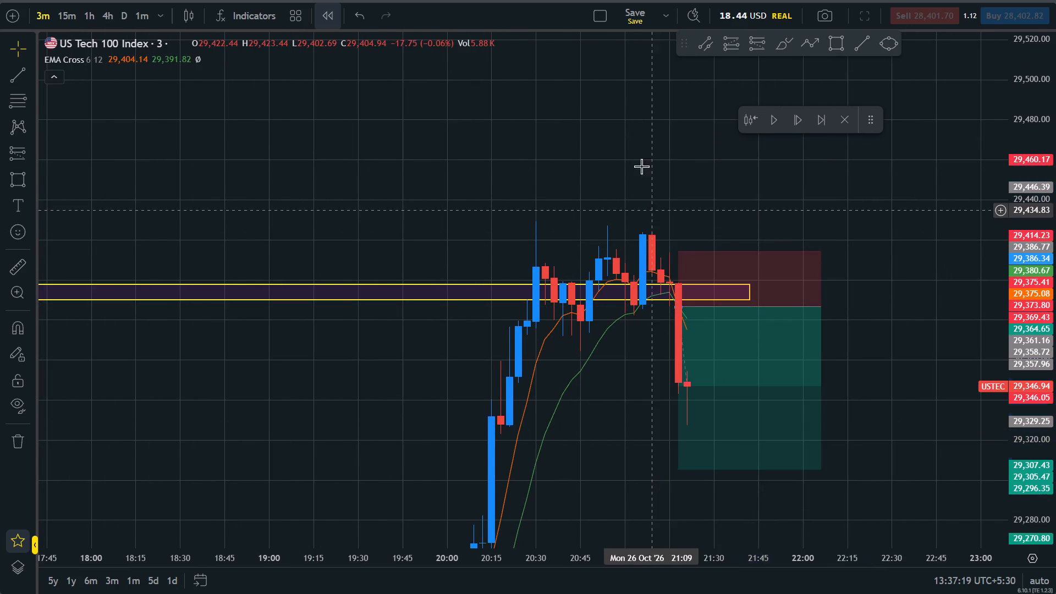
{"action": "left_click_drag", "start_coordinate": [641, 166], "coordinate": [629, 85]}
{"action": "left_click_drag", "start_coordinate": [643, 400], "coordinate": [637, 224]}
{"action": "left_click_drag", "start_coordinate": [665, 271], "coordinate": [691, 479]}
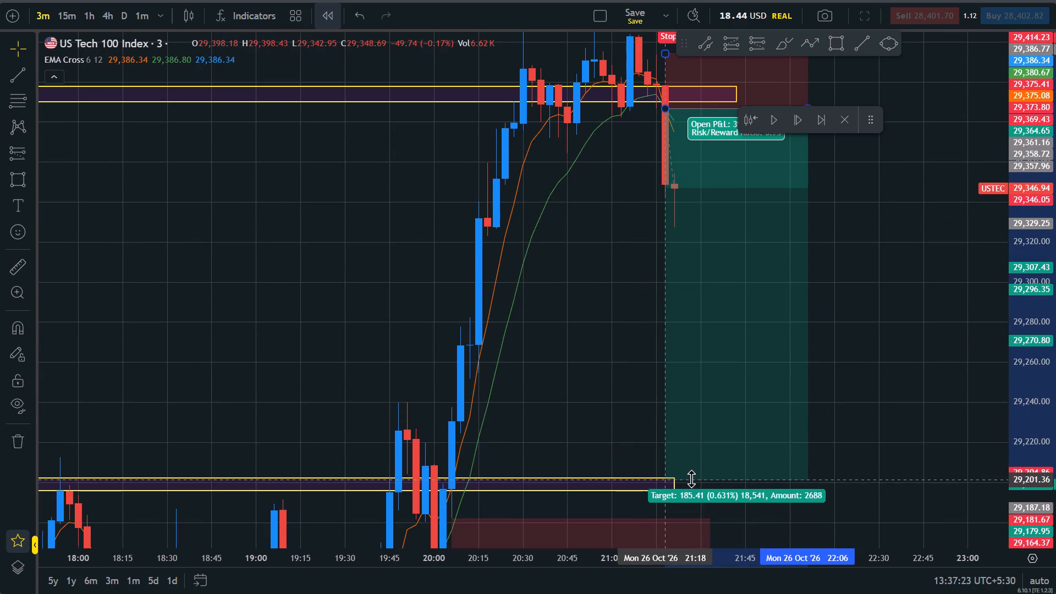
{"action": "left_click_drag", "start_coordinate": [691, 479], "coordinate": [689, 468]}
Extend the zone around 29,200, just below the short's target, to about 23:03 on 26 Oct.
{"action": "left_click_drag", "start_coordinate": [559, 424], "coordinate": [486, 295]}
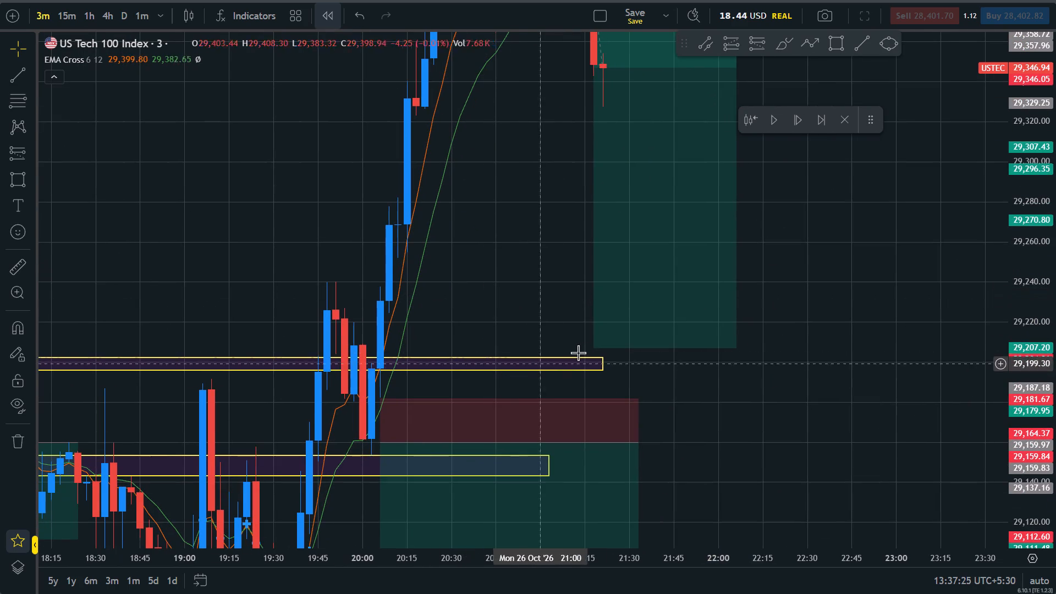
{"action": "left_click_drag", "start_coordinate": [604, 357], "coordinate": [889, 335]}
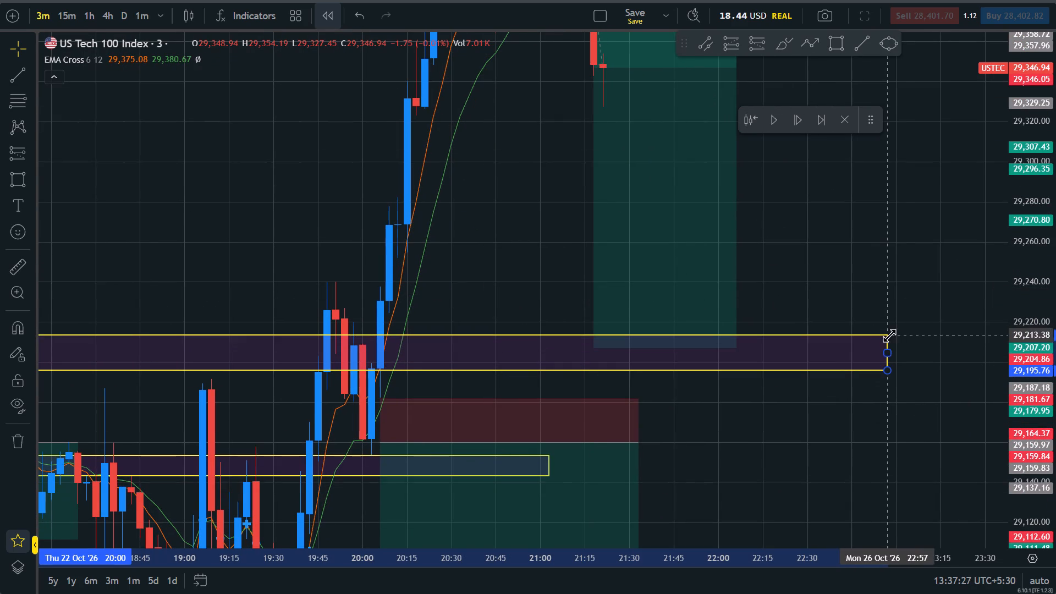
{"action": "left_click_drag", "start_coordinate": [889, 335], "coordinate": [903, 355]}
Advance the replay candle by candle from 21:21 to 22:18 on 26 Oct.
{"action": "left_click_drag", "start_coordinate": [801, 224], "coordinate": [797, 376]}
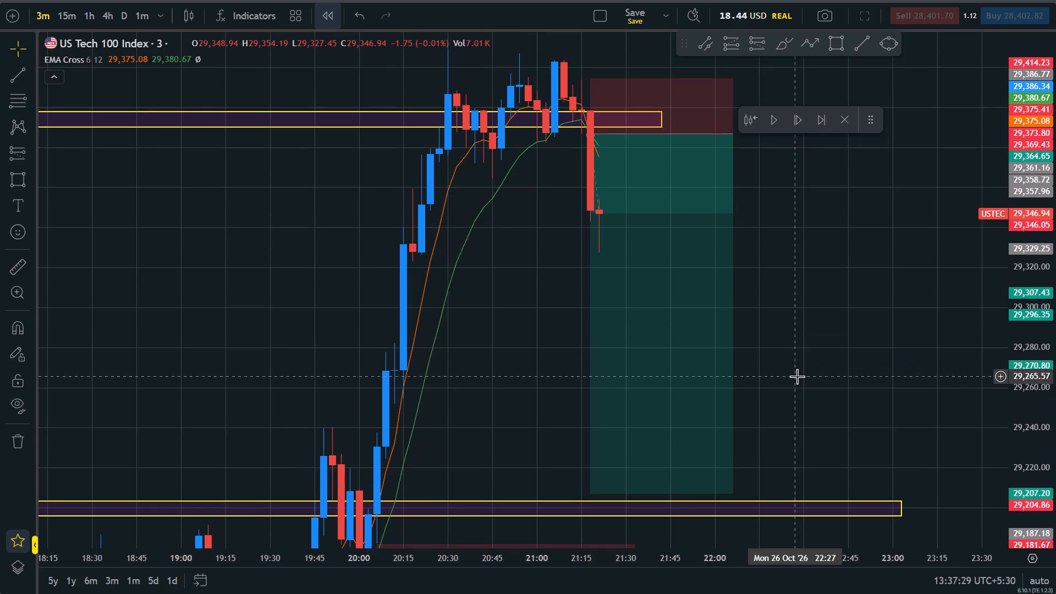
{"action": "scroll", "coordinate": [797, 376], "scroll_direction": "up", "scroll_amount": 1}
{"action": "left_click", "coordinate": [796, 118]}
{"action": "triple_click", "coordinate": [796, 118]}
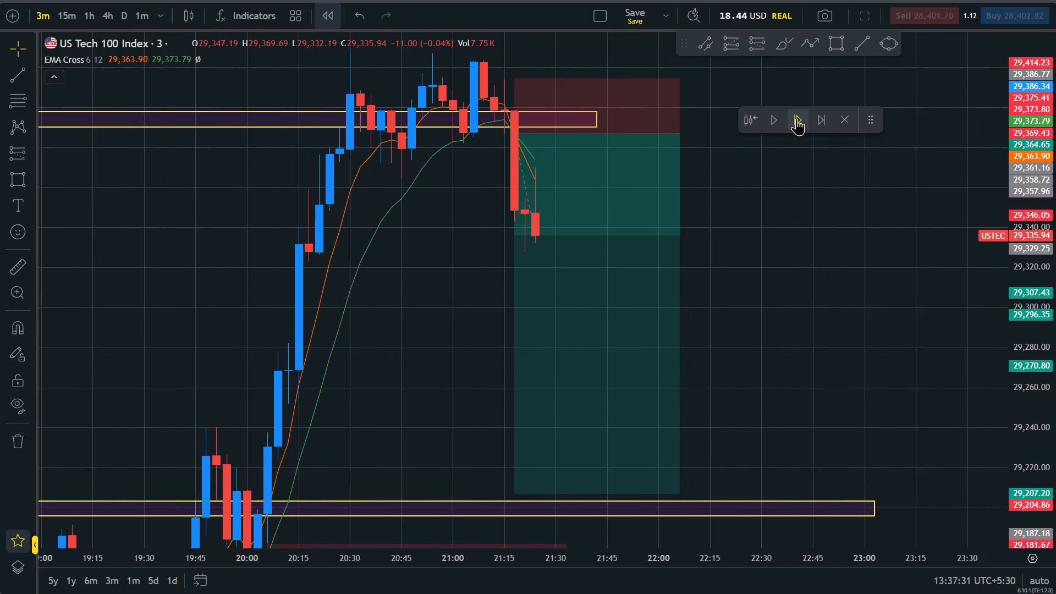
{"action": "triple_click", "coordinate": [796, 118]}
{"action": "double_click", "coordinate": [796, 118]}
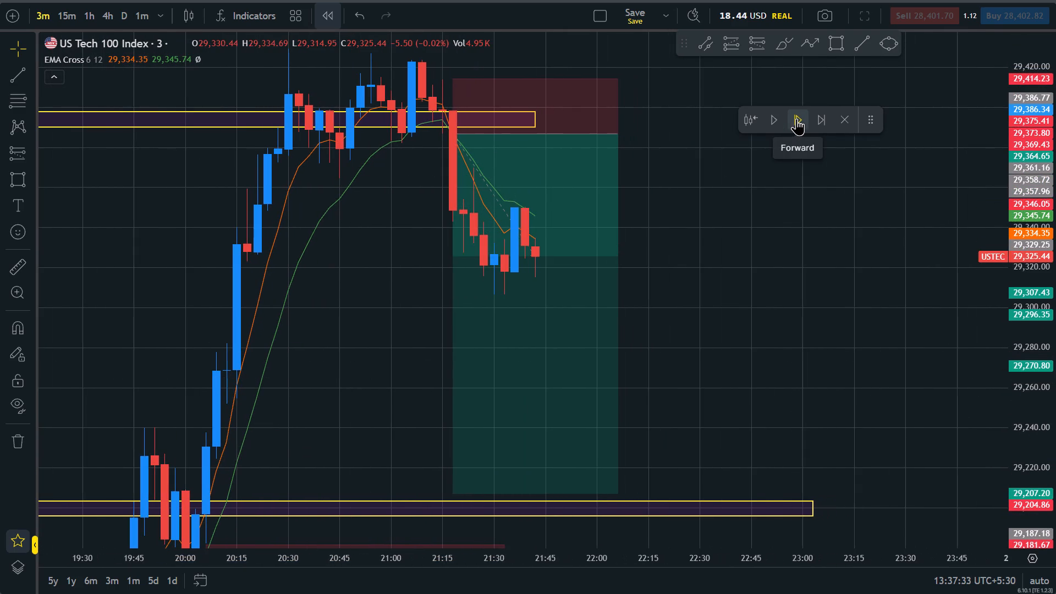
{"action": "left_click", "coordinate": [796, 118]}
{"action": "left_click", "coordinate": [796, 118]}
{"action": "left_click", "coordinate": [796, 118]}
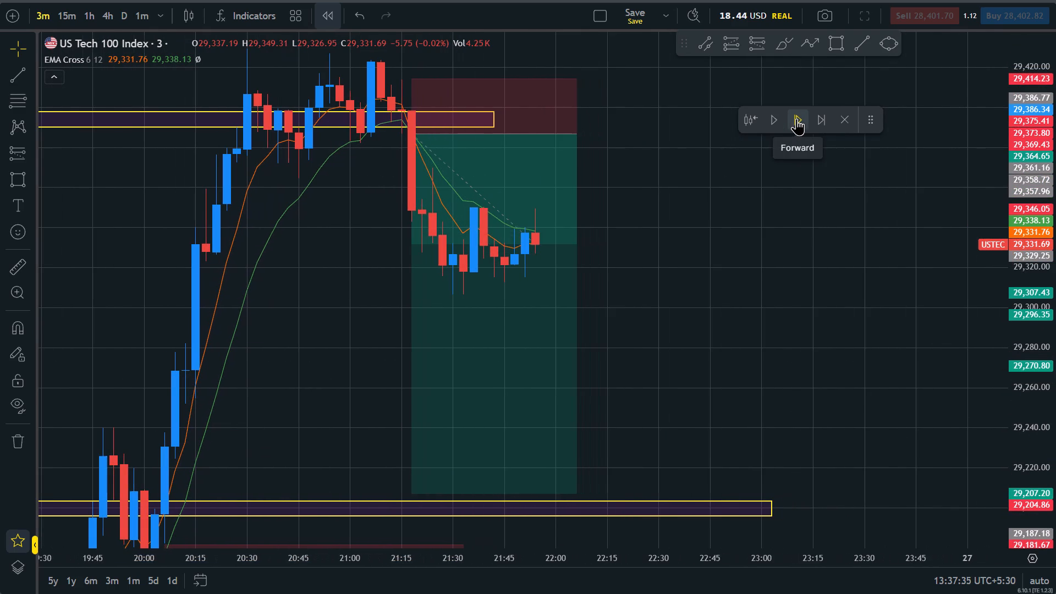
{"action": "triple_click", "coordinate": [798, 116]}
{"action": "triple_click", "coordinate": [798, 116]}
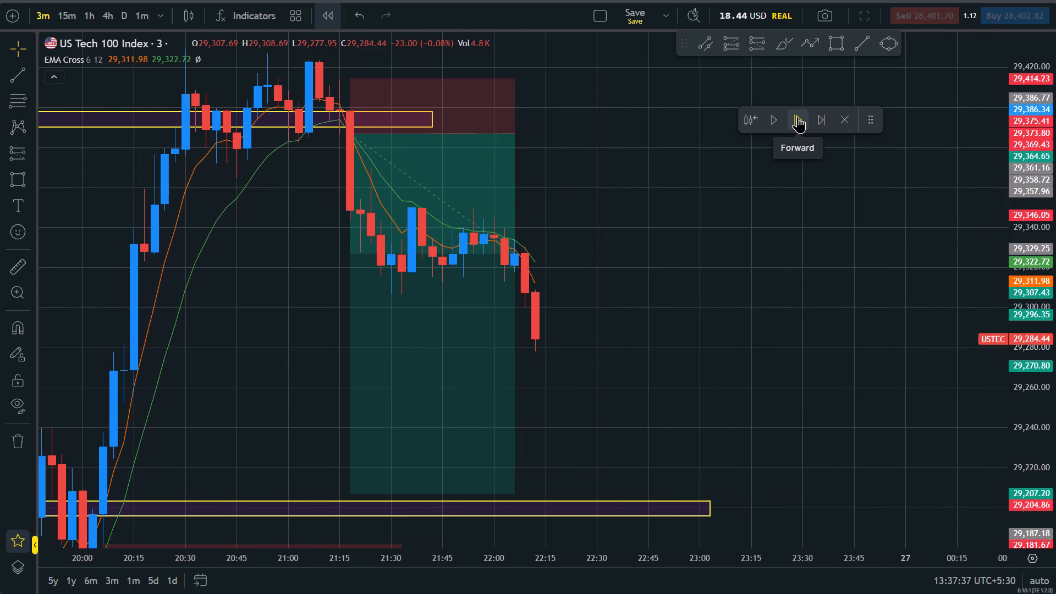
{"action": "left_click", "coordinate": [798, 116]}
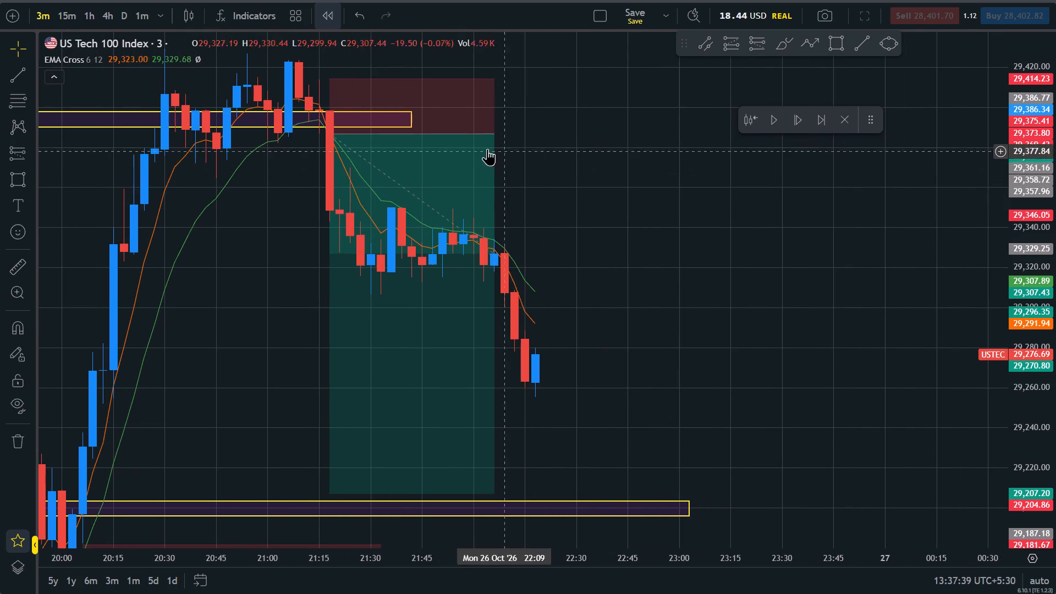
Extend the 21:18 short position to 22:18 and raise its target to about 29,262.
{"action": "left_click_drag", "start_coordinate": [492, 134], "coordinate": [533, 129]}
{"action": "left_click_drag", "start_coordinate": [329, 494], "coordinate": [358, 372]}
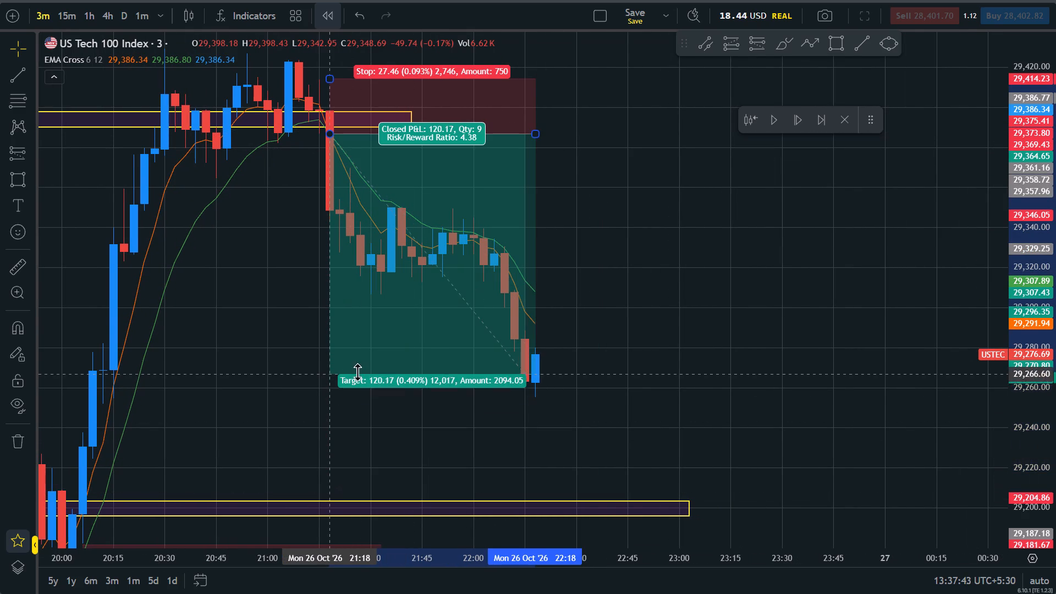
{"action": "left_click_drag", "start_coordinate": [358, 372], "coordinate": [358, 384]}
{"action": "left_click", "coordinate": [737, 331]}
Examine the short trade against the earlier zones and price action back to 22 Oct.
{"action": "scroll", "coordinate": [737, 331], "scroll_direction": "up", "scroll_amount": 1}
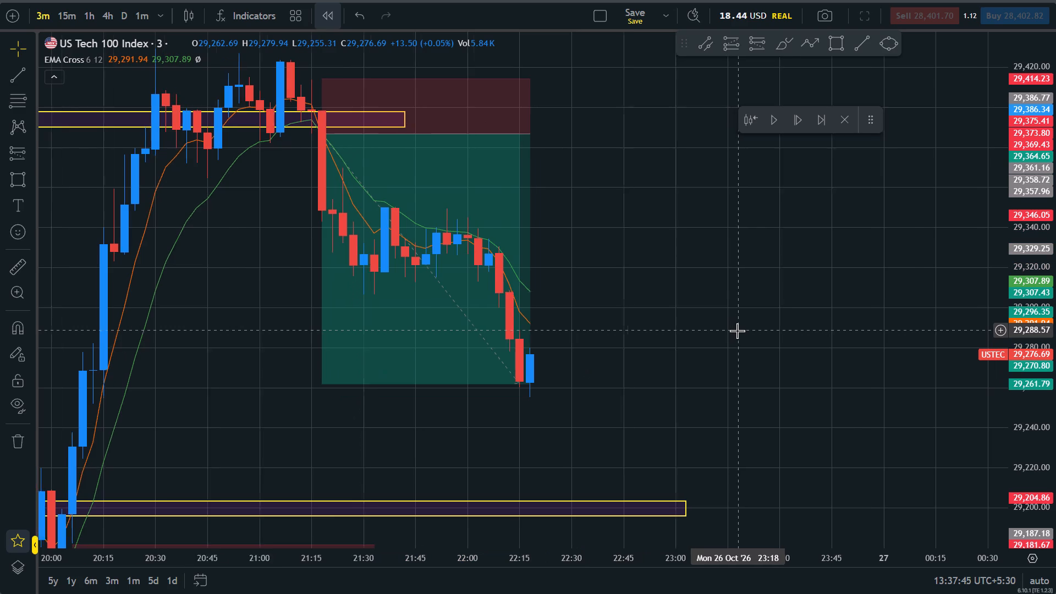
{"action": "scroll", "coordinate": [737, 331], "scroll_direction": "up", "scroll_amount": 1}
{"action": "scroll", "coordinate": [737, 331], "scroll_direction": "down", "scroll_amount": 3}
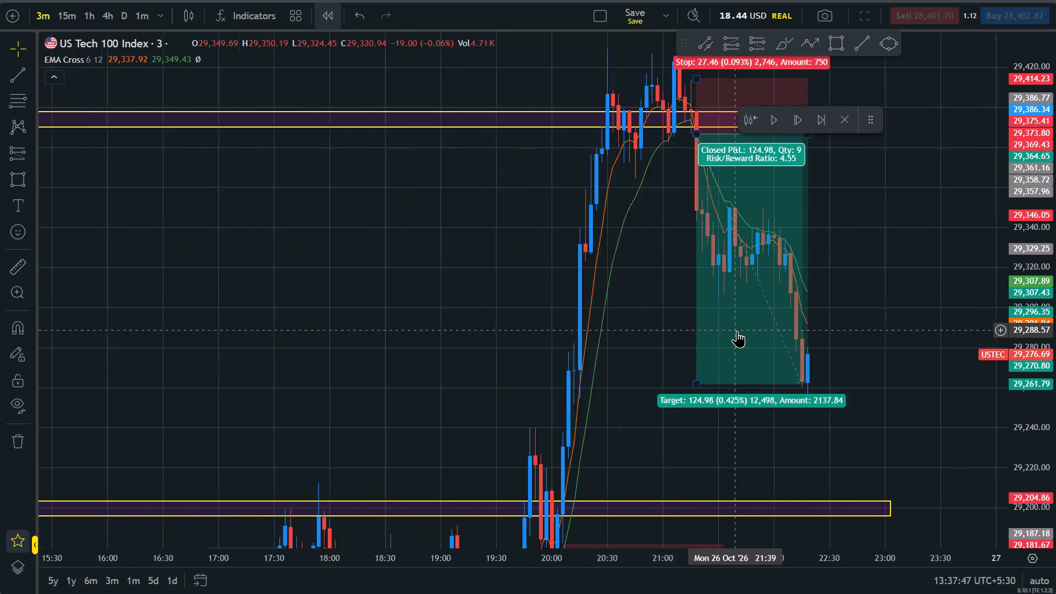
{"action": "scroll", "coordinate": [737, 331], "scroll_direction": "down", "scroll_amount": 12}
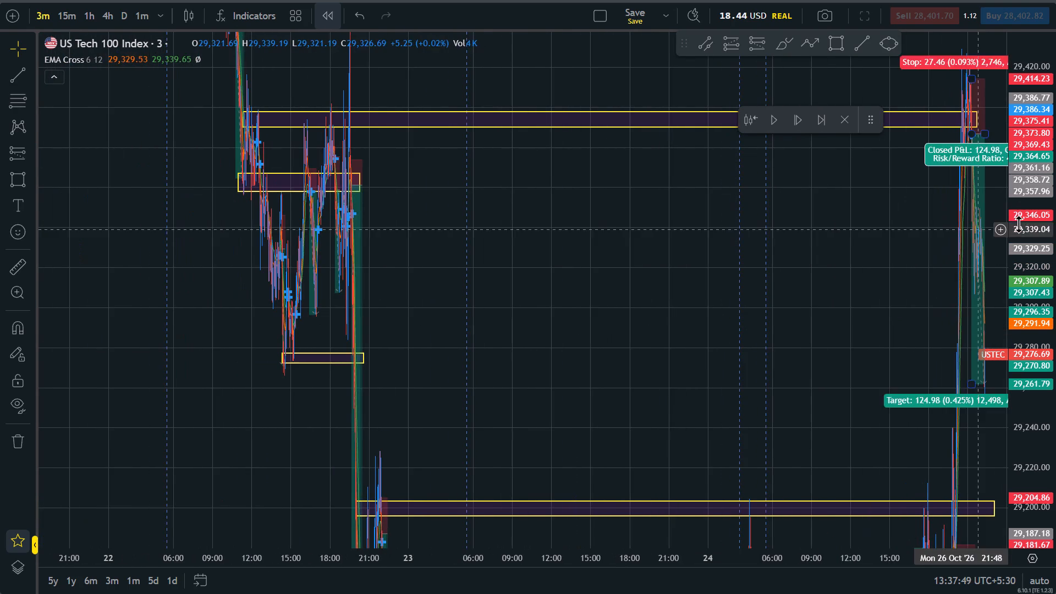
{"action": "scroll", "coordinate": [839, 439], "scroll_direction": "up", "scroll_amount": 14}
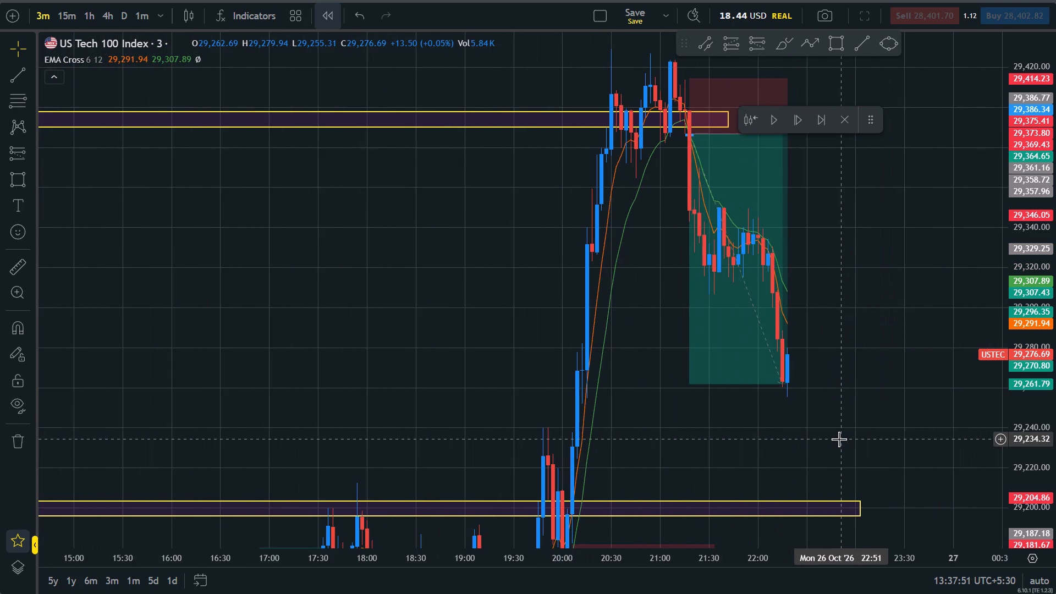
{"action": "scroll", "coordinate": [839, 439], "scroll_direction": "up", "scroll_amount": 3}
{"action": "left_click_drag", "start_coordinate": [828, 323], "coordinate": [802, 380]}
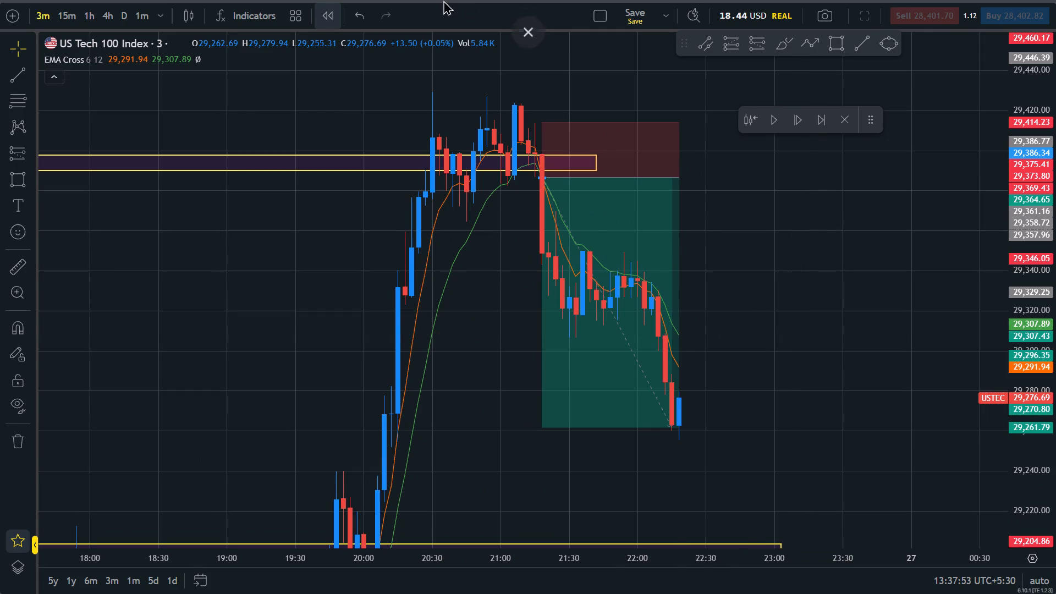
Advance the replay candle by candle from 22:18 to 22:33 on 26 Oct.
{"action": "left_click", "coordinate": [798, 116]}
{"action": "double_click", "coordinate": [798, 116]}
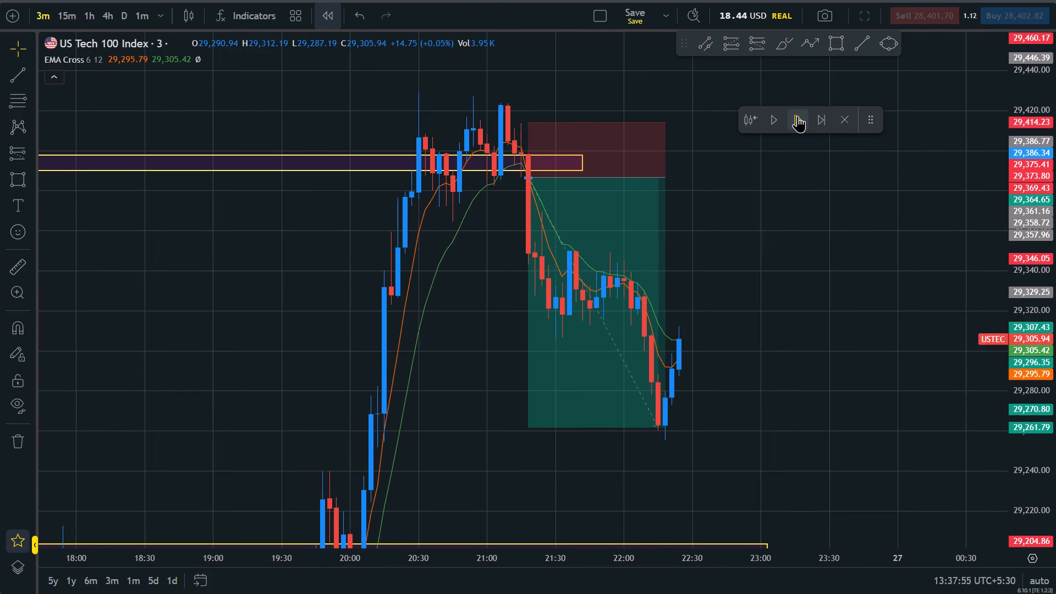
{"action": "left_click", "coordinate": [798, 116]}
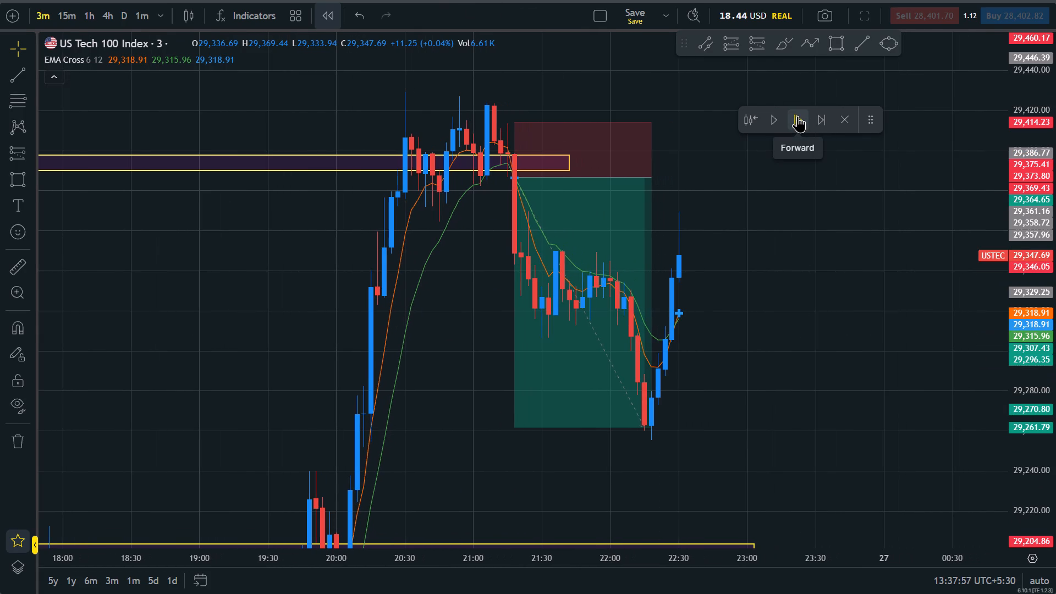
{"action": "left_click", "coordinate": [798, 116]}
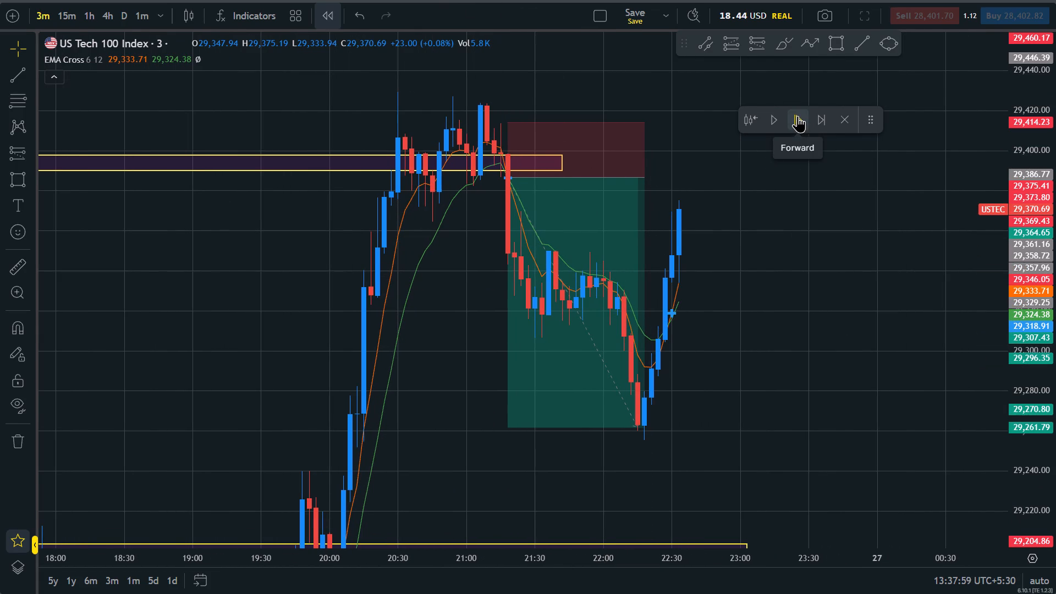
Extend the 22 Oct zone around 29,390–29,398 to about 01:30 on 27 Oct.
{"action": "left_click", "coordinate": [641, 178]}
{"action": "left_click_drag", "start_coordinate": [765, 211], "coordinate": [608, 299]}
{"action": "left_click", "coordinate": [417, 238]}
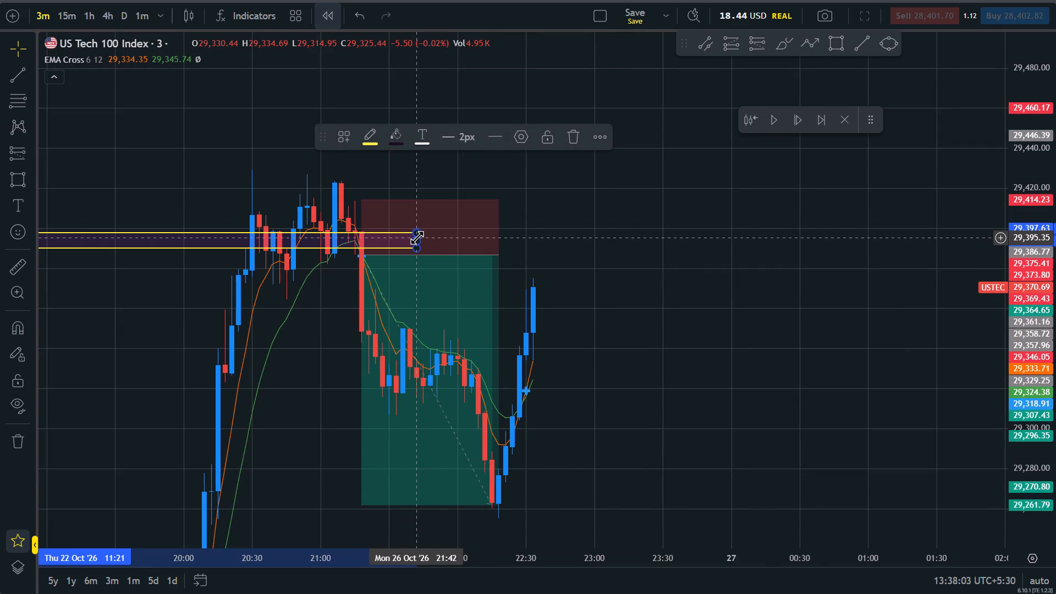
{"action": "left_click_drag", "start_coordinate": [419, 241], "coordinate": [914, 277]}
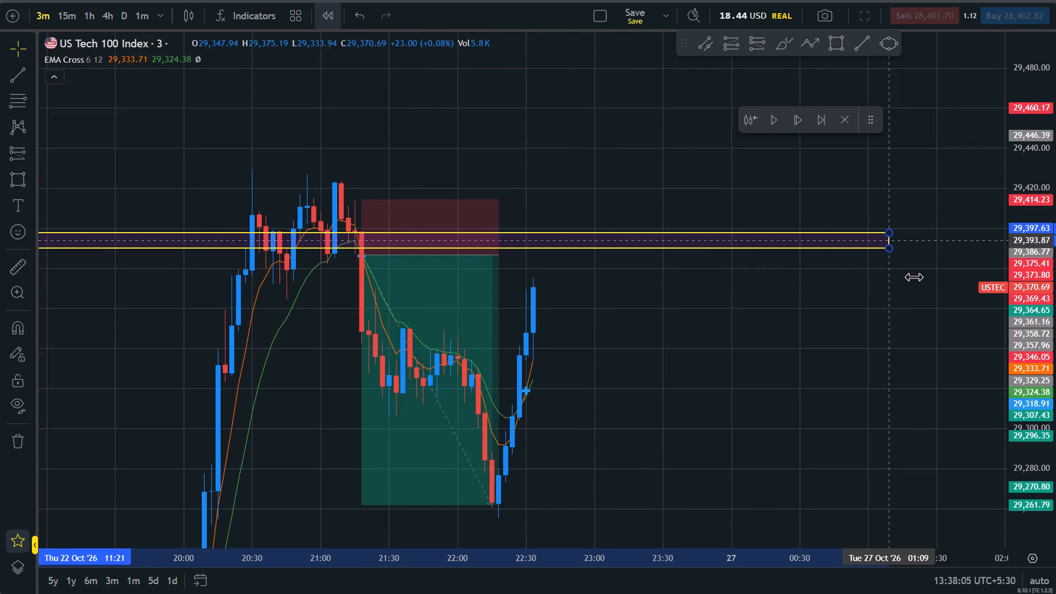
{"action": "left_click_drag", "start_coordinate": [914, 277], "coordinate": [937, 278]}
Review the older zones and trades from 20 to 26 Oct around the current price.
{"action": "left_click_drag", "start_coordinate": [640, 333], "coordinate": [713, 267]}
{"action": "scroll", "coordinate": [713, 267], "scroll_direction": "up", "scroll_amount": 1}
{"action": "scroll", "coordinate": [713, 267], "scroll_direction": "down", "scroll_amount": 2}
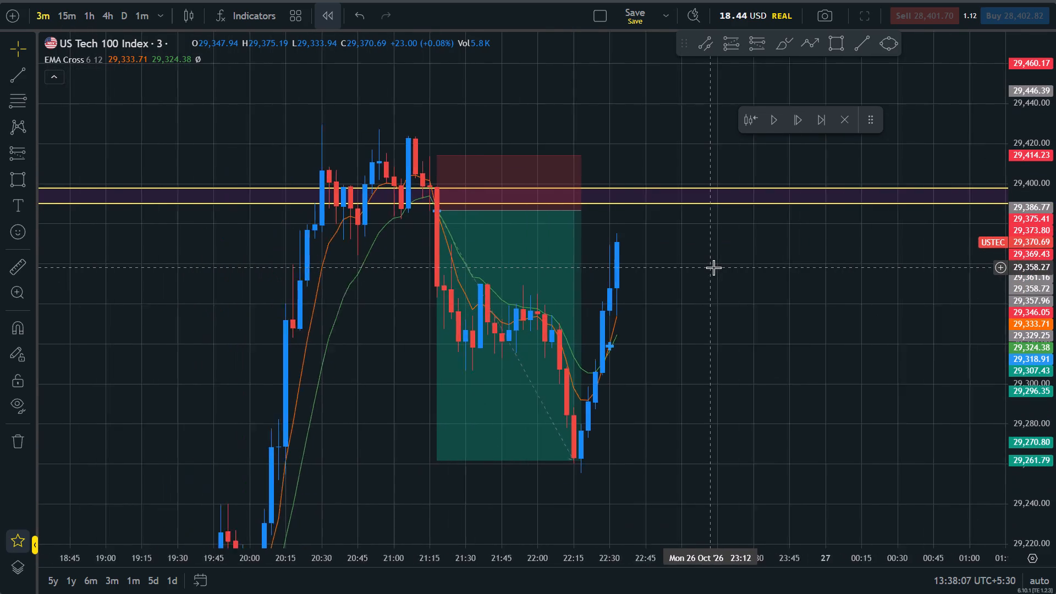
{"action": "scroll", "coordinate": [713, 267], "scroll_direction": "down", "scroll_amount": 17}
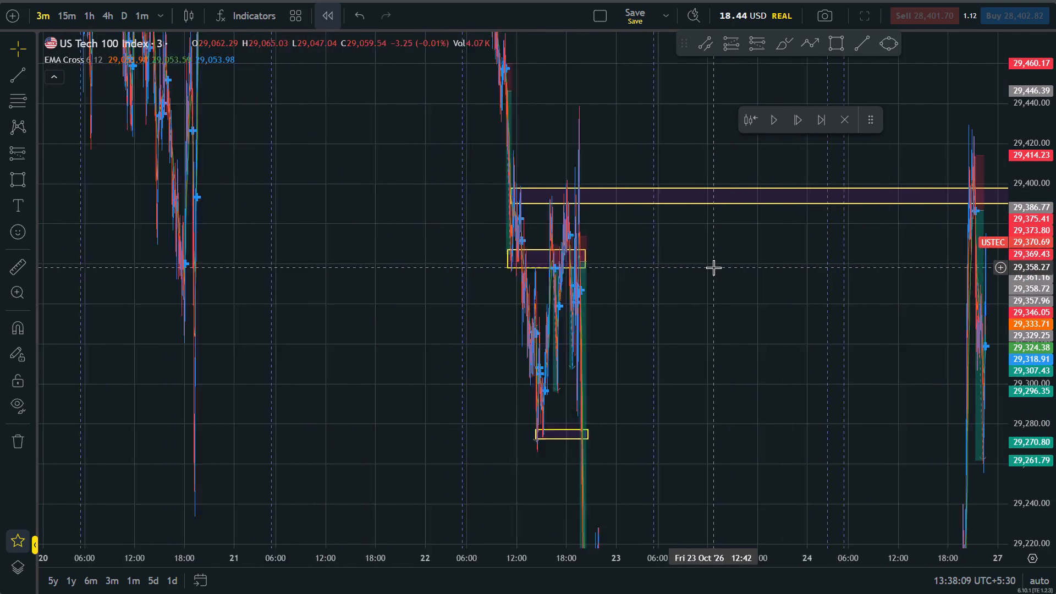
{"action": "scroll", "coordinate": [713, 267], "scroll_direction": "down", "scroll_amount": 1}
{"action": "left_click_drag", "start_coordinate": [1055, 379], "coordinate": [1047, 593]}
{"action": "scroll", "coordinate": [718, 356], "scroll_direction": "up", "scroll_amount": 12}
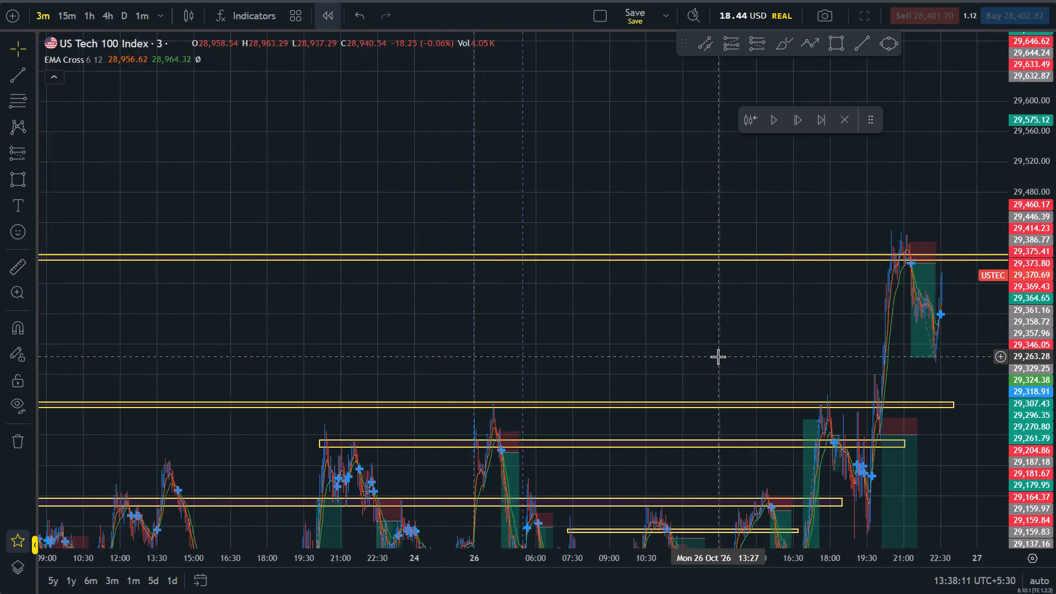
{"action": "scroll", "coordinate": [718, 356], "scroll_direction": "up", "scroll_amount": 7}
{"action": "left_click_drag", "start_coordinate": [1055, 420], "coordinate": [1025, 82]}
{"action": "left_click_drag", "start_coordinate": [815, 279], "coordinate": [669, 290]}
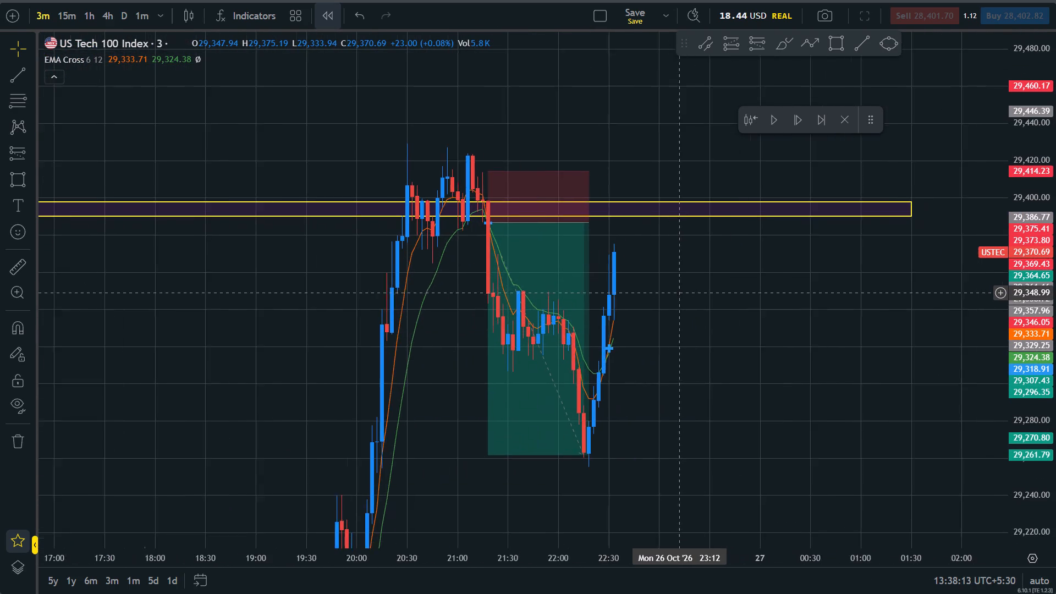
{"action": "left_click_drag", "start_coordinate": [669, 290], "coordinate": [666, 288]}
{"action": "scroll", "coordinate": [666, 288], "scroll_direction": "up", "scroll_amount": 2}
Advance the replay candle by candle from 22:33 to 23:18 on 26 Oct.
{"action": "triple_click", "coordinate": [796, 124]}
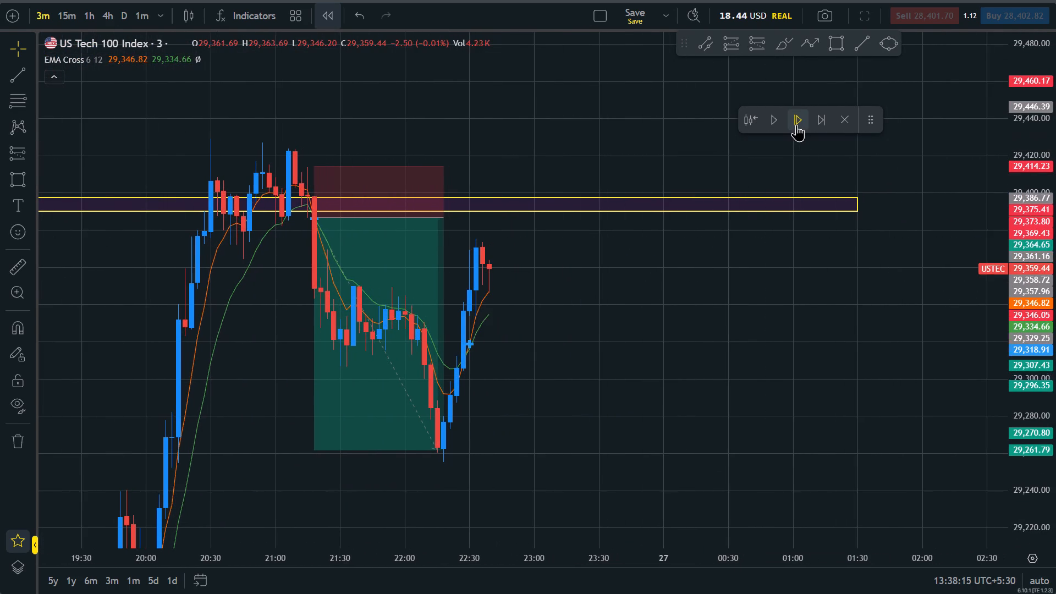
{"action": "triple_click", "coordinate": [796, 124]}
{"action": "double_click", "coordinate": [796, 124]}
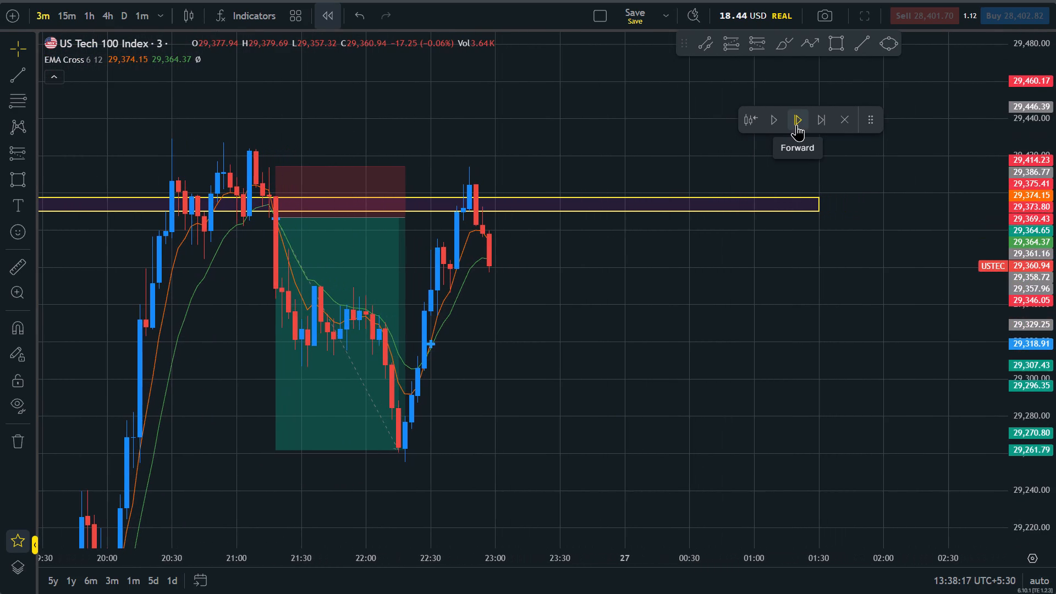
{"action": "left_click", "coordinate": [796, 124]}
{"action": "left_click", "coordinate": [796, 124]}
{"action": "triple_click", "coordinate": [796, 124]}
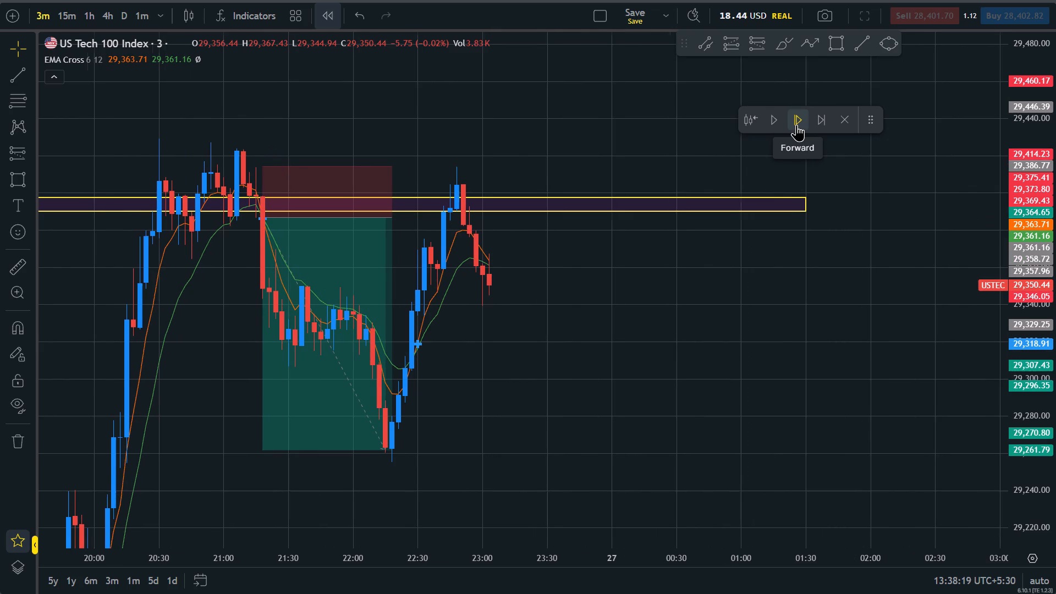
{"action": "double_click", "coordinate": [796, 124]}
Place a short position at 23:00 with entry 29,361.19, stop 29,379.30 and target 29,202.98 at the lower zone.
{"action": "left_click", "coordinate": [750, 48]}
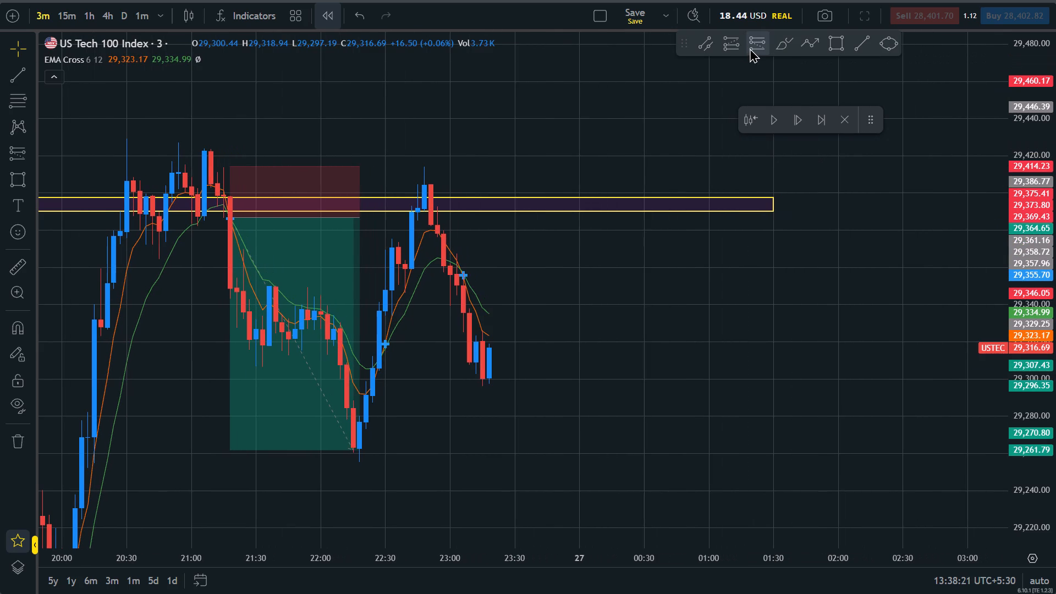
{"action": "left_click", "coordinate": [451, 265]}
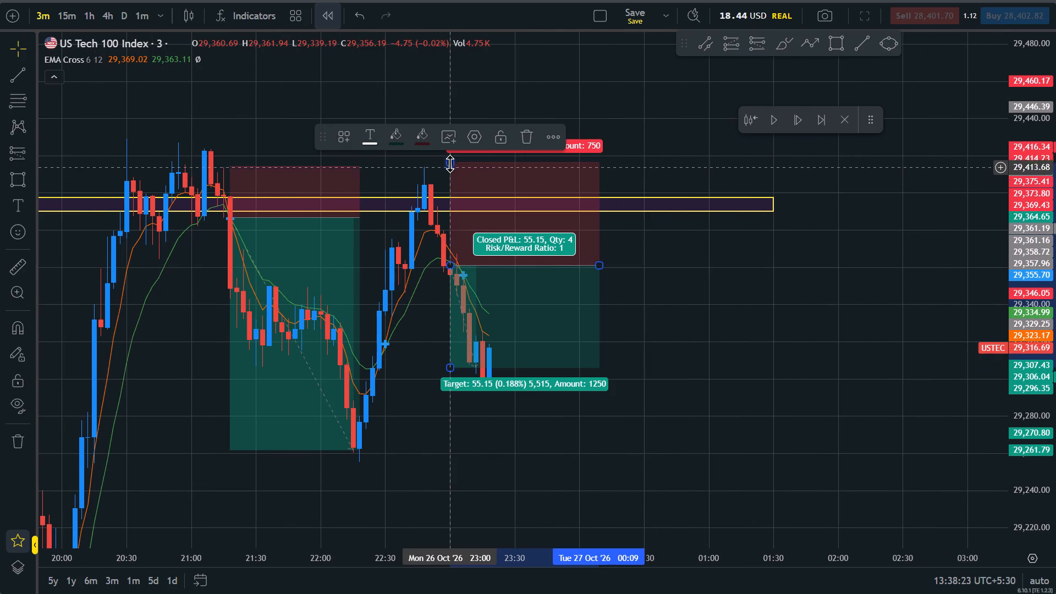
{"action": "left_click_drag", "start_coordinate": [450, 161], "coordinate": [449, 232]}
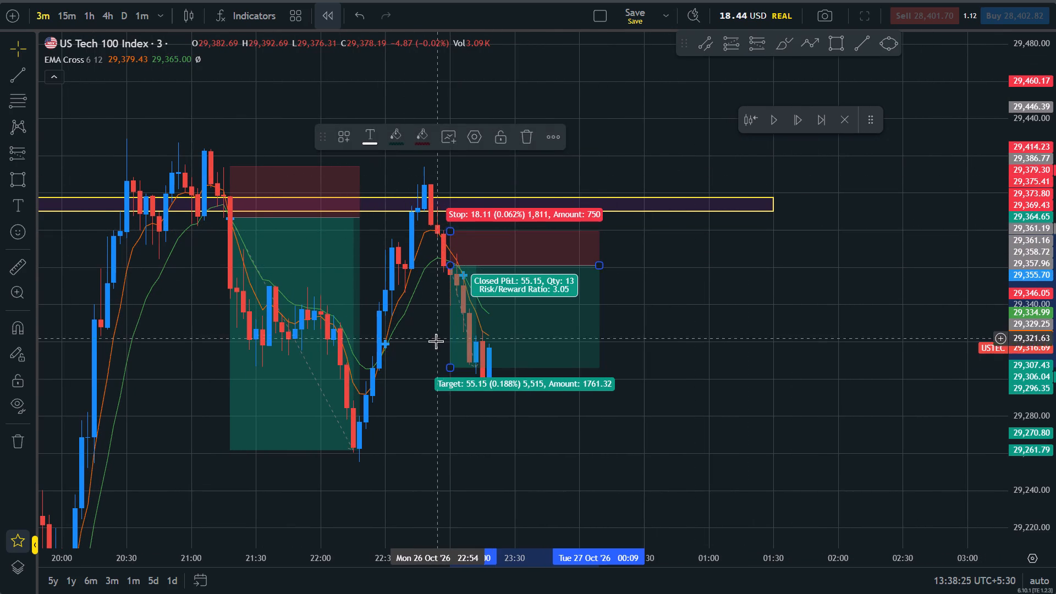
{"action": "left_click_drag", "start_coordinate": [436, 343], "coordinate": [455, 217]}
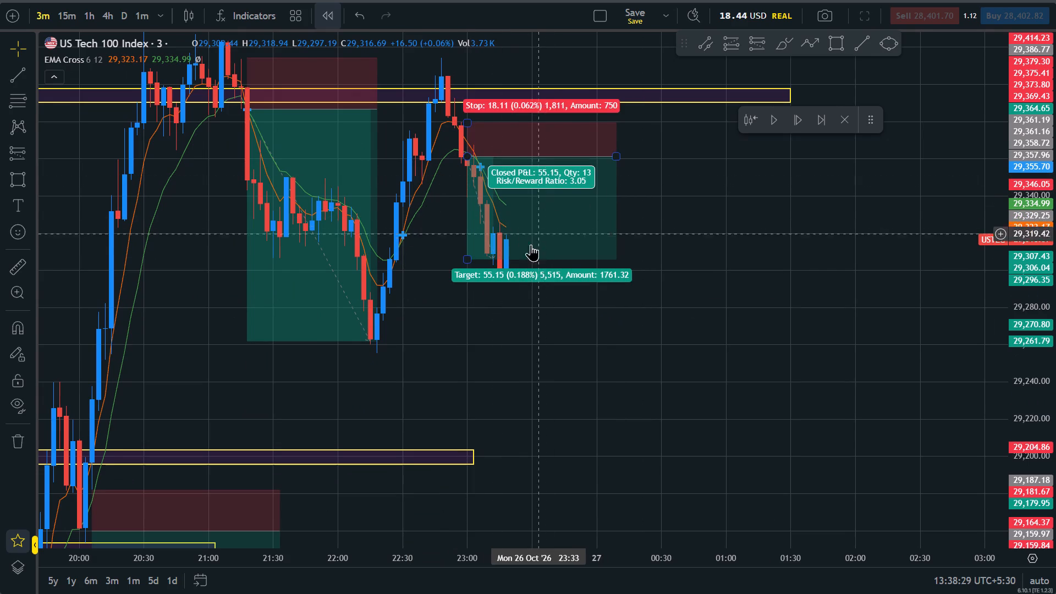
{"action": "left_click_drag", "start_coordinate": [466, 261], "coordinate": [474, 337]}
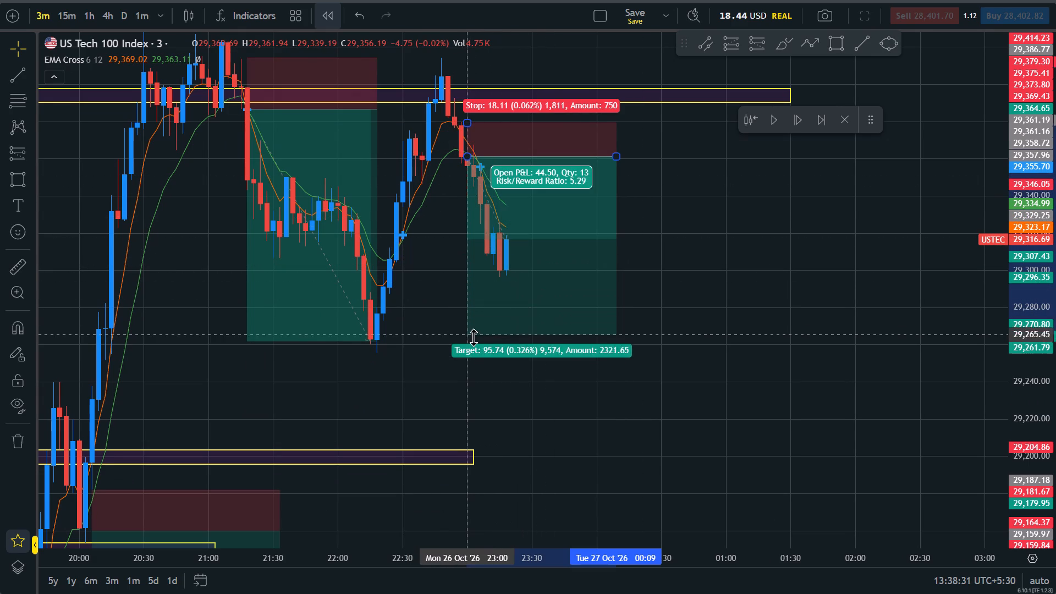
{"action": "left_click_drag", "start_coordinate": [474, 337], "coordinate": [474, 450]}
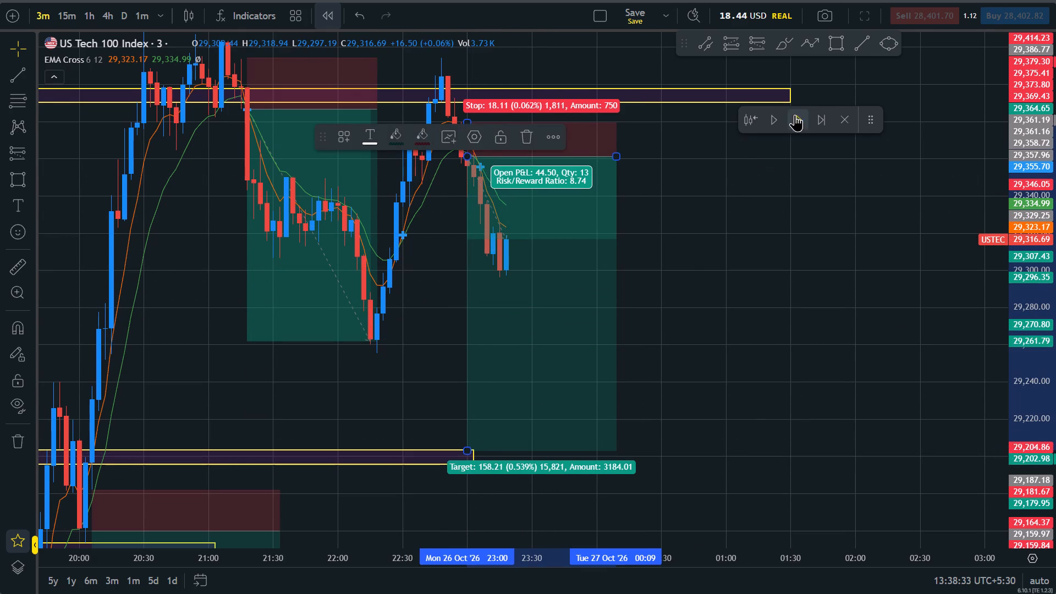
Advance the replay two candles to 23:24 on 26 Oct.
{"action": "double_click", "coordinate": [805, 109]}
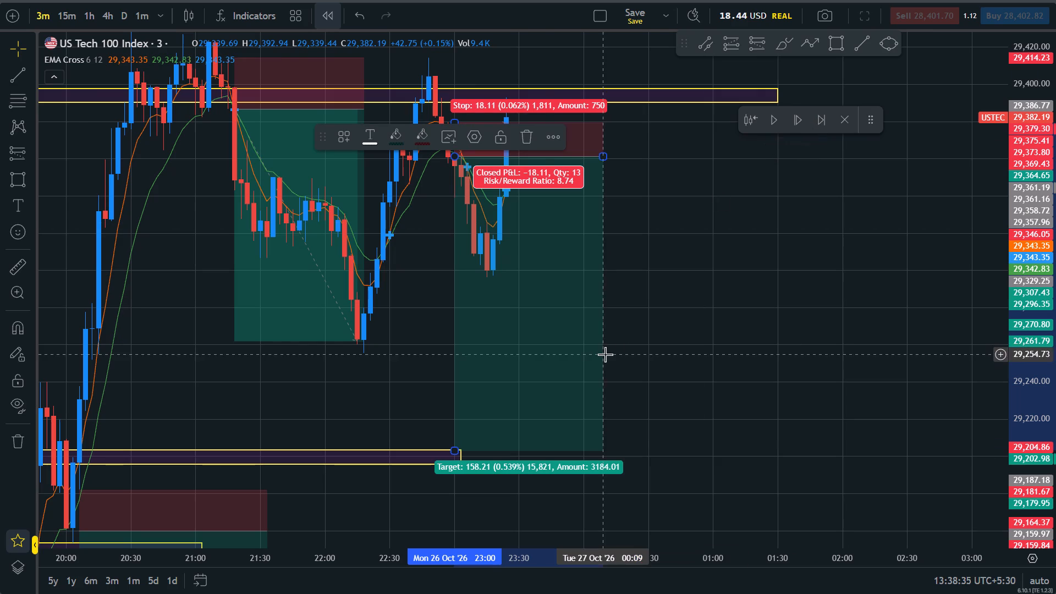
Set the 23:00 short's target to 29,300.19 and shorten the trade box to end at about 23:15.
{"action": "left_click_drag", "start_coordinate": [454, 452], "coordinate": [468, 270]}
{"action": "left_click_drag", "start_coordinate": [606, 157], "coordinate": [509, 172]}
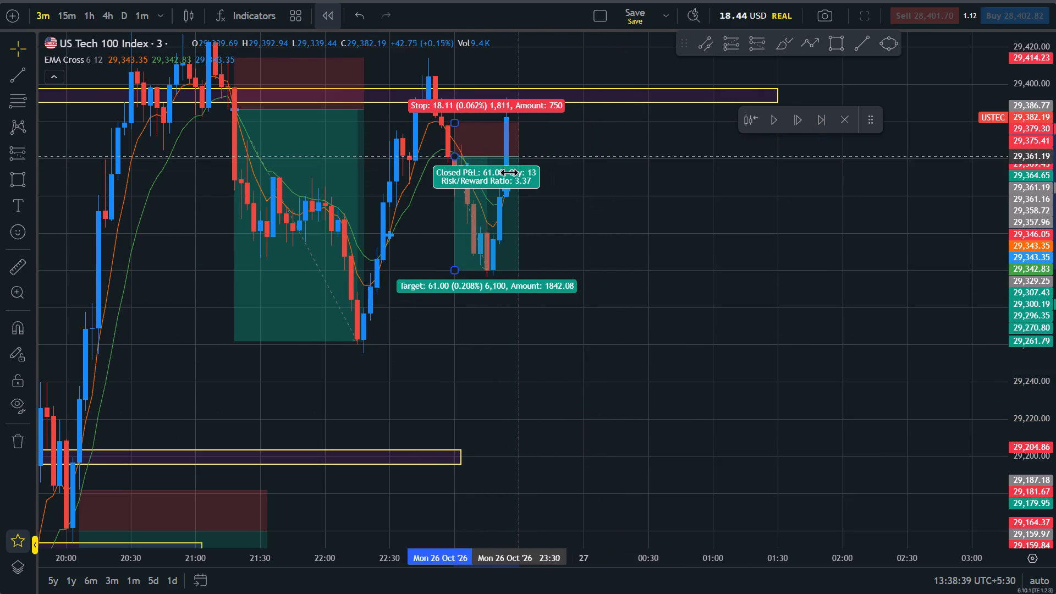
{"action": "left_click_drag", "start_coordinate": [509, 172], "coordinate": [484, 181]}
{"action": "left_click", "coordinate": [608, 258]}
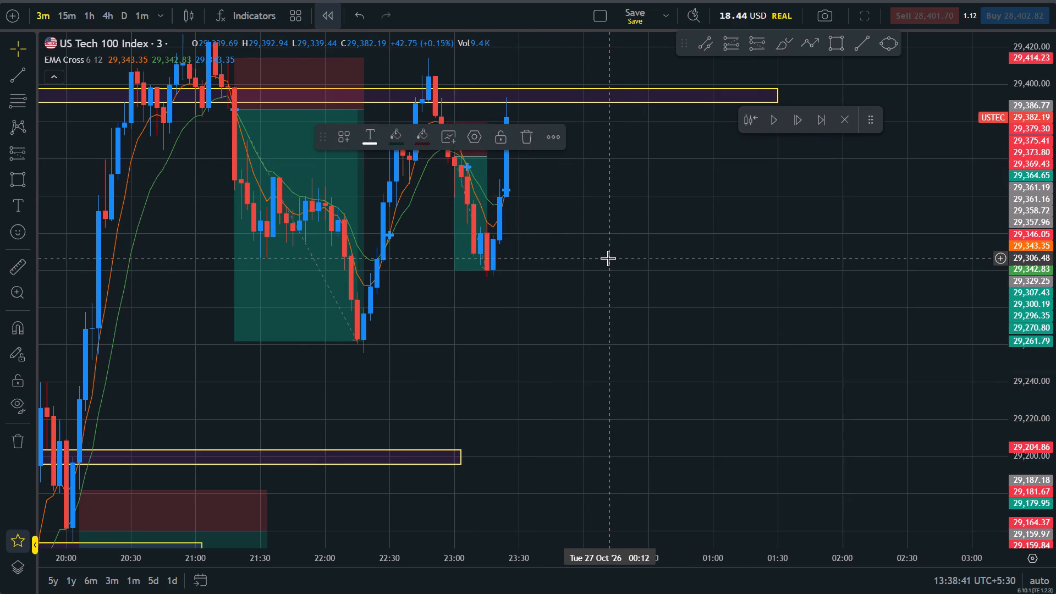
Advance the replay candle by candle from 23:24 to 23:51 on 26 Oct.
{"action": "scroll", "coordinate": [608, 258], "scroll_direction": "up", "scroll_amount": 3}
{"action": "left_click_drag", "start_coordinate": [582, 235], "coordinate": [621, 337]}
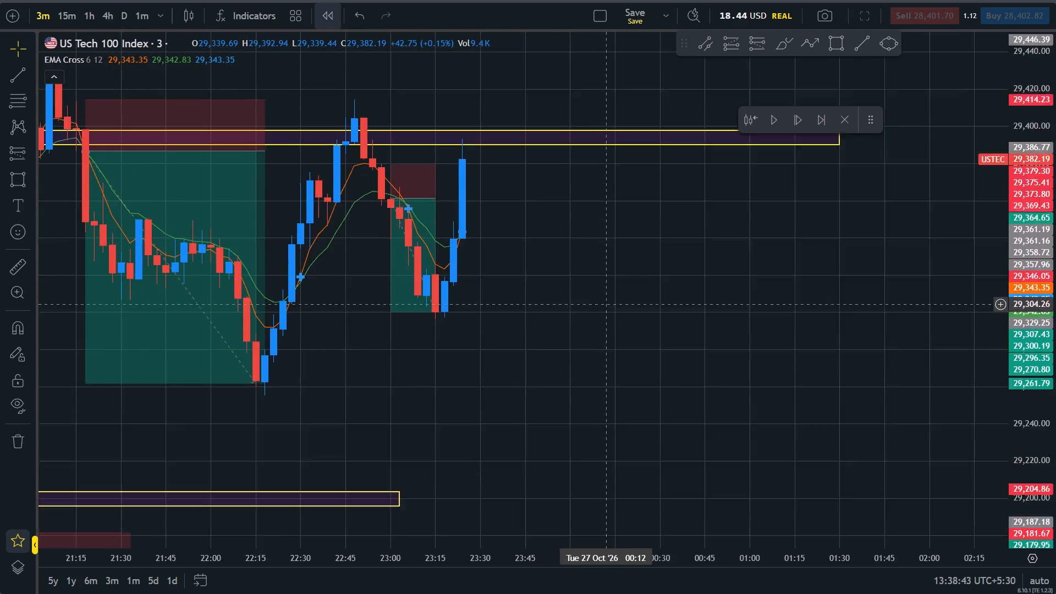
{"action": "left_click_drag", "start_coordinate": [621, 337], "coordinate": [651, 378]}
{"action": "scroll", "coordinate": [651, 378], "scroll_direction": "down", "scroll_amount": 5}
{"action": "scroll", "coordinate": [651, 378], "scroll_direction": "up", "scroll_amount": 4}
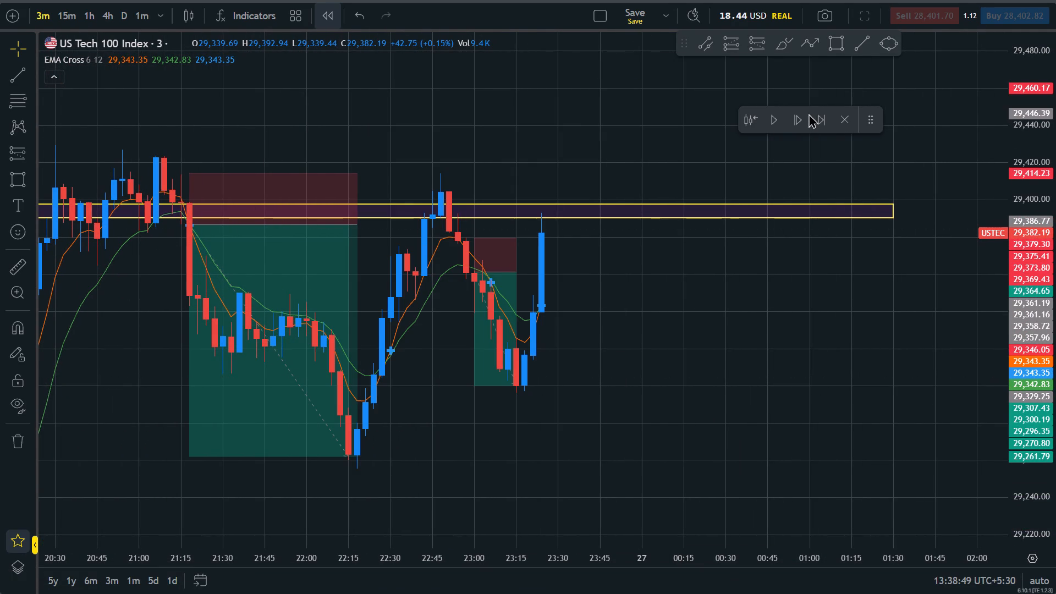
{"action": "left_click_drag", "start_coordinate": [809, 113], "coordinate": [796, 120]}
{"action": "left_click", "coordinate": [796, 120]}
{"action": "double_click", "coordinate": [796, 120]}
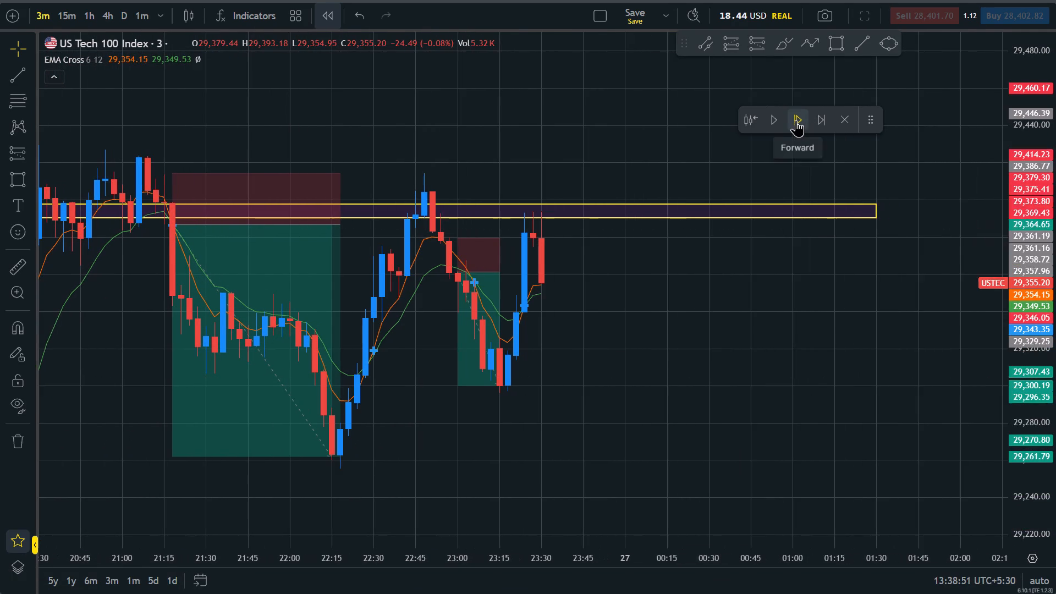
{"action": "left_click", "coordinate": [796, 120]}
{"action": "left_click", "coordinate": [796, 120]}
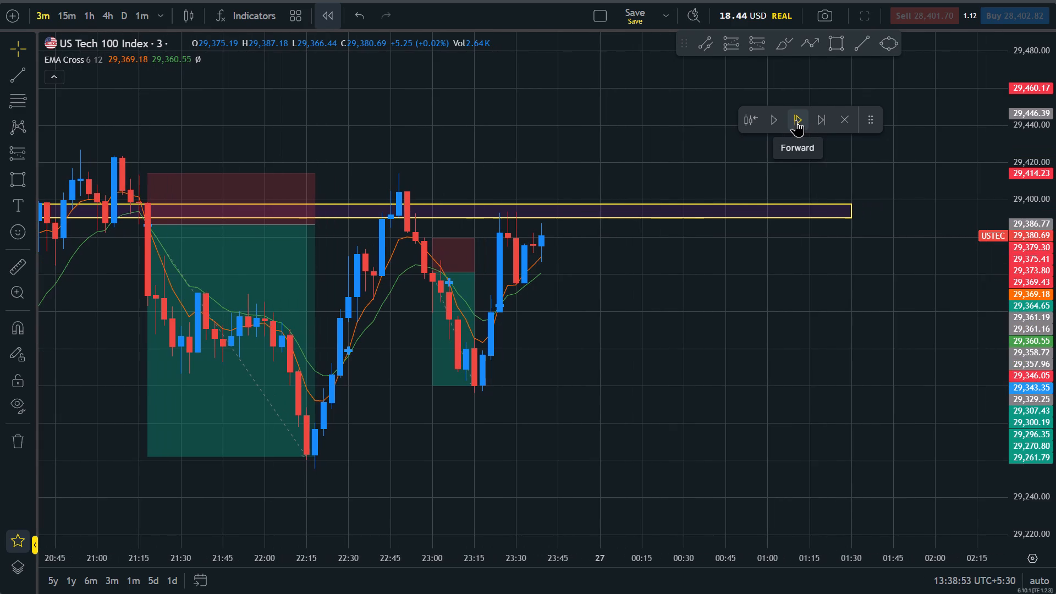
{"action": "left_click", "coordinate": [796, 120]}
{"action": "left_click", "coordinate": [796, 120]}
{"action": "left_click", "coordinate": [796, 120]}
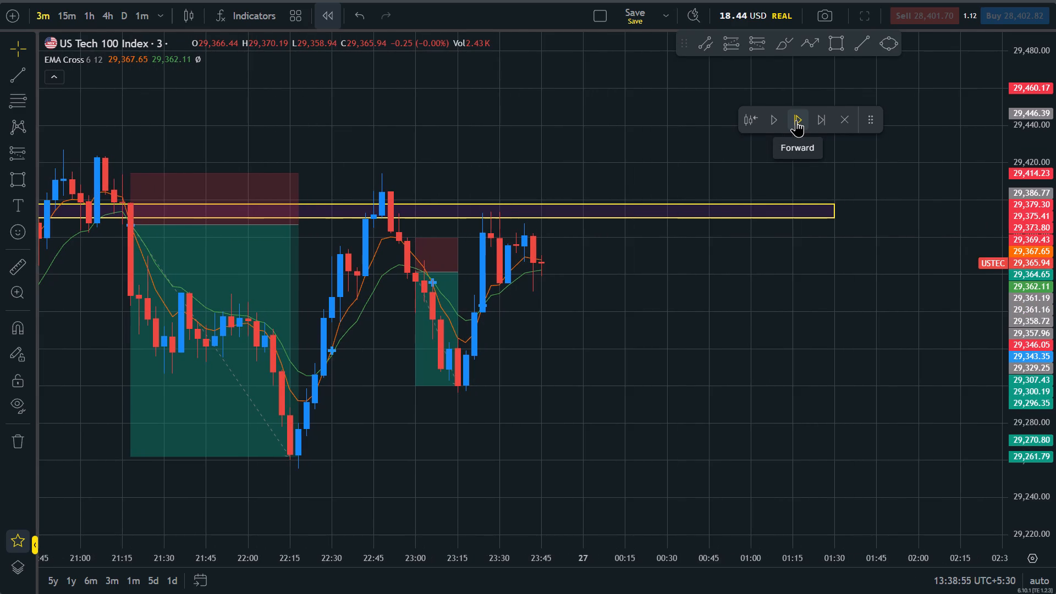
{"action": "left_click", "coordinate": [796, 120]}
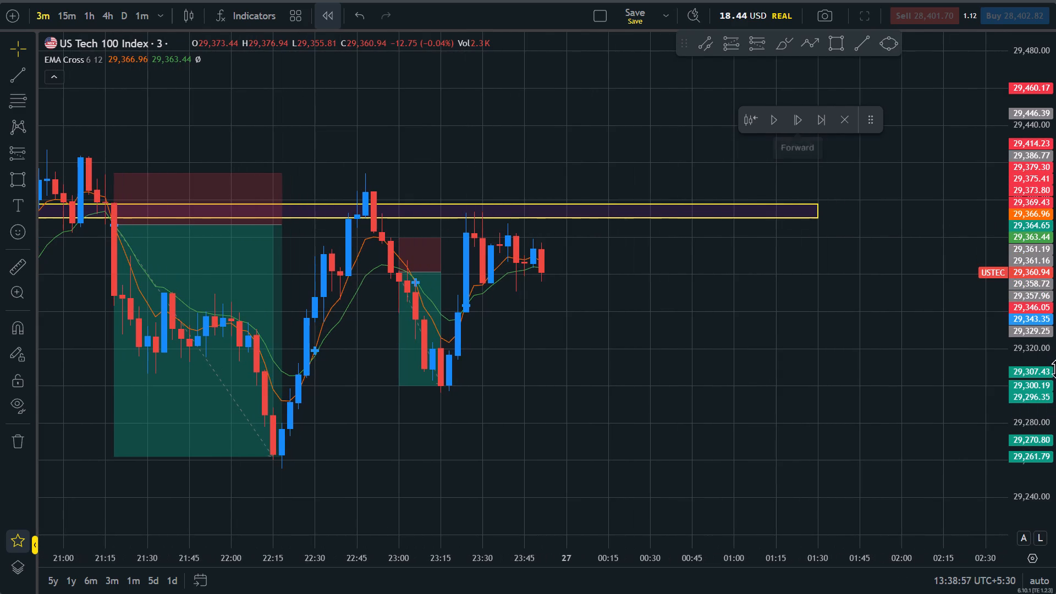
Place a short position at 23:54 with entry 29,360.94, stop 29,372.84 and target 29,299.39.
{"action": "left_click_drag", "start_coordinate": [1055, 406], "coordinate": [1033, 112]}
{"action": "left_click", "coordinate": [754, 52]}
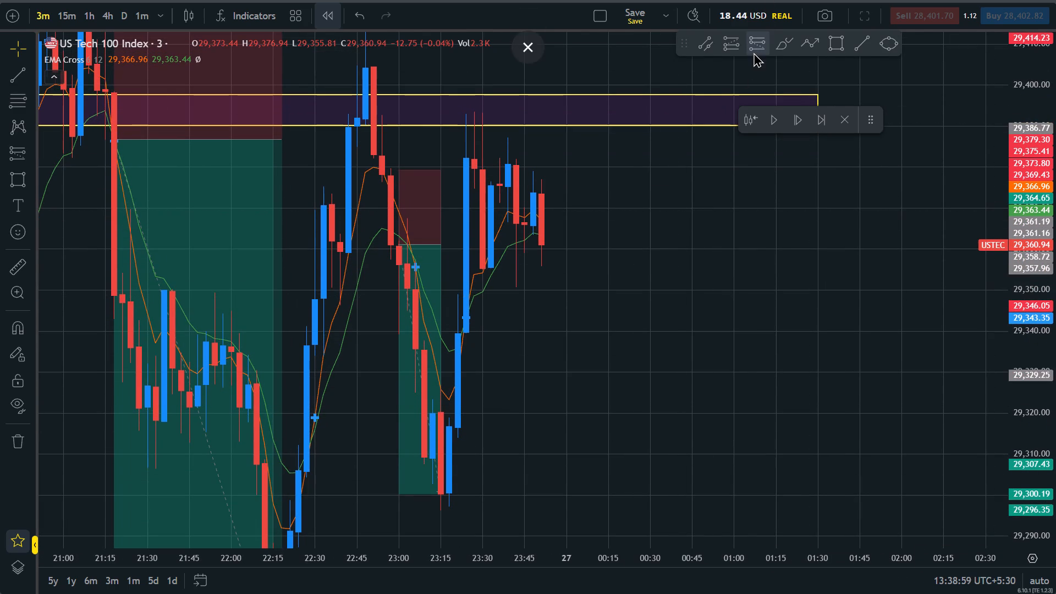
{"action": "left_click", "coordinate": [552, 245]}
{"action": "left_click_drag", "start_coordinate": [553, 103], "coordinate": [590, 187]}
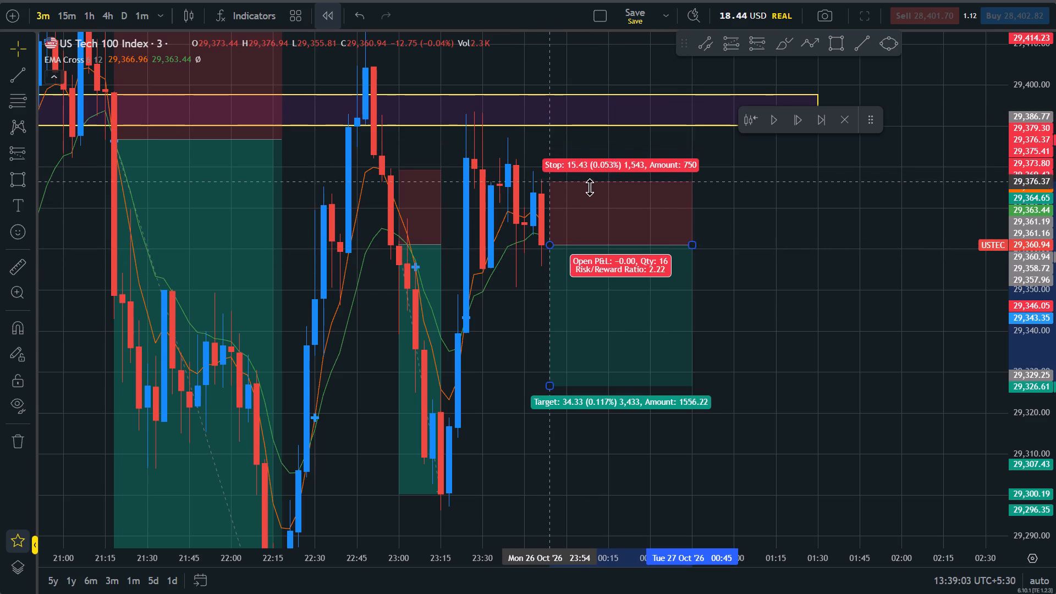
{"action": "left_click_drag", "start_coordinate": [590, 187], "coordinate": [591, 196]}
{"action": "left_click_drag", "start_coordinate": [840, 361], "coordinate": [846, 231]}
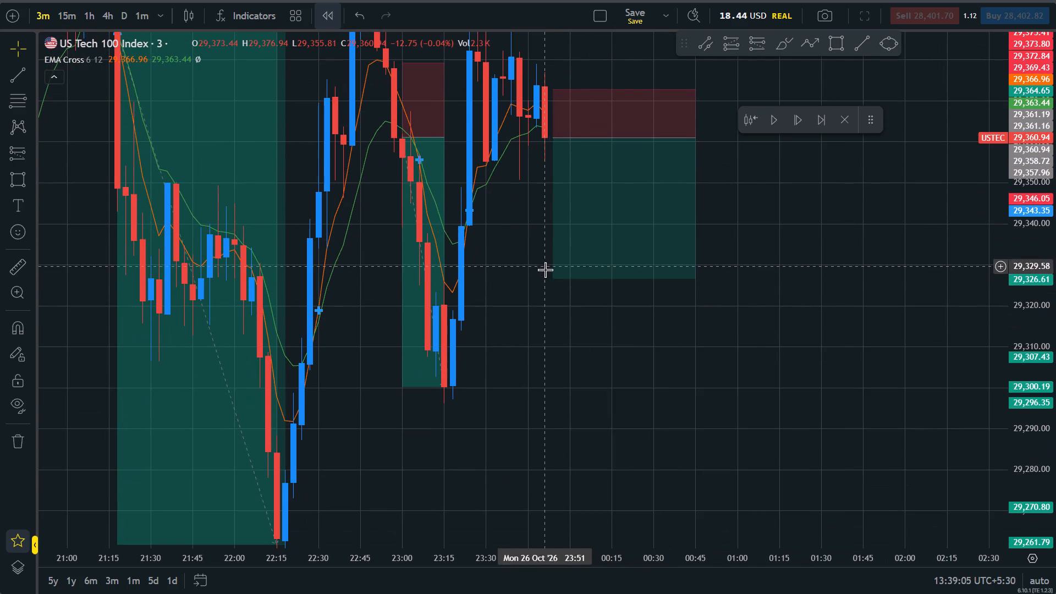
{"action": "left_click_drag", "start_coordinate": [550, 277], "coordinate": [565, 390]}
{"action": "left_click", "coordinate": [887, 356]}
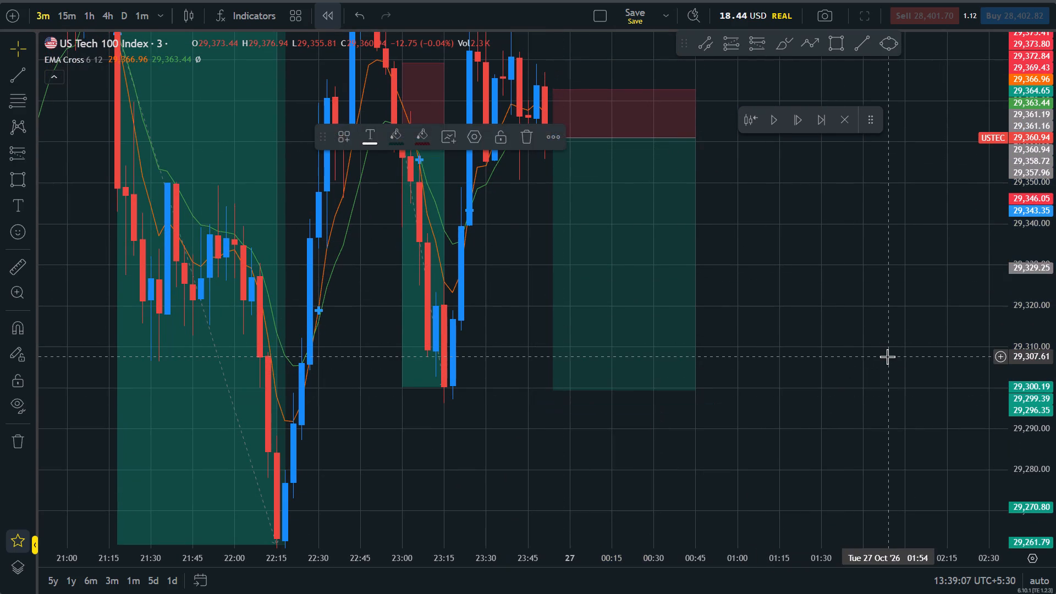
Advance the replay candle by candle from 23:51 on 26 Oct to 00:51 on 27 Oct.
{"action": "scroll", "coordinate": [868, 353], "scroll_direction": "down", "scroll_amount": 3}
{"action": "left_click_drag", "start_coordinate": [1055, 295], "coordinate": [1055, 529]}
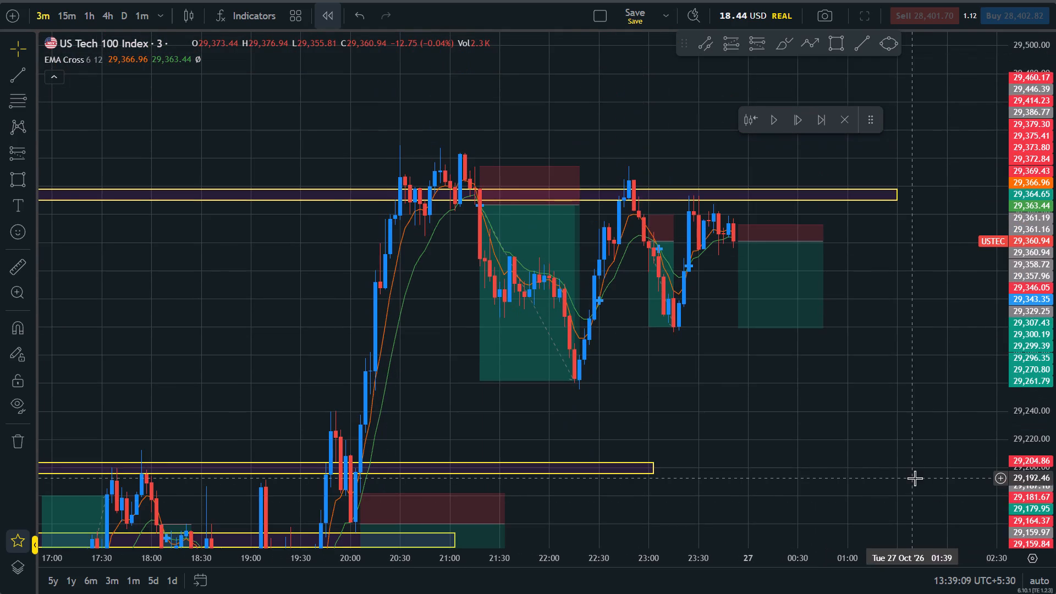
{"action": "scroll", "coordinate": [915, 478], "scroll_direction": "up", "scroll_amount": 2}
{"action": "left_click_drag", "start_coordinate": [1055, 408], "coordinate": [1036, 288]}
{"action": "left_click_drag", "start_coordinate": [887, 382], "coordinate": [867, 443]}
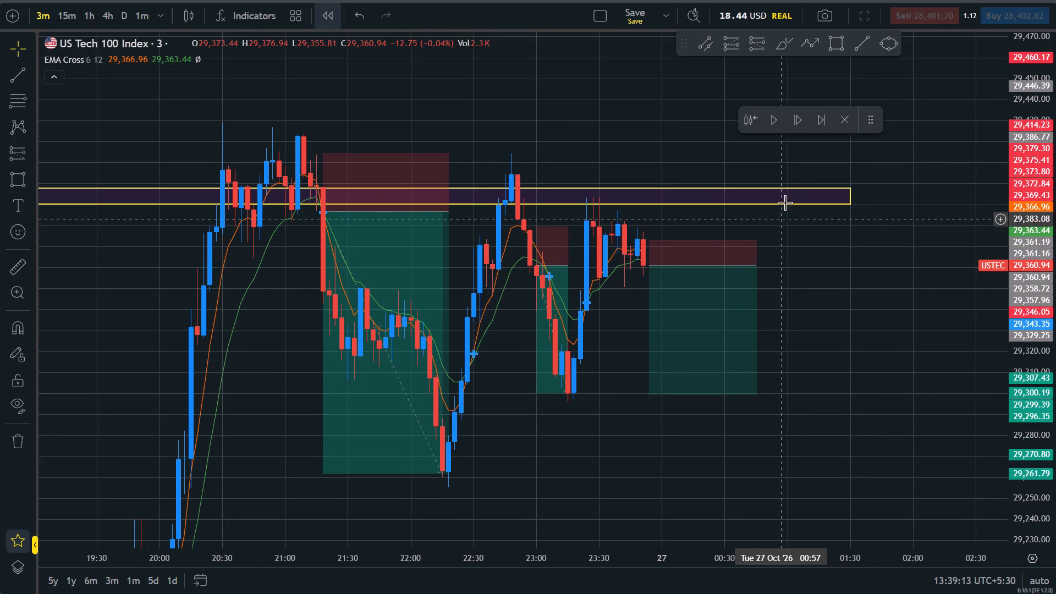
{"action": "left_click", "coordinate": [802, 118]}
{"action": "left_click", "coordinate": [802, 118]}
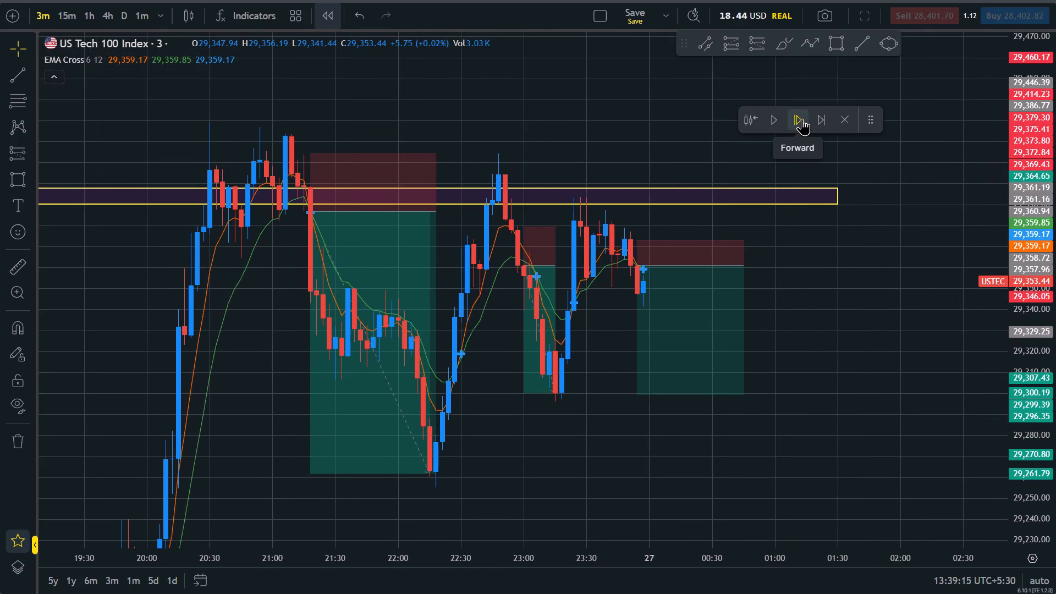
{"action": "left_click", "coordinate": [802, 118]}
{"action": "left_click", "coordinate": [802, 118]}
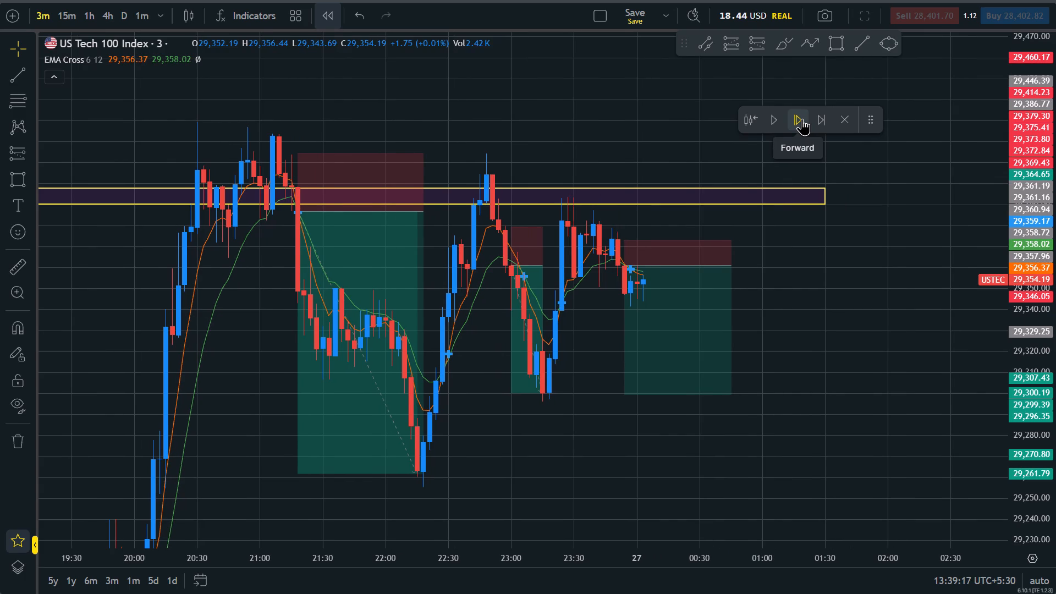
{"action": "left_click", "coordinate": [802, 118]}
{"action": "double_click", "coordinate": [802, 118]}
{"action": "triple_click", "coordinate": [802, 118]}
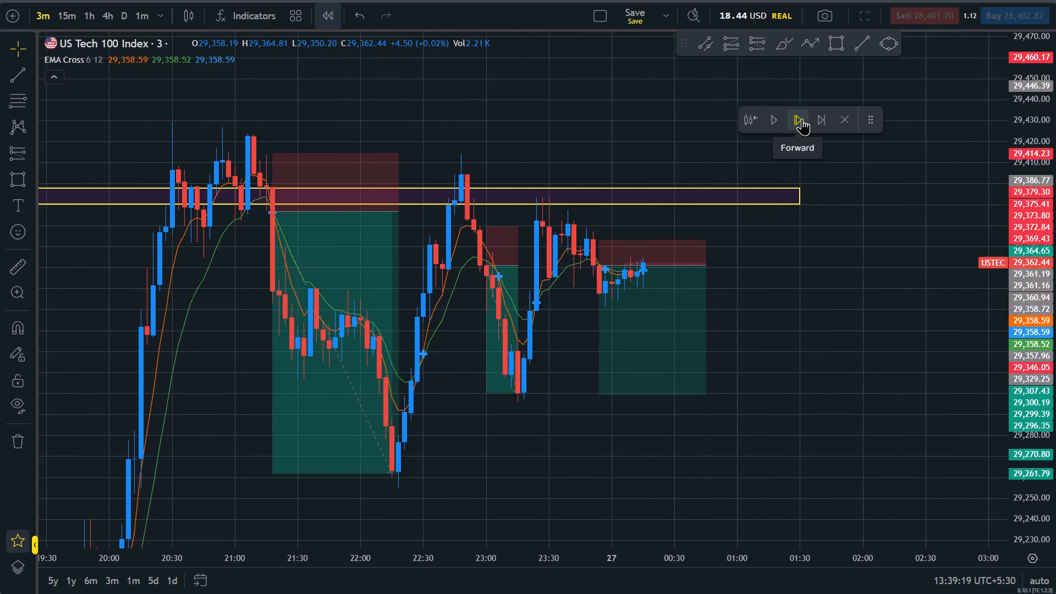
{"action": "triple_click", "coordinate": [802, 118]}
{"action": "left_click", "coordinate": [802, 118]}
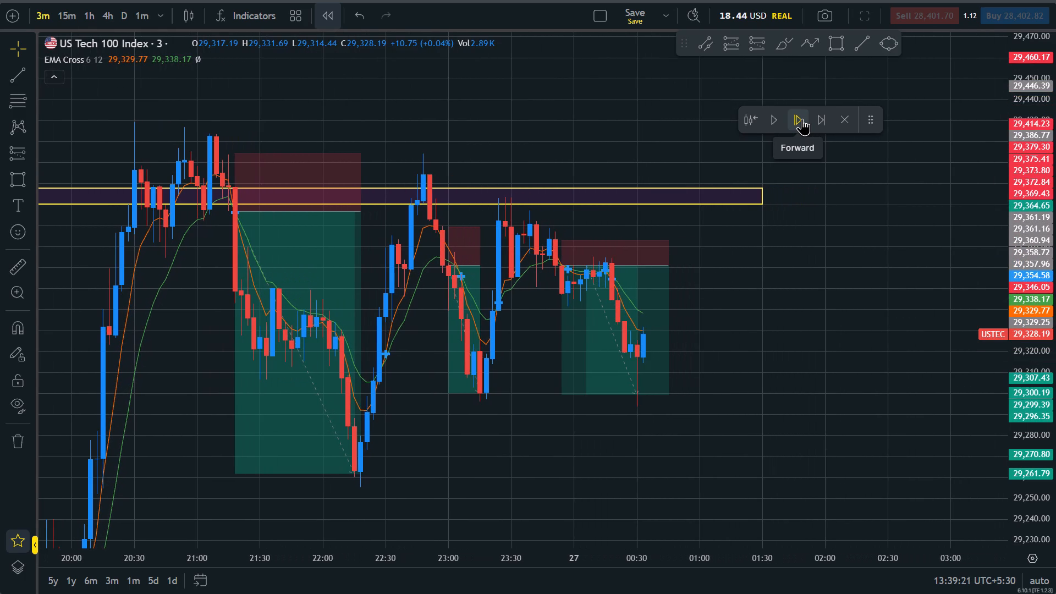
{"action": "triple_click", "coordinate": [802, 118]}
{"action": "triple_click", "coordinate": [802, 118]}
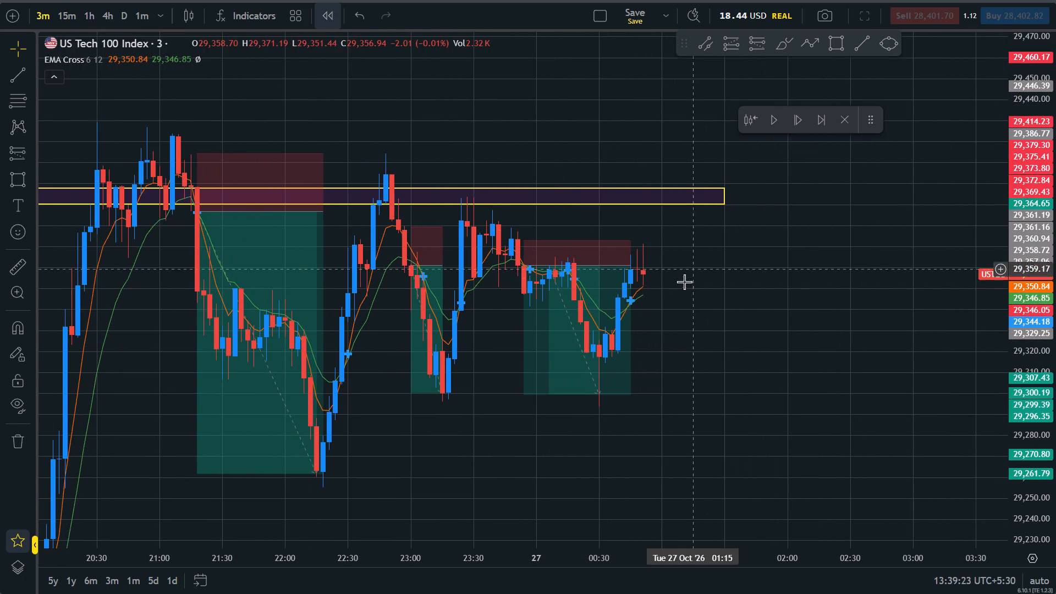
Shorten the 23:54 short trade box to end at about 00:30 on 27 Oct.
{"action": "left_click_drag", "start_coordinate": [629, 266], "coordinate": [584, 270]}
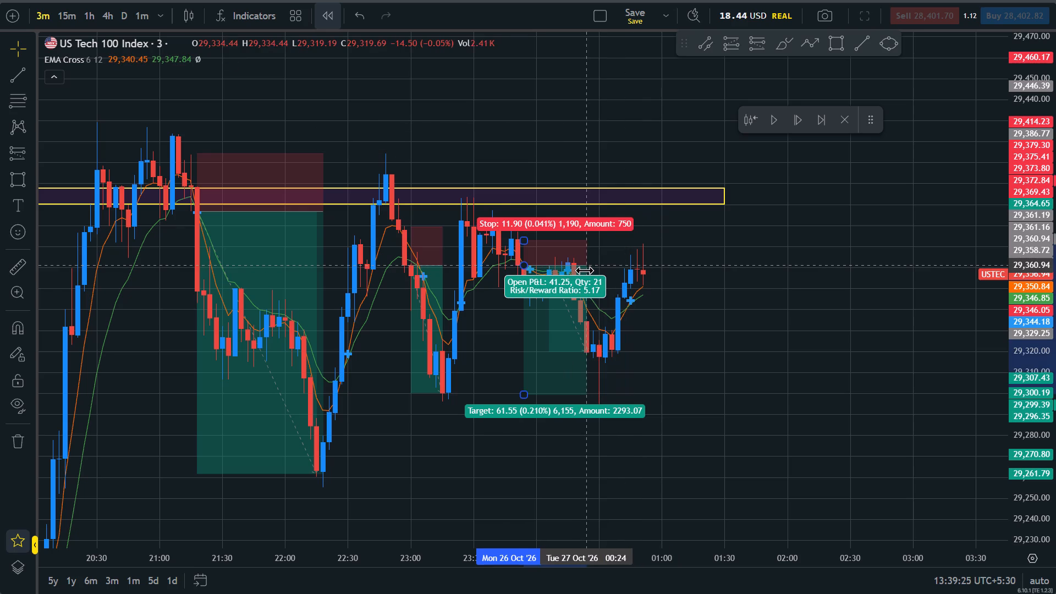
{"action": "left_click_drag", "start_coordinate": [584, 270], "coordinate": [598, 268]}
{"action": "left_click", "coordinate": [702, 343]}
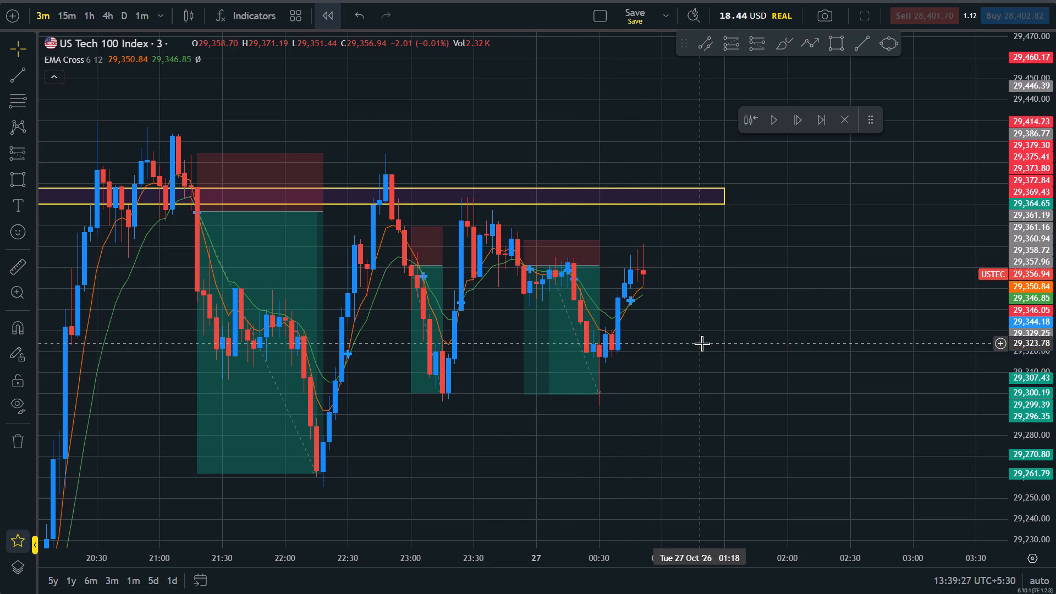
Extend the 29,277–29,272 zone drawn on 22 Oct to about 01:30 on 27 Oct.
{"action": "scroll", "coordinate": [702, 343], "scroll_direction": "up", "scroll_amount": 1}
{"action": "left_click_drag", "start_coordinate": [723, 392], "coordinate": [760, 268]}
{"action": "scroll", "coordinate": [760, 268], "scroll_direction": "down", "scroll_amount": 3}
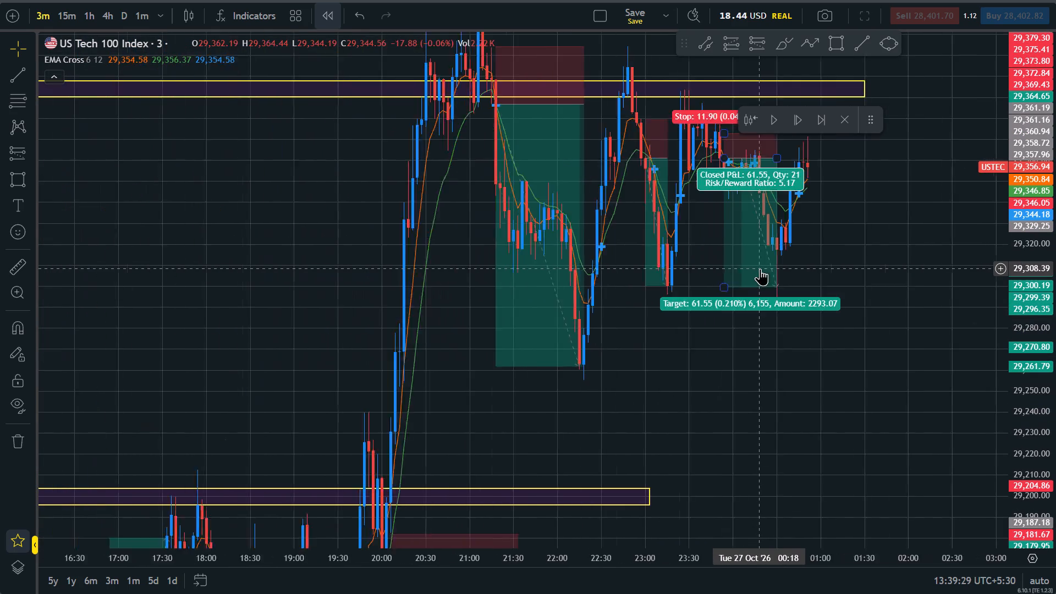
{"action": "scroll", "coordinate": [760, 268], "scroll_direction": "down", "scroll_amount": 11}
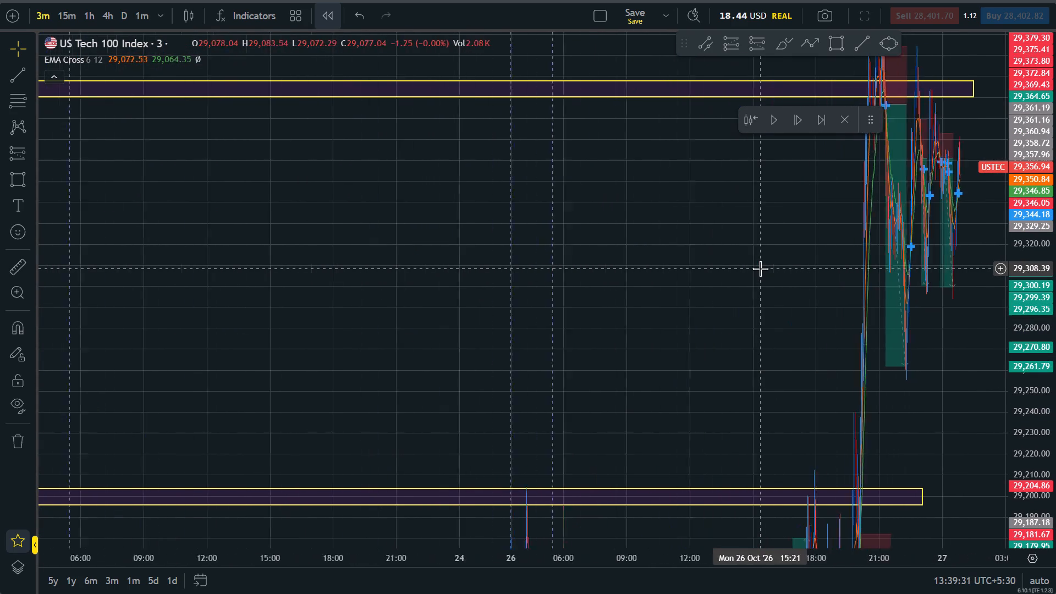
{"action": "scroll", "coordinate": [760, 268], "scroll_direction": "down", "scroll_amount": 4}
{"action": "scroll", "coordinate": [760, 268], "scroll_direction": "up", "scroll_amount": 5}
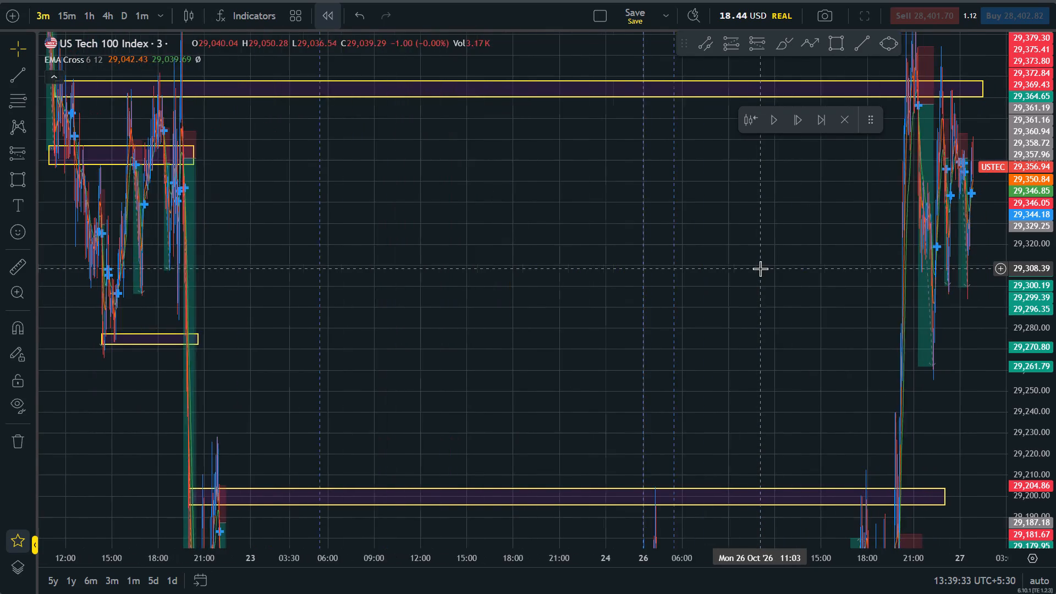
{"action": "scroll", "coordinate": [760, 268], "scroll_direction": "up", "scroll_amount": 2}
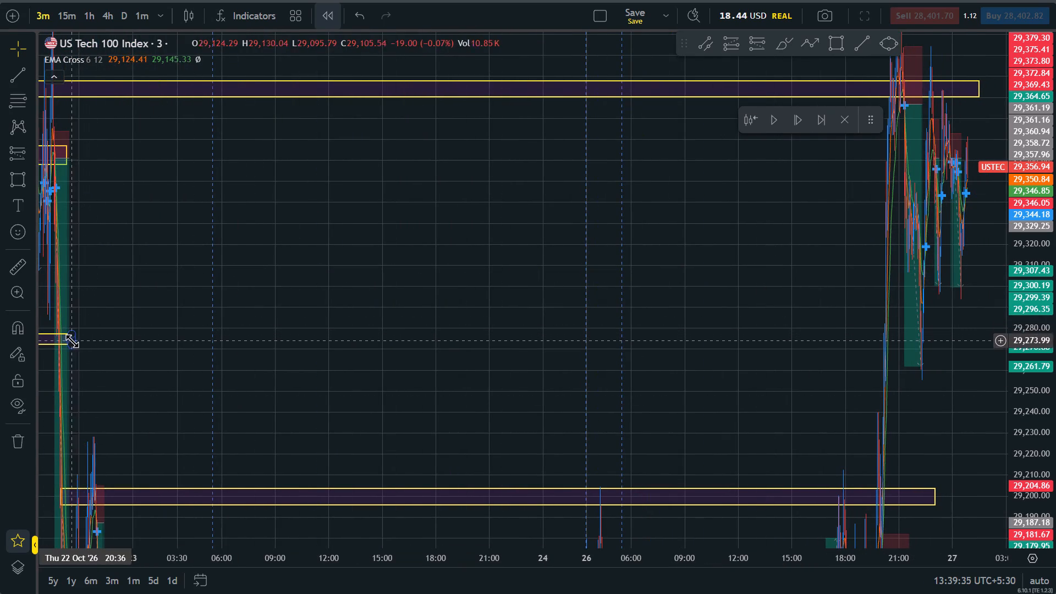
{"action": "left_click_drag", "start_coordinate": [76, 342], "coordinate": [928, 351]}
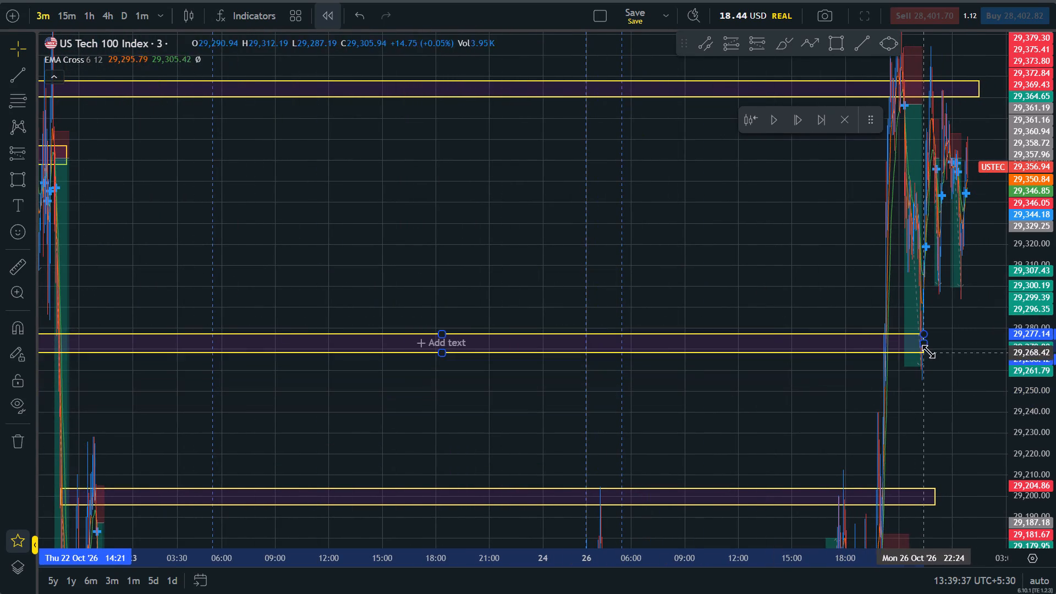
{"action": "left_click_drag", "start_coordinate": [928, 351], "coordinate": [980, 343]}
{"action": "left_click", "coordinate": [923, 404]}
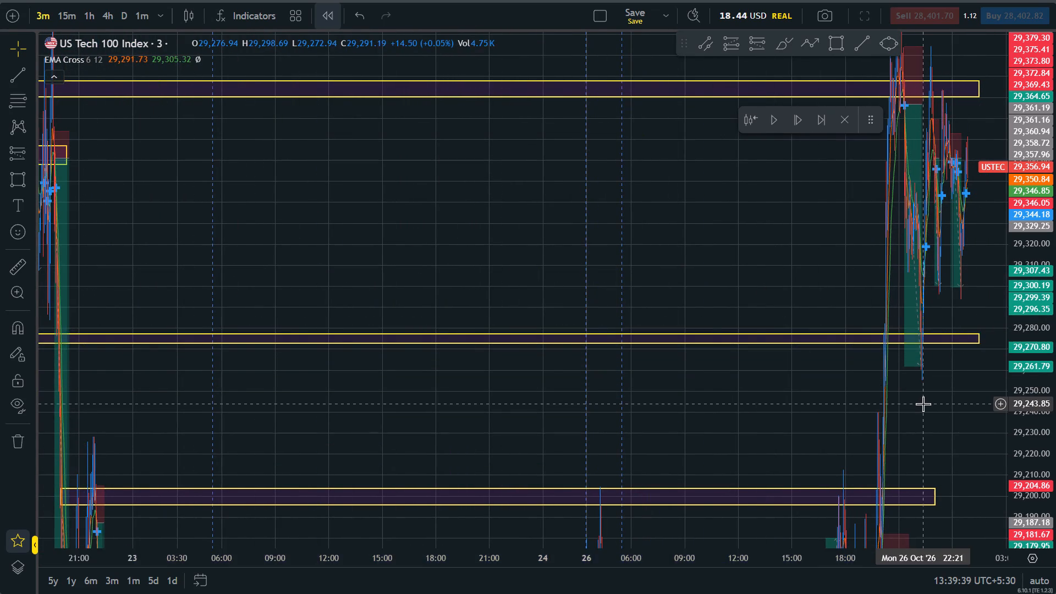
Advance the replay candle by candle from 00:51 to 01:51 on 27 Oct.
{"action": "scroll", "coordinate": [923, 404], "scroll_direction": "up", "scroll_amount": 14}
{"action": "left_click_drag", "start_coordinate": [810, 282], "coordinate": [733, 375]}
{"action": "left_click", "coordinate": [644, 287]}
{"action": "triple_click", "coordinate": [793, 116]}
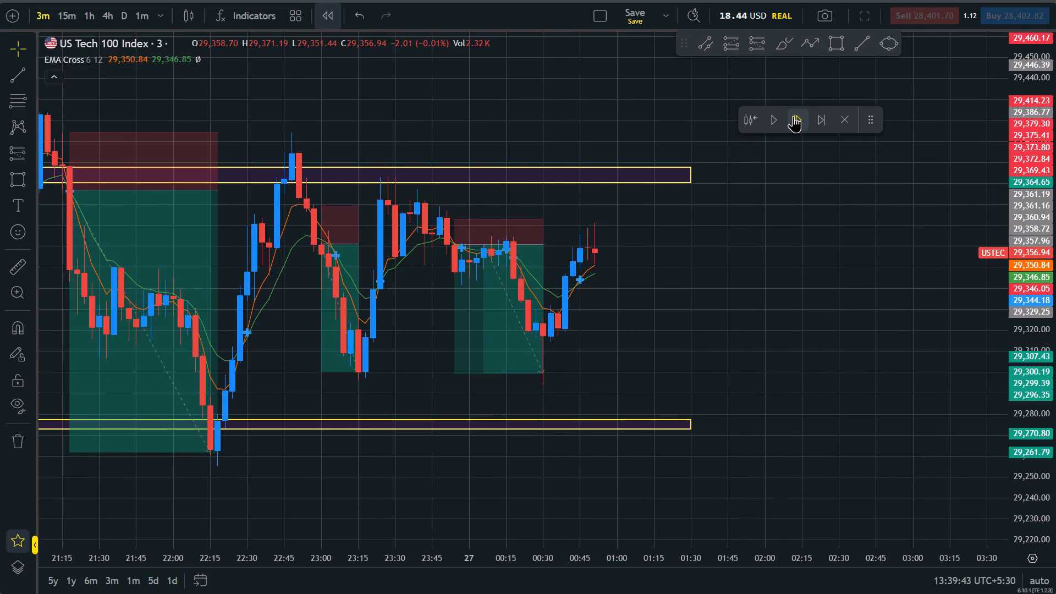
{"action": "triple_click", "coordinate": [793, 116]}
{"action": "triple_click", "coordinate": [793, 116]}
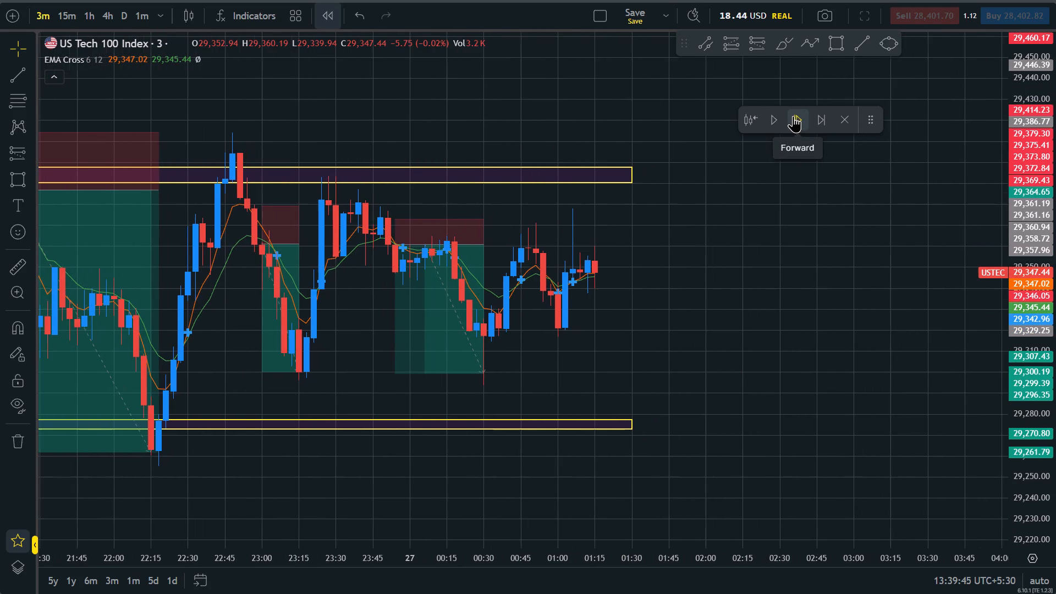
{"action": "left_click", "coordinate": [793, 116]}
{"action": "left_click", "coordinate": [793, 116]}
{"action": "double_click", "coordinate": [793, 116]}
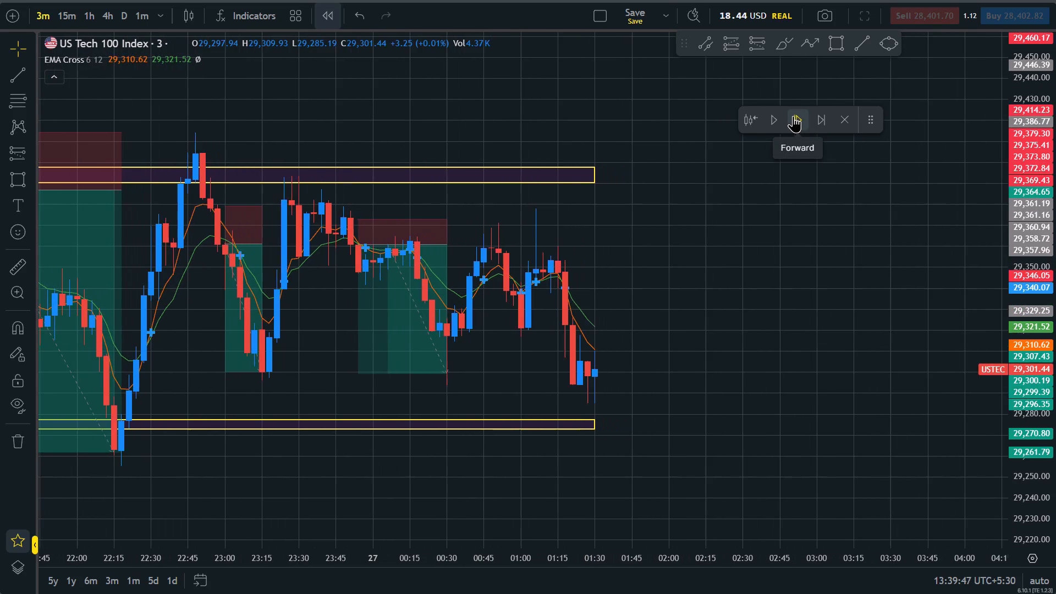
{"action": "double_click", "coordinate": [793, 116]}
{"action": "double_click", "coordinate": [793, 116]}
{"action": "left_click", "coordinate": [793, 116]}
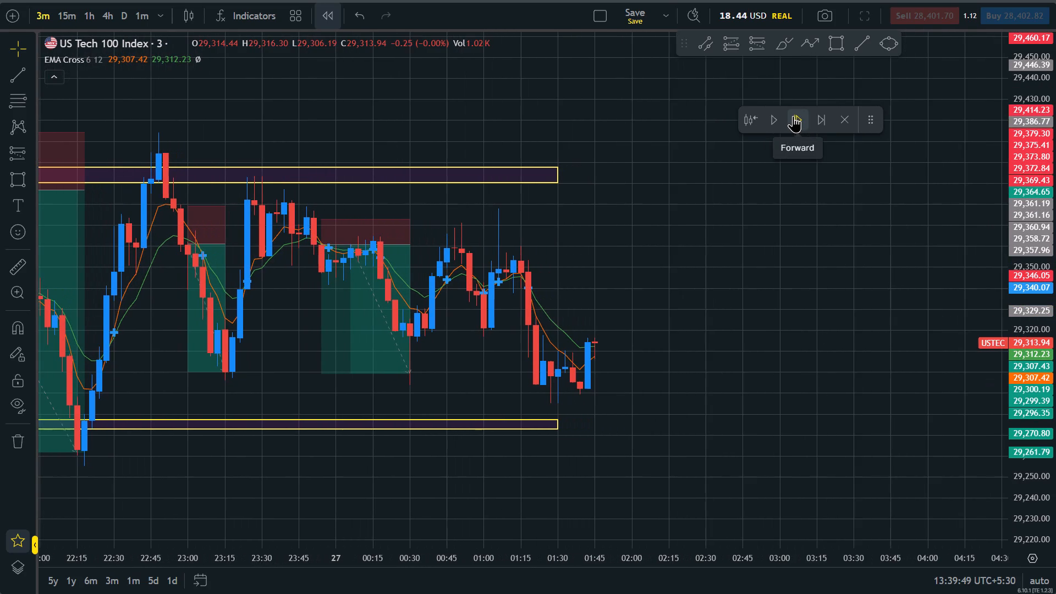
{"action": "left_click", "coordinate": [793, 116]}
{"action": "left_click", "coordinate": [793, 116]}
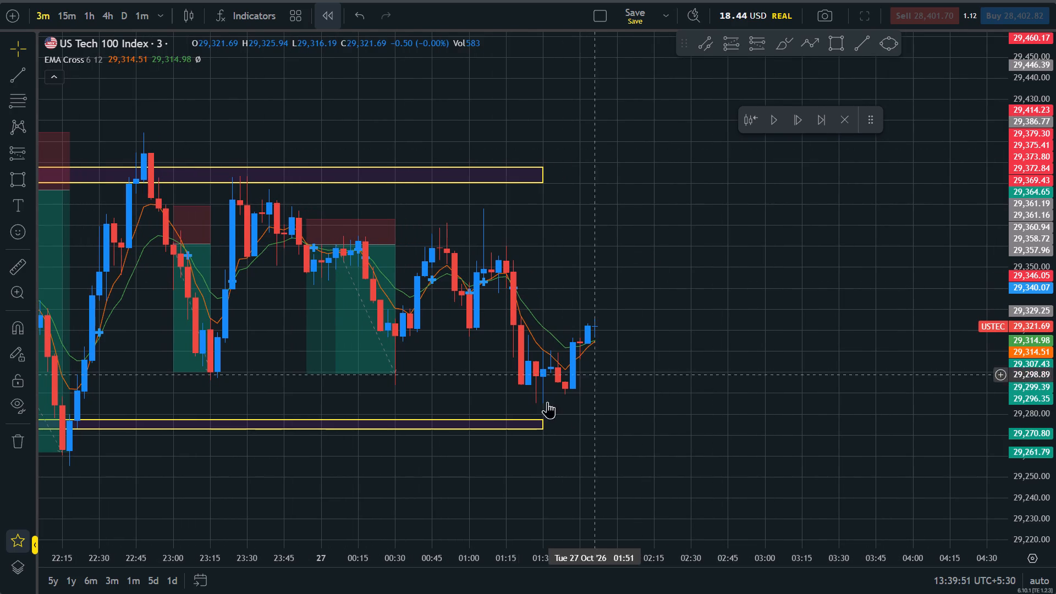
Extend the lower zone to about 04:21 on 27 Oct and raise its upper edge to about 29,279.
{"action": "left_click_drag", "start_coordinate": [548, 417], "coordinate": [972, 434]}
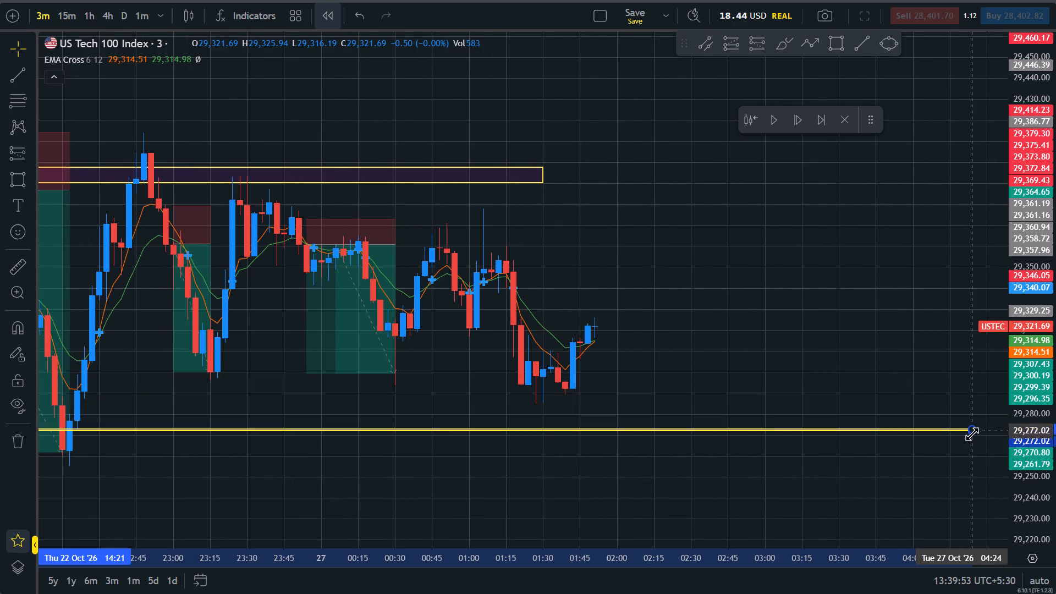
{"action": "left_click_drag", "start_coordinate": [972, 434], "coordinate": [966, 416]}
{"action": "left_click", "coordinate": [813, 375]}
Place a short position at 01:21 with entry 29,323.13, stop 29,338.20 and target 29,291.36.
{"action": "scroll", "coordinate": [813, 375], "scroll_direction": "down", "scroll_amount": 7}
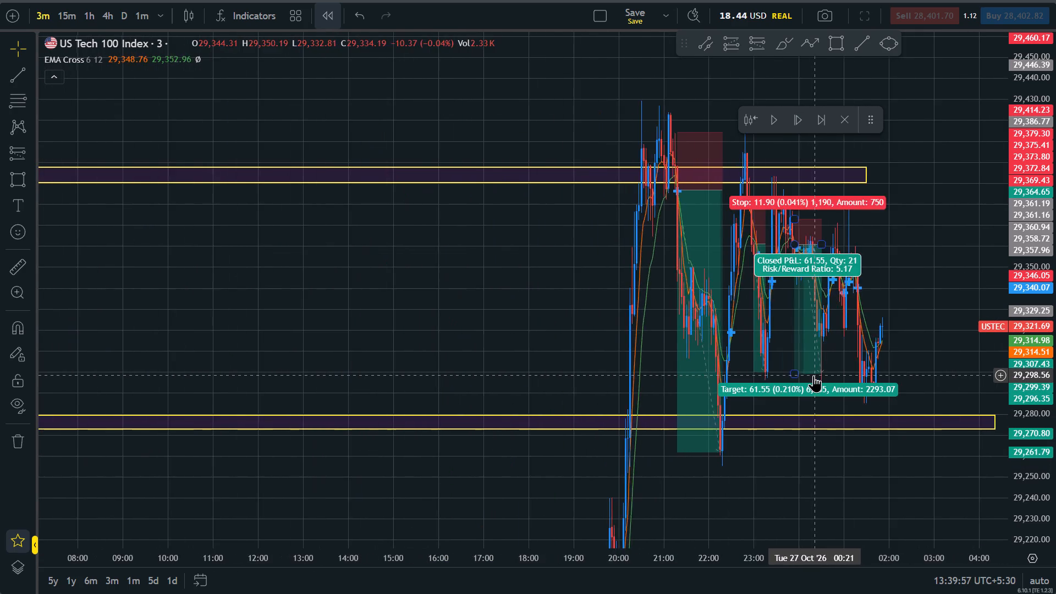
{"action": "scroll", "coordinate": [813, 375], "scroll_direction": "up", "scroll_amount": 9}
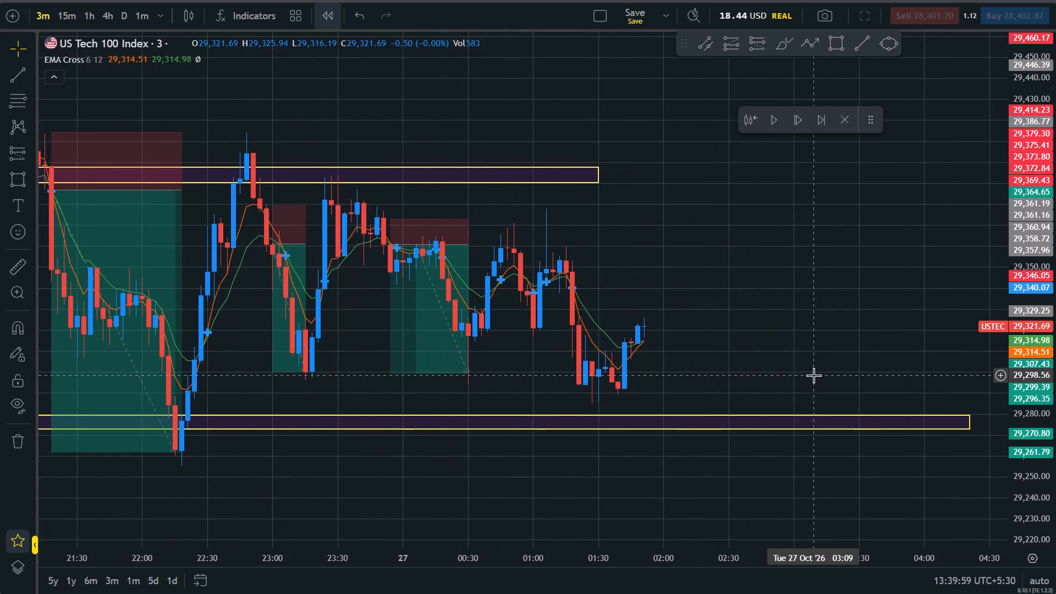
{"action": "left_click", "coordinate": [762, 48]}
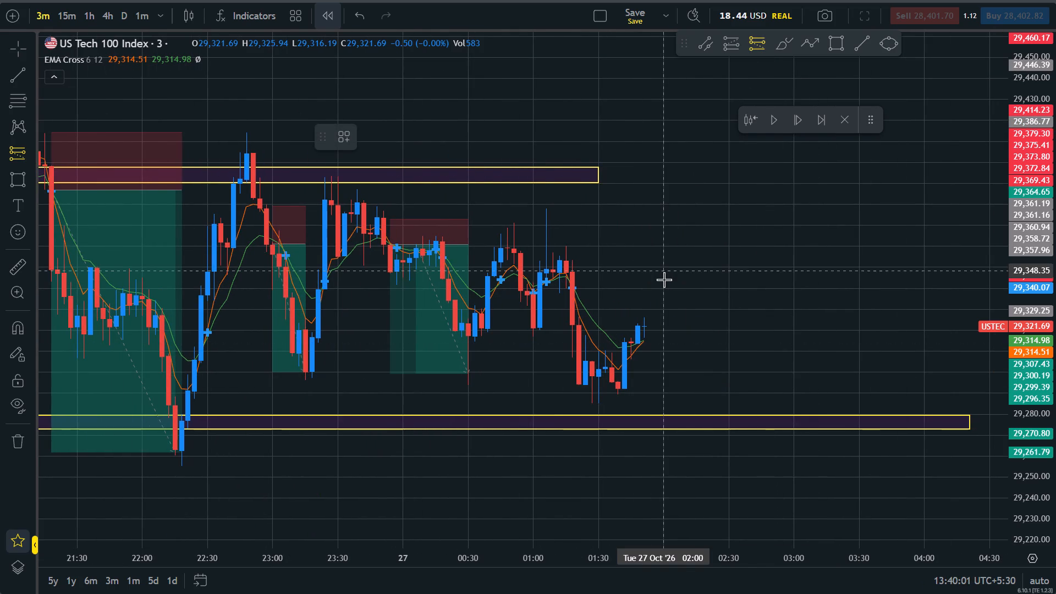
{"action": "left_click", "coordinate": [581, 323]}
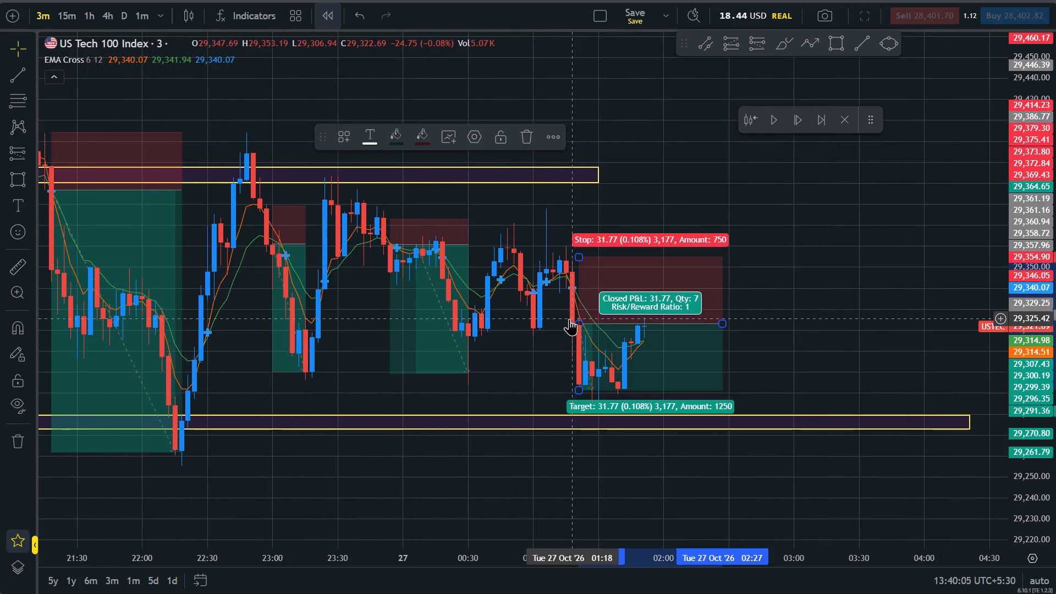
{"action": "left_click", "coordinate": [569, 318]}
{"action": "left_click", "coordinate": [536, 349]}
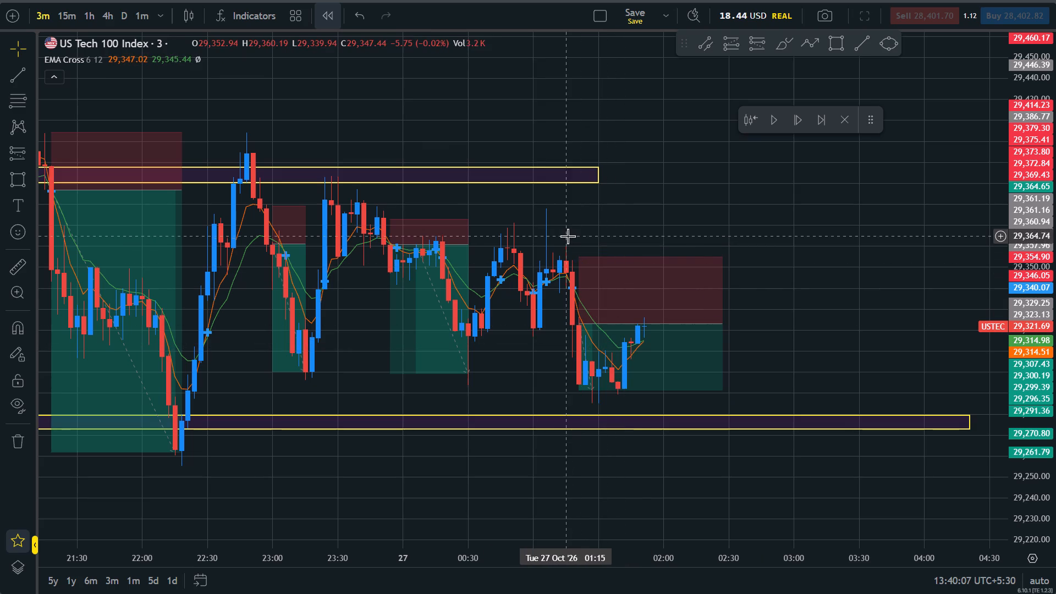
{"action": "left_click_drag", "start_coordinate": [579, 257], "coordinate": [582, 291]}
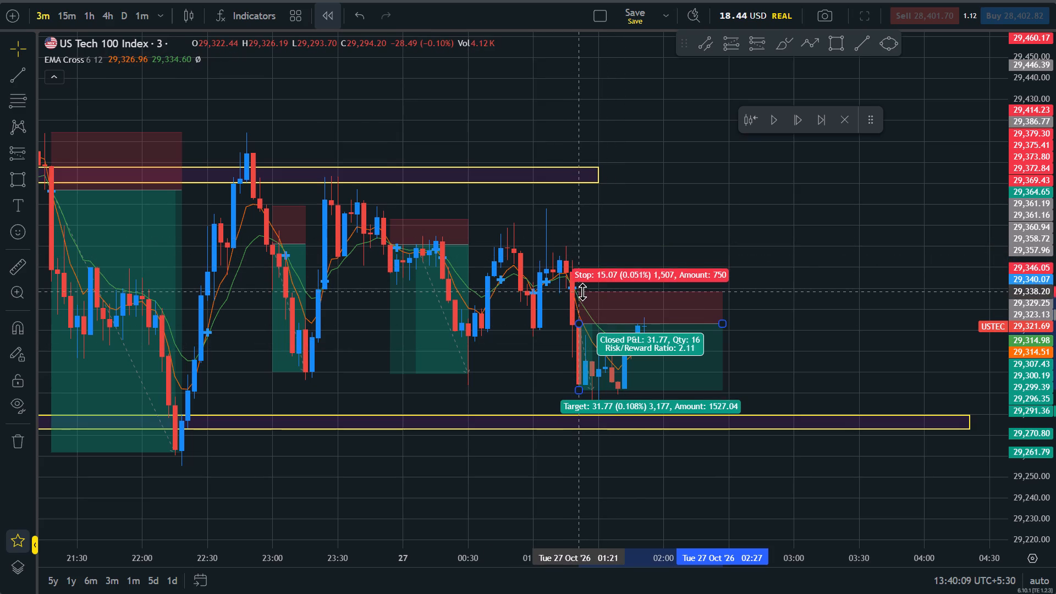
{"action": "left_click_drag", "start_coordinate": [582, 291], "coordinate": [580, 292]}
Move the 01:21 short trade's stop down to the entry level at 29,323.14.
{"action": "left_click_drag", "start_coordinate": [552, 362], "coordinate": [552, 271]}
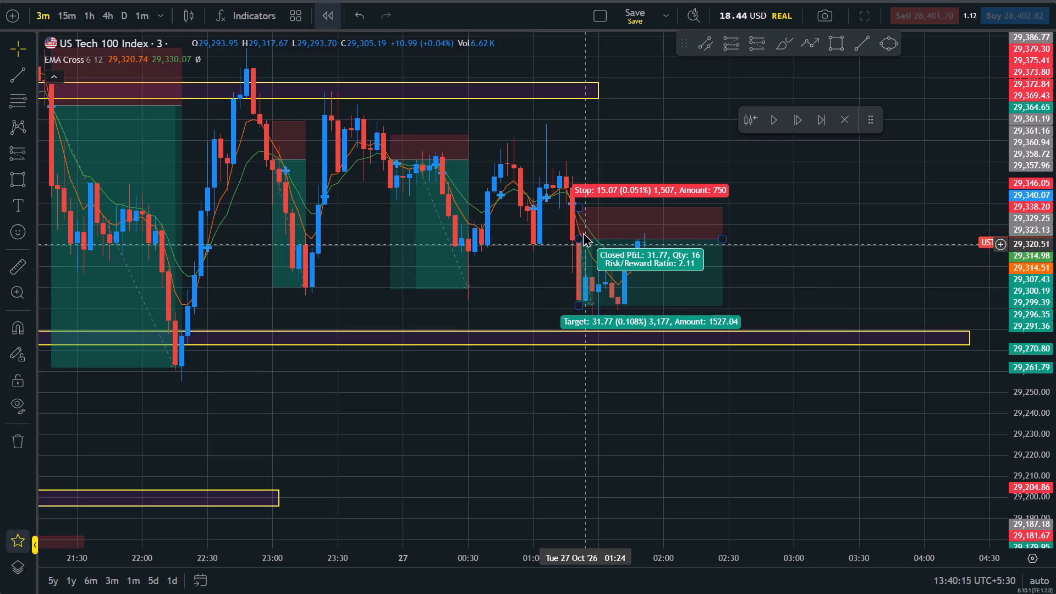
{"action": "left_click_drag", "start_coordinate": [579, 207], "coordinate": [564, 299]}
{"action": "left_click", "coordinate": [552, 291]}
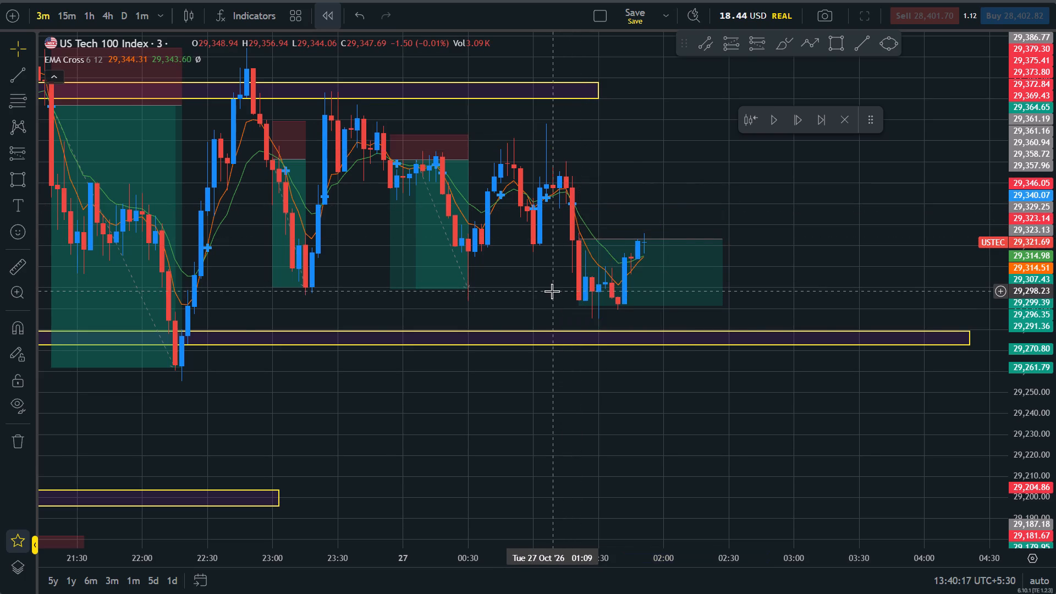
Shorten the 01:21 short trade box to end at about 01:51 on 27 Oct.
{"action": "scroll", "coordinate": [552, 291], "scroll_direction": "down", "scroll_amount": 5}
{"action": "scroll", "coordinate": [552, 291], "scroll_direction": "up", "scroll_amount": 3}
{"action": "left_click_drag", "start_coordinate": [736, 164], "coordinate": [714, 213]}
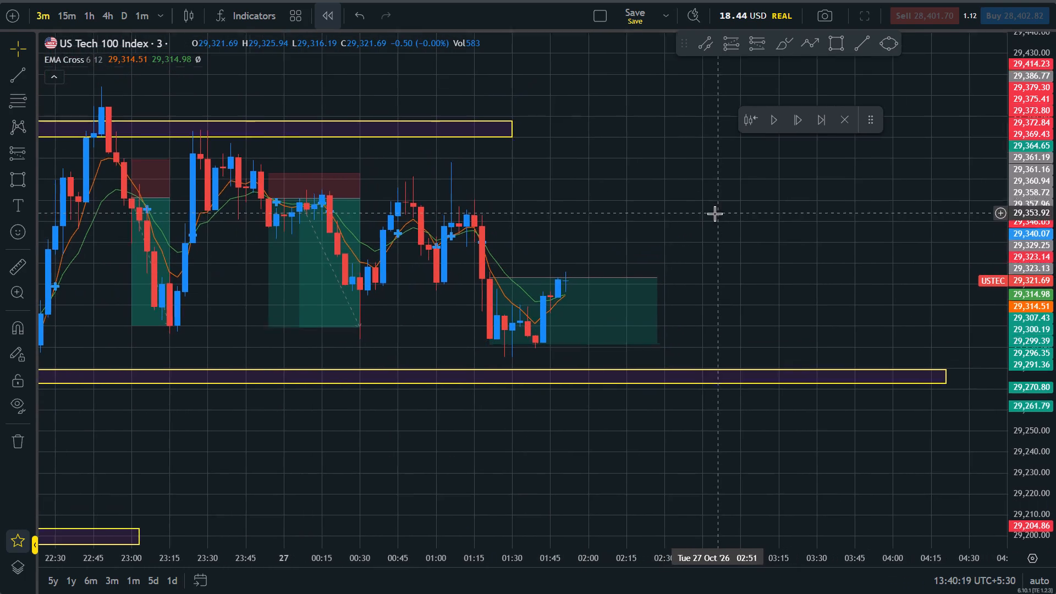
{"action": "left_click_drag", "start_coordinate": [654, 276], "coordinate": [571, 276]}
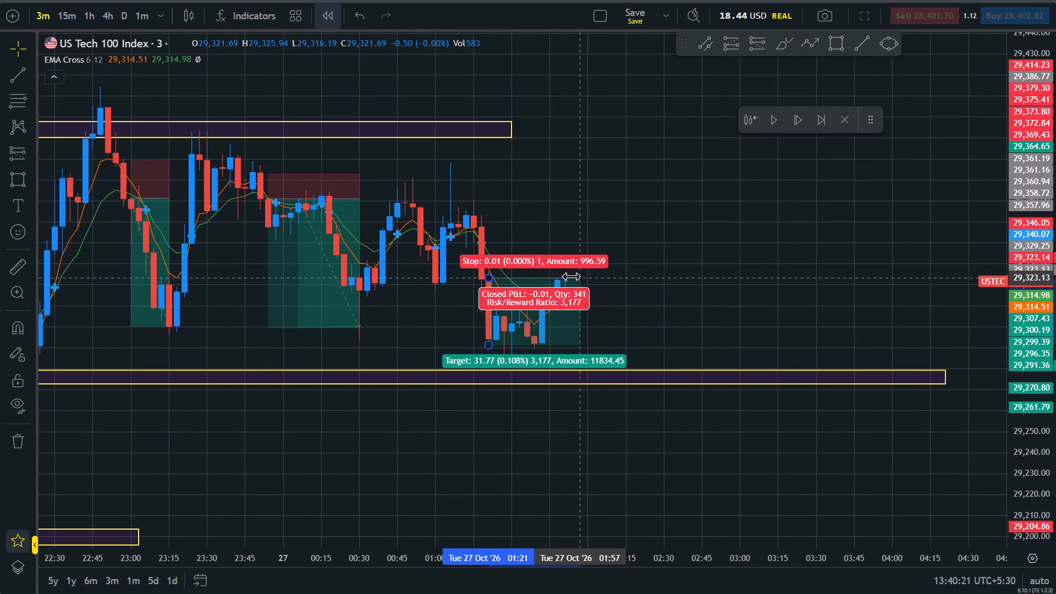
{"action": "left_click_drag", "start_coordinate": [571, 276], "coordinate": [561, 276]}
Advance the replay candle by candle from 01:51 to 04:24 on 27 Oct.
{"action": "left_click_drag", "start_coordinate": [669, 226], "coordinate": [662, 254]}
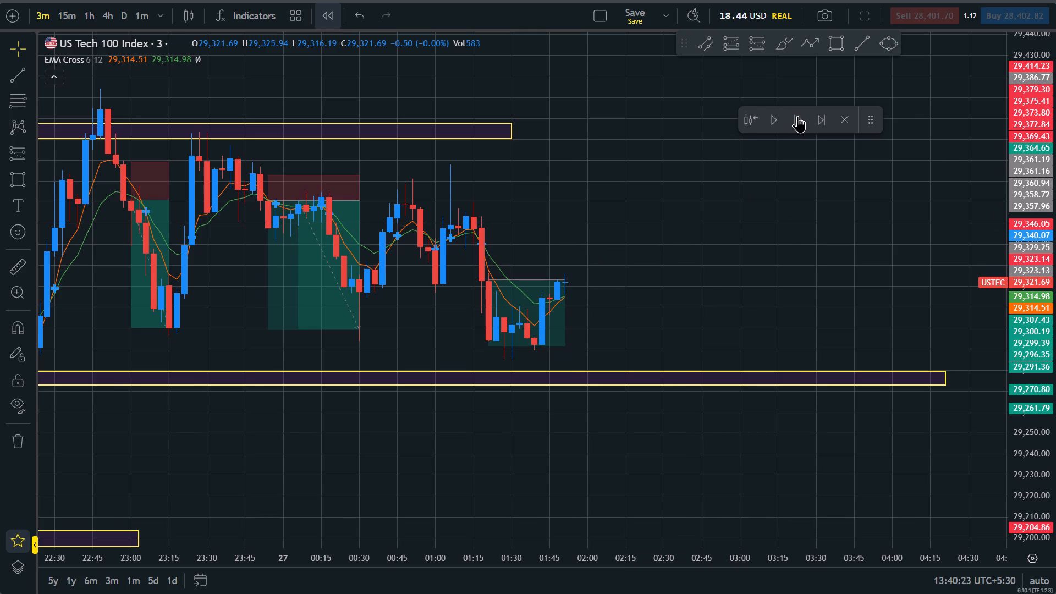
{"action": "triple_click", "coordinate": [798, 115]}
{"action": "triple_click", "coordinate": [798, 115]}
{"action": "triple_click", "coordinate": [798, 115]}
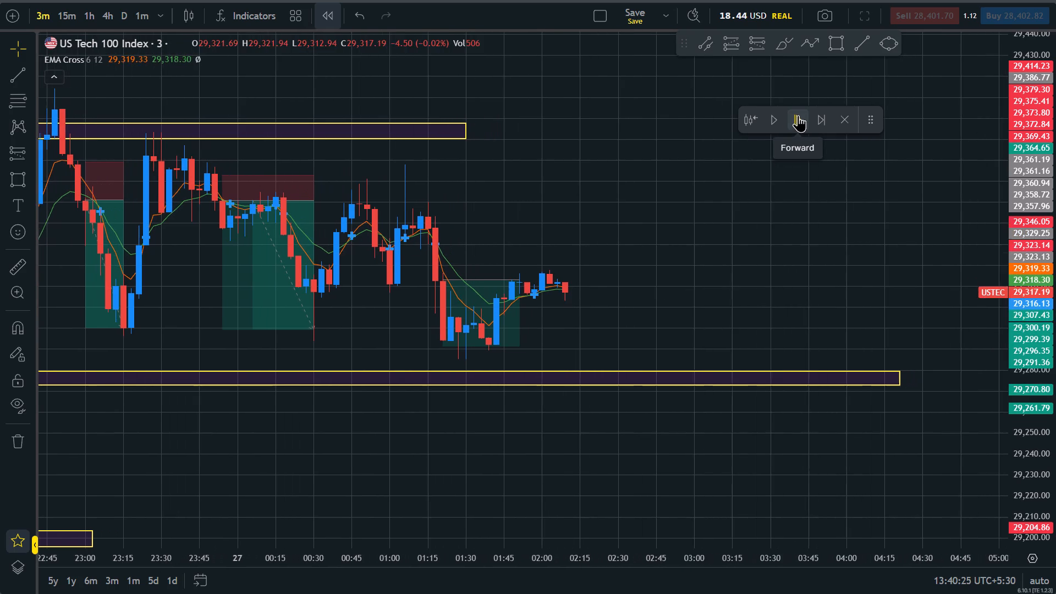
{"action": "triple_click", "coordinate": [798, 115]}
{"action": "triple_click", "coordinate": [798, 115]}
{"action": "triple_click", "coordinate": [798, 115]}
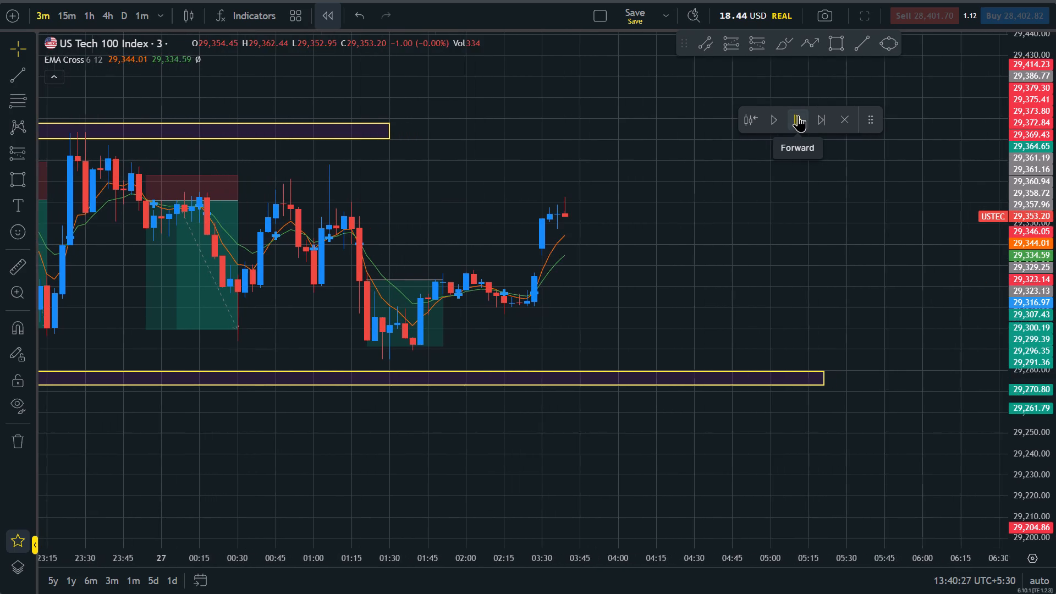
{"action": "triple_click", "coordinate": [798, 115]}
{"action": "triple_click", "coordinate": [798, 115]}
{"action": "triple_click", "coordinate": [798, 115]}
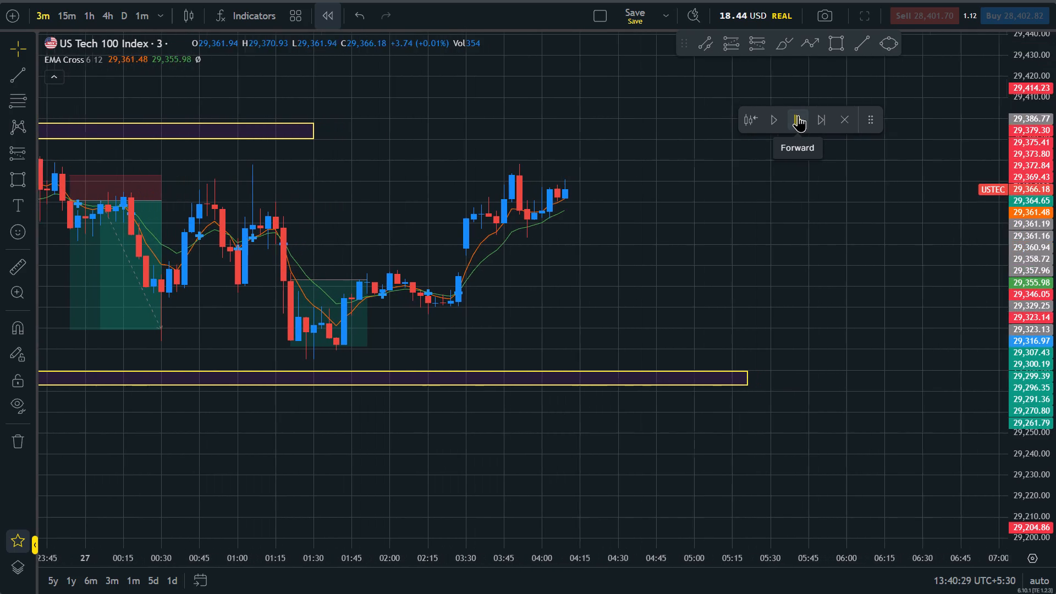
{"action": "triple_click", "coordinate": [798, 115]}
{"action": "left_click", "coordinate": [798, 115]}
Extend the upper zone, whose top edge is at 29,397.63, past 08:00 on 27 Oct.
{"action": "left_click_drag", "start_coordinate": [1055, 565], "coordinate": [1055, 388]}
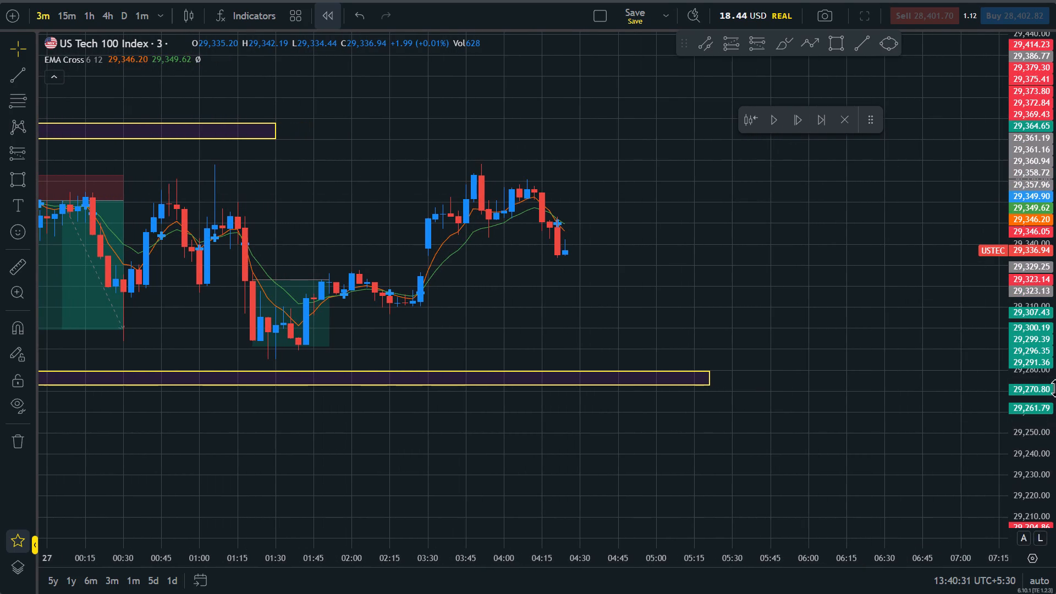
{"action": "left_click_drag", "start_coordinate": [1055, 388], "coordinate": [1032, 278]}
{"action": "left_click_drag", "start_coordinate": [1055, 376], "coordinate": [972, 125]}
{"action": "left_click_drag", "start_coordinate": [658, 262], "coordinate": [653, 336]}
{"action": "scroll", "coordinate": [651, 387], "scroll_direction": "down", "scroll_amount": 3}
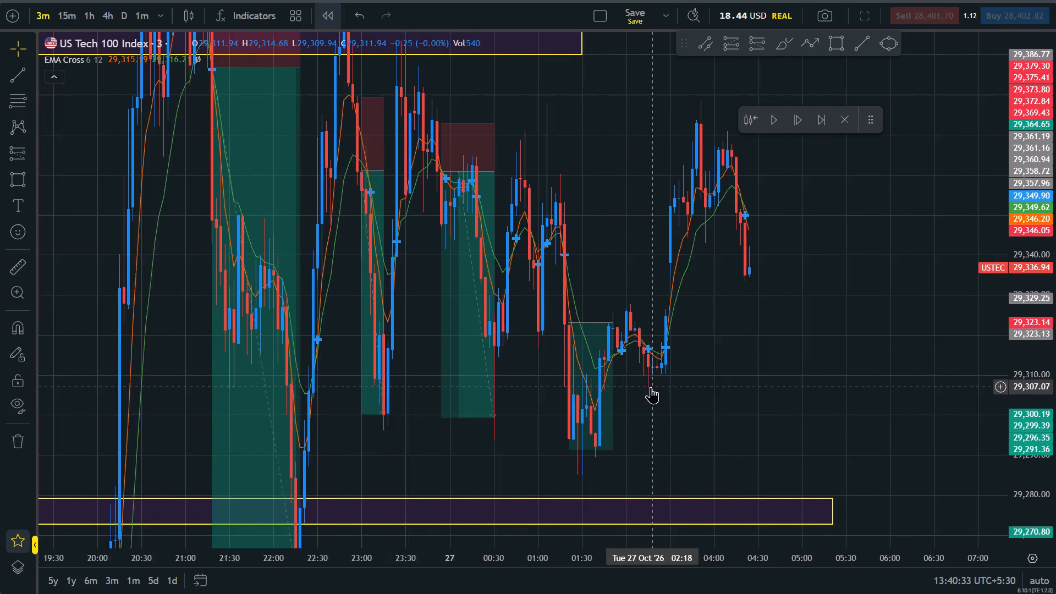
{"action": "left_click_drag", "start_coordinate": [828, 265], "coordinate": [743, 475]}
{"action": "left_click_drag", "start_coordinate": [501, 234], "coordinate": [944, 254]}
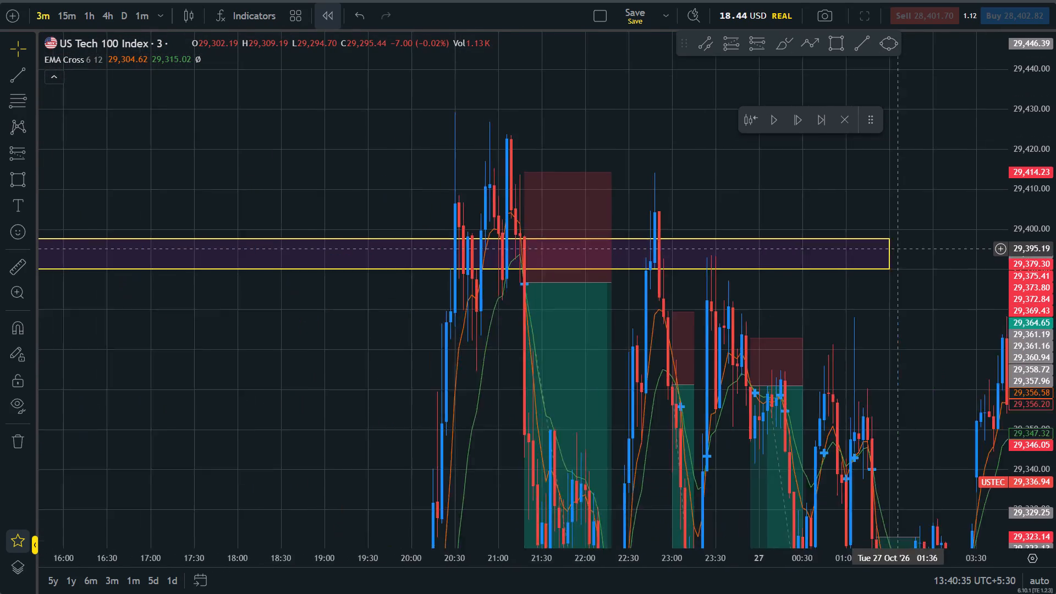
{"action": "left_click_drag", "start_coordinate": [944, 254], "coordinate": [461, 170]}
{"action": "left_click_drag", "start_coordinate": [450, 174], "coordinate": [1028, 221]}
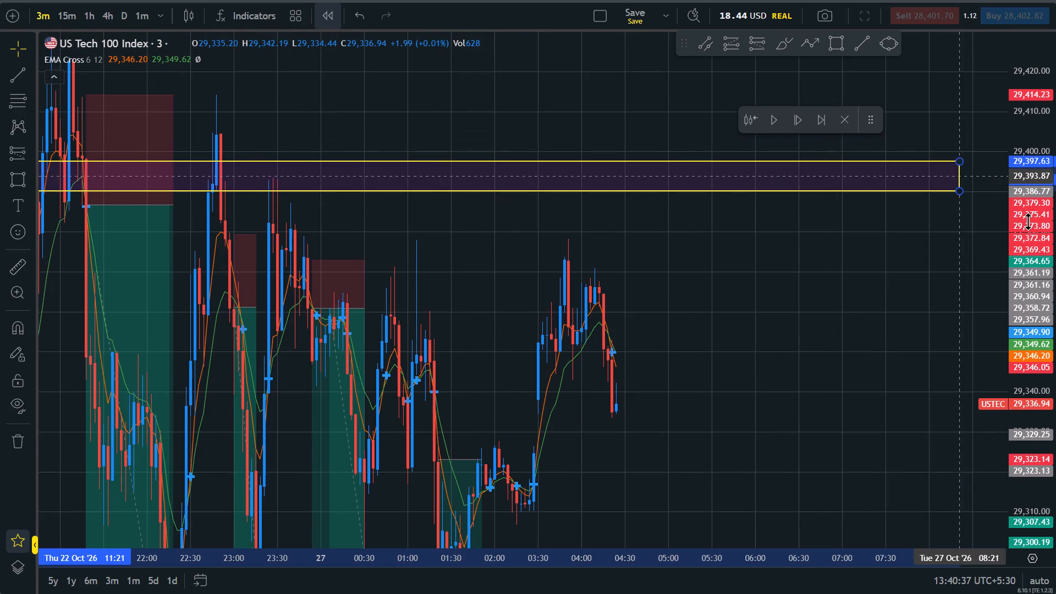
{"action": "left_click_drag", "start_coordinate": [1028, 221], "coordinate": [1028, 220]}
Place a short position at 04:18 with entry 29,350.62, stop 29,362.35 and target 29,269.41 below the lower zone.
{"action": "left_click_drag", "start_coordinate": [721, 379], "coordinate": [908, 155]}
{"action": "scroll", "coordinate": [908, 155], "scroll_direction": "up", "scroll_amount": 3}
{"action": "left_click_drag", "start_coordinate": [840, 197], "coordinate": [811, 266]}
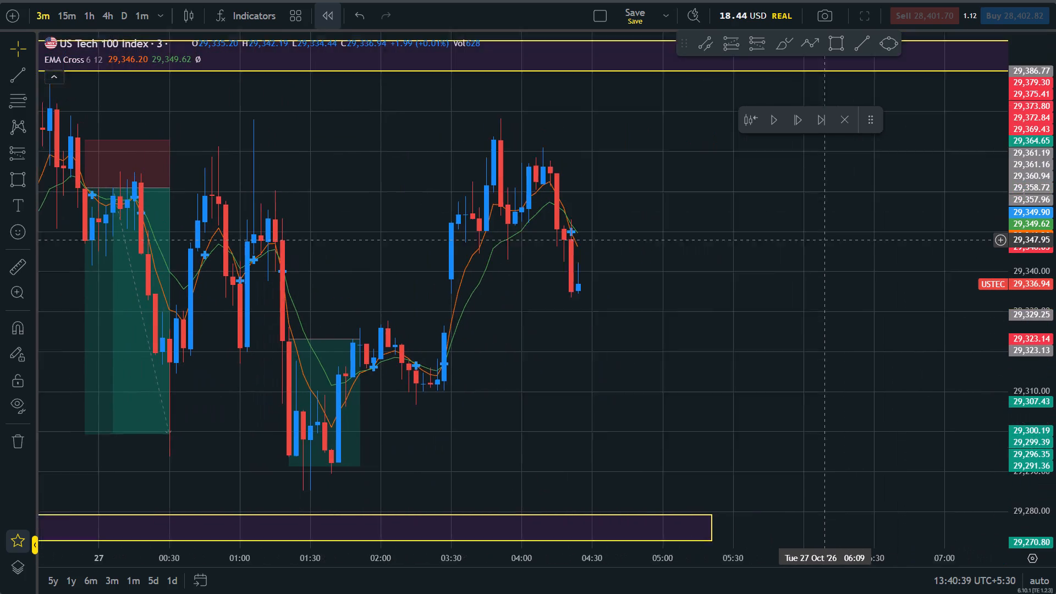
{"action": "left_click_drag", "start_coordinate": [811, 266], "coordinate": [810, 267]}
{"action": "scroll", "coordinate": [810, 267], "scroll_direction": "down", "scroll_amount": 2}
{"action": "left_click_drag", "start_coordinate": [1055, 323], "coordinate": [1055, 397]}
{"action": "scroll", "coordinate": [733, 199], "scroll_direction": "up", "scroll_amount": 1}
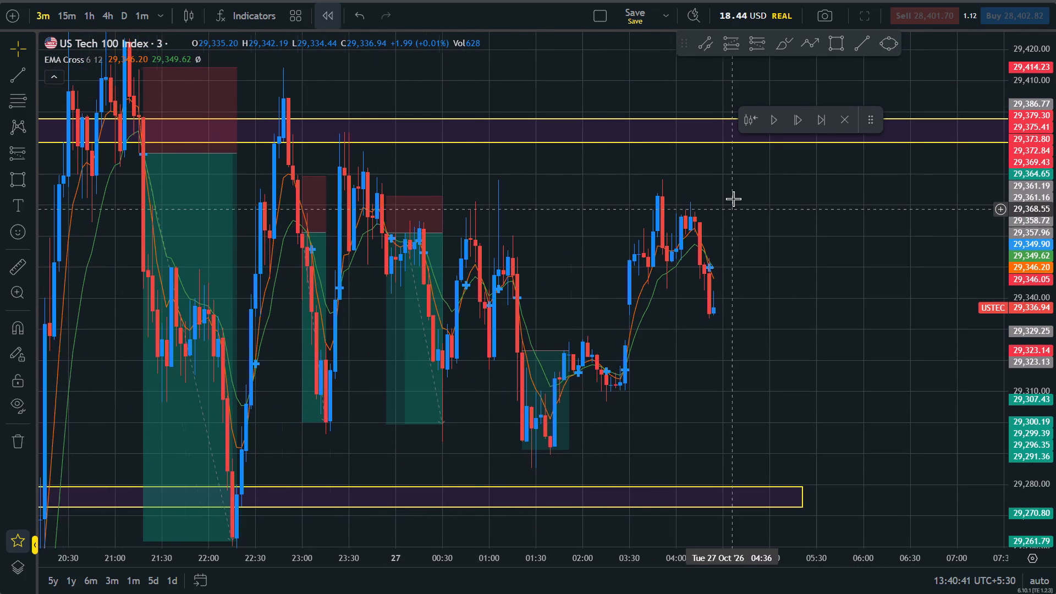
{"action": "scroll", "coordinate": [733, 199], "scroll_direction": "up", "scroll_amount": 1}
{"action": "left_click", "coordinate": [764, 46]}
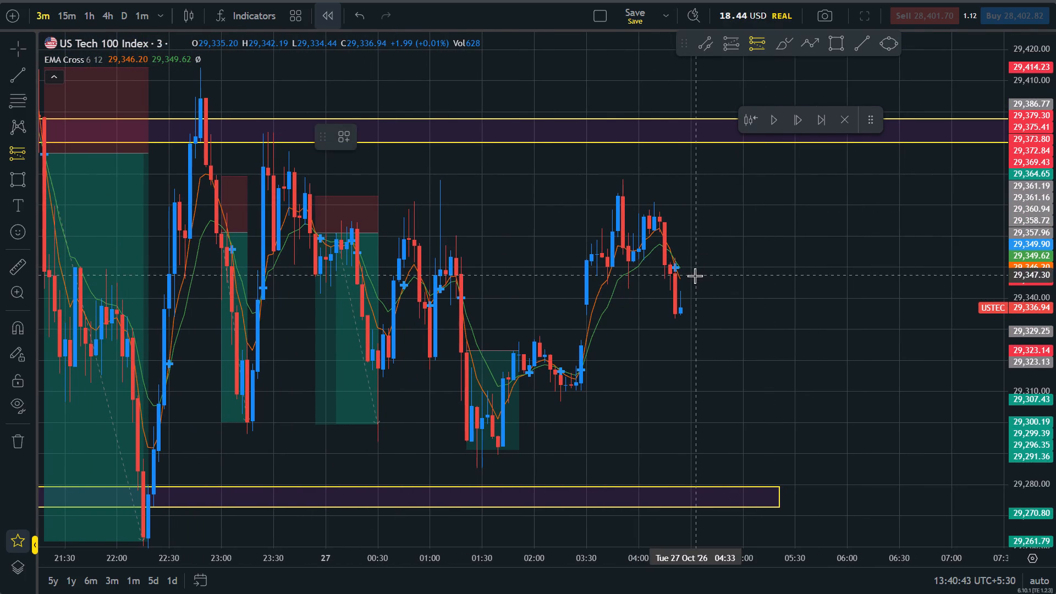
{"action": "left_click", "coordinate": [670, 265]}
{"action": "left_click_drag", "start_coordinate": [672, 167], "coordinate": [710, 228]}
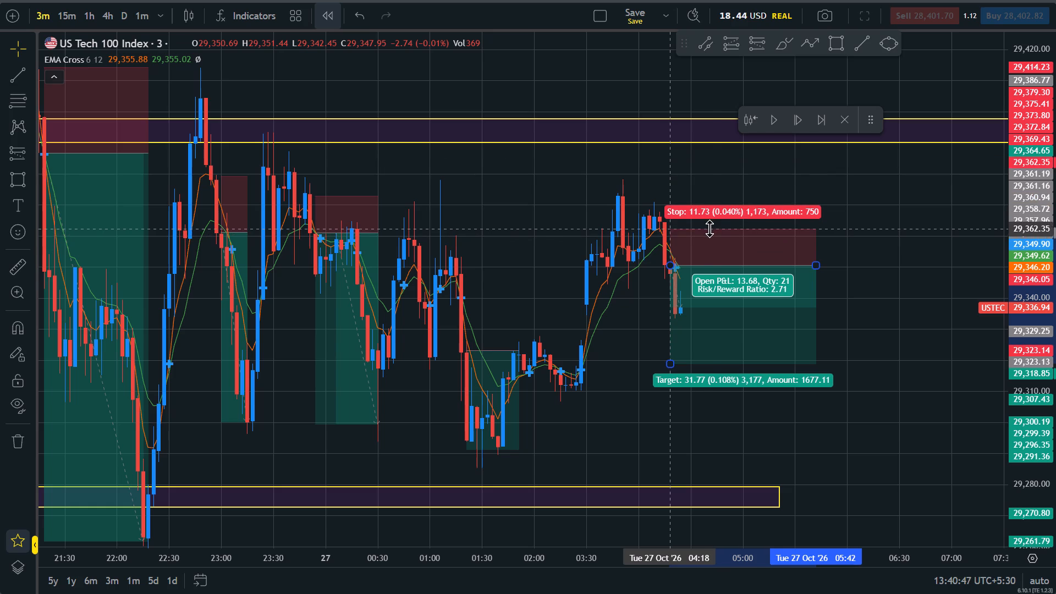
{"action": "left_click_drag", "start_coordinate": [710, 228], "coordinate": [710, 229]}
{"action": "left_click_drag", "start_coordinate": [649, 350], "coordinate": [641, 266]}
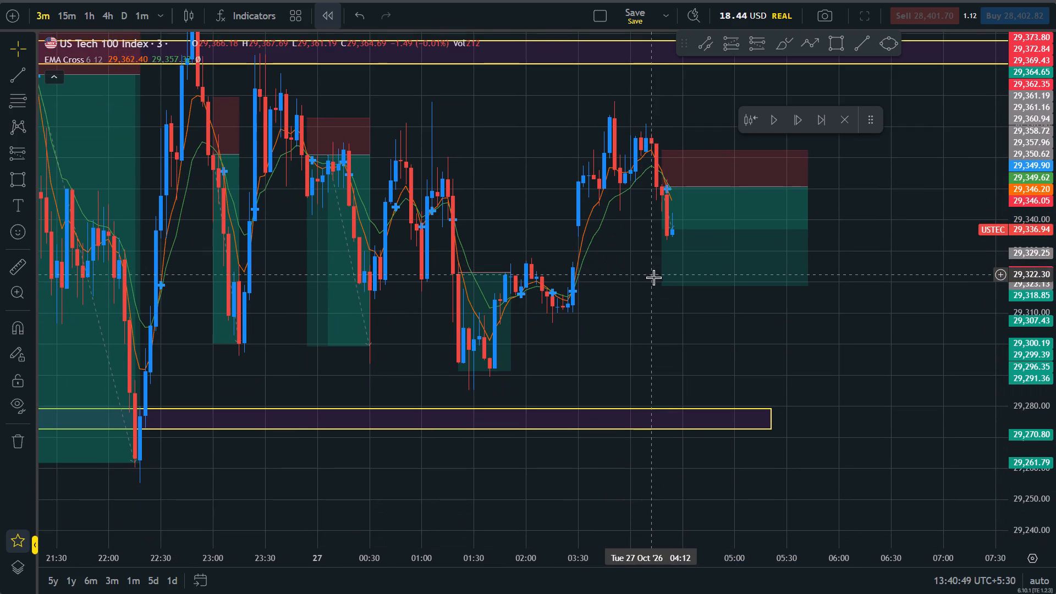
{"action": "left_click_drag", "start_coordinate": [660, 283], "coordinate": [661, 400]}
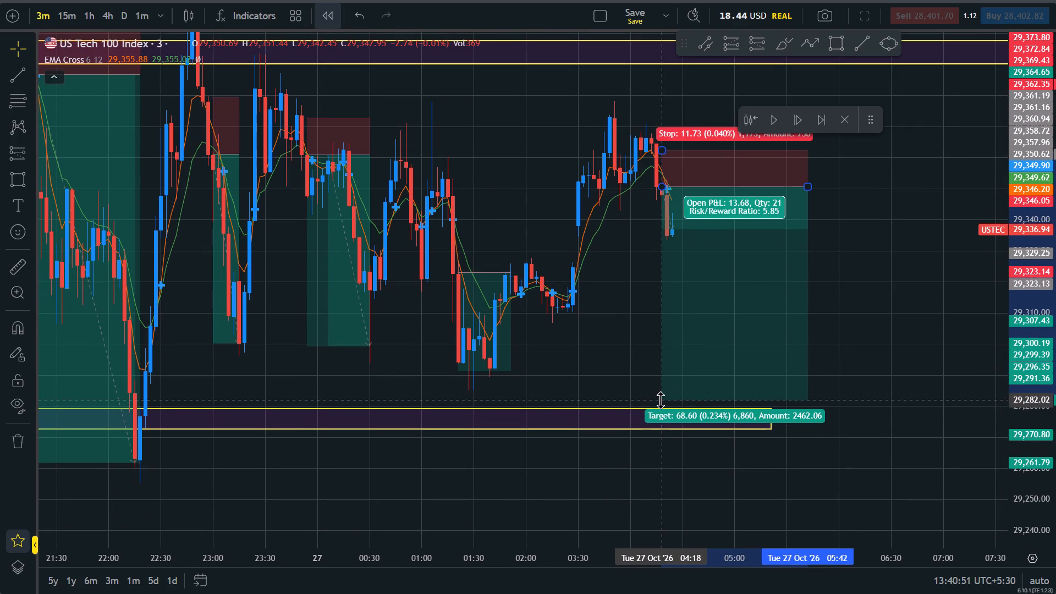
{"action": "left_click_drag", "start_coordinate": [661, 400], "coordinate": [662, 439]}
{"action": "left_click", "coordinate": [641, 361]}
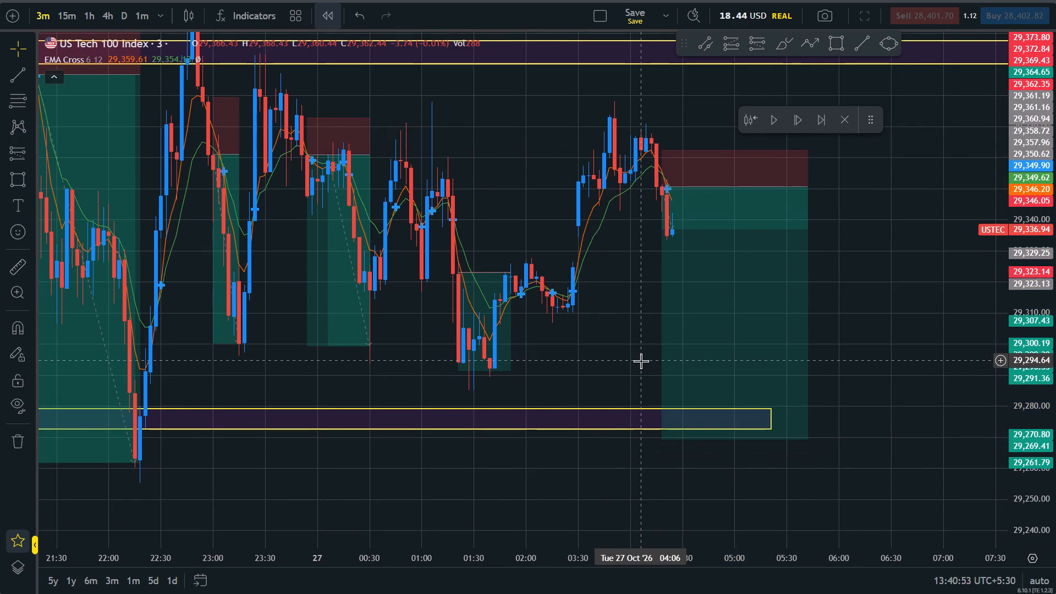
Advance the replay candle by candle from 04:24 to 04:39 on 27 Oct.
{"action": "scroll", "coordinate": [641, 361], "scroll_direction": "down", "scroll_amount": 2}
{"action": "scroll", "coordinate": [641, 361], "scroll_direction": "up", "scroll_amount": 6}
{"action": "left_click_drag", "start_coordinate": [1005, 287], "coordinate": [960, 360]}
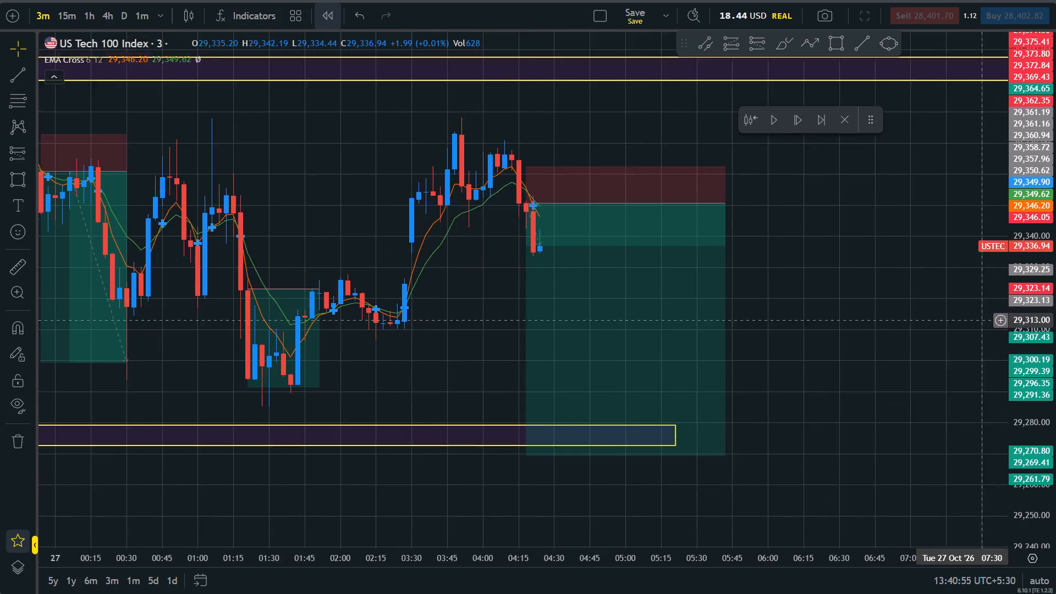
{"action": "left_click_drag", "start_coordinate": [960, 360], "coordinate": [946, 410]}
{"action": "left_click", "coordinate": [800, 122]}
{"action": "left_click", "coordinate": [800, 122]}
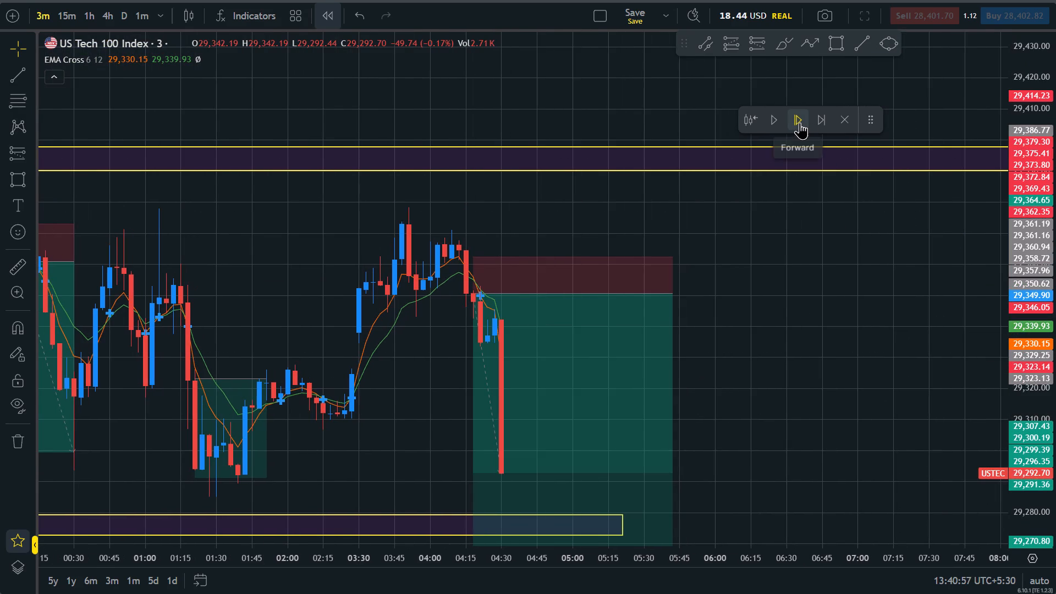
{"action": "triple_click", "coordinate": [800, 122]}
{"action": "left_click_drag", "start_coordinate": [738, 370], "coordinate": [805, 181]}
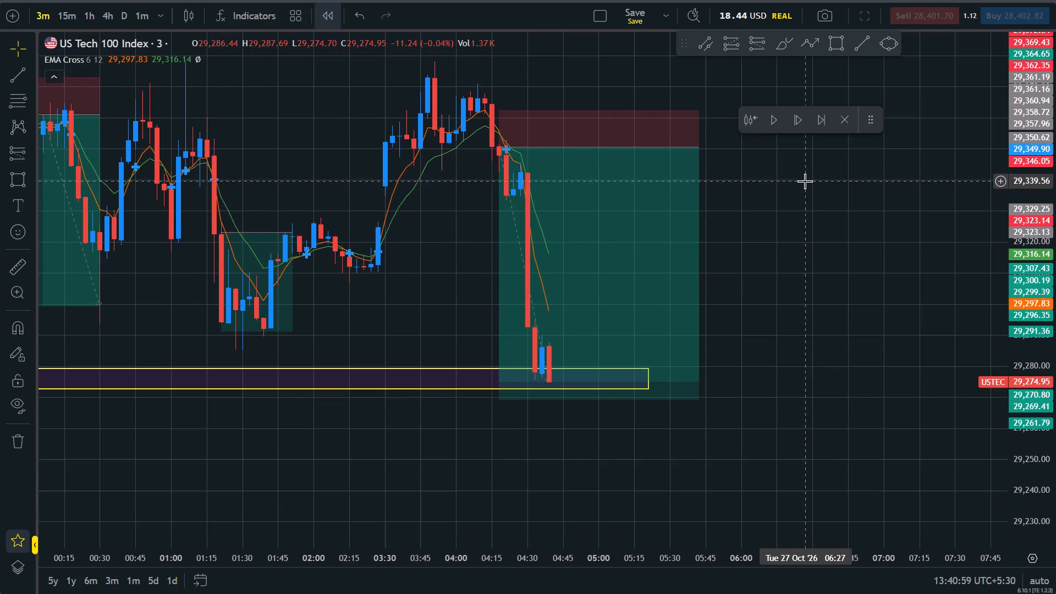
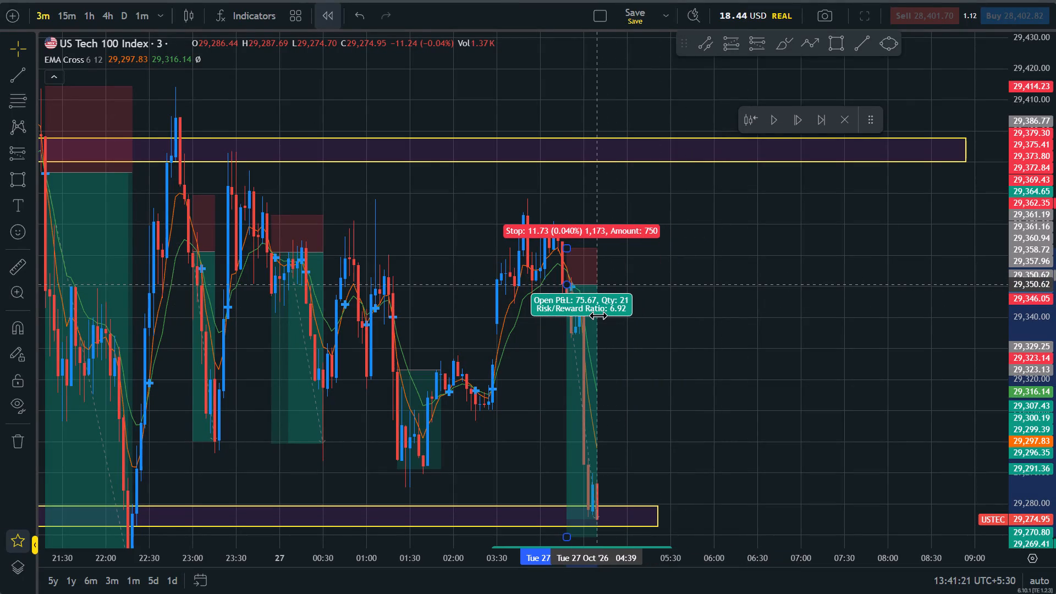
Examine the price action between the upper and lower zones around the short position placed at 04:18 on 27 Oct.
{"action": "left_click_drag", "start_coordinate": [788, 394], "coordinate": [879, 289]}
{"action": "scroll", "coordinate": [879, 289], "scroll_direction": "up", "scroll_amount": 4}
{"action": "scroll", "coordinate": [879, 289], "scroll_direction": "right", "scroll_amount": 1}
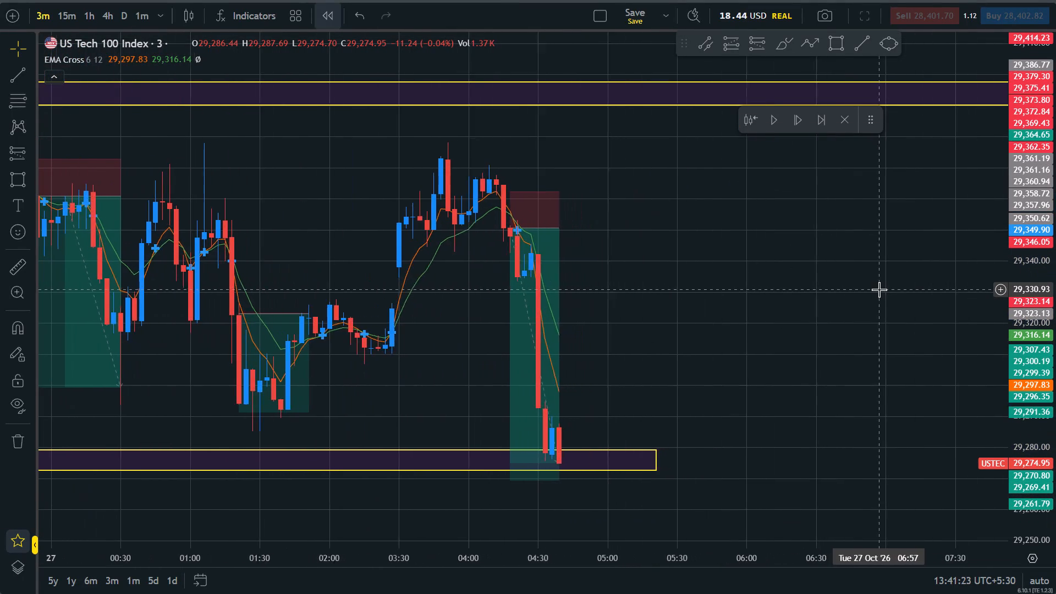
{"action": "scroll", "coordinate": [879, 289], "scroll_direction": "right", "scroll_amount": 1}
{"action": "left_click_drag", "start_coordinate": [718, 318], "coordinate": [892, 161]}
{"action": "scroll", "coordinate": [892, 161], "scroll_direction": "down", "scroll_amount": 5}
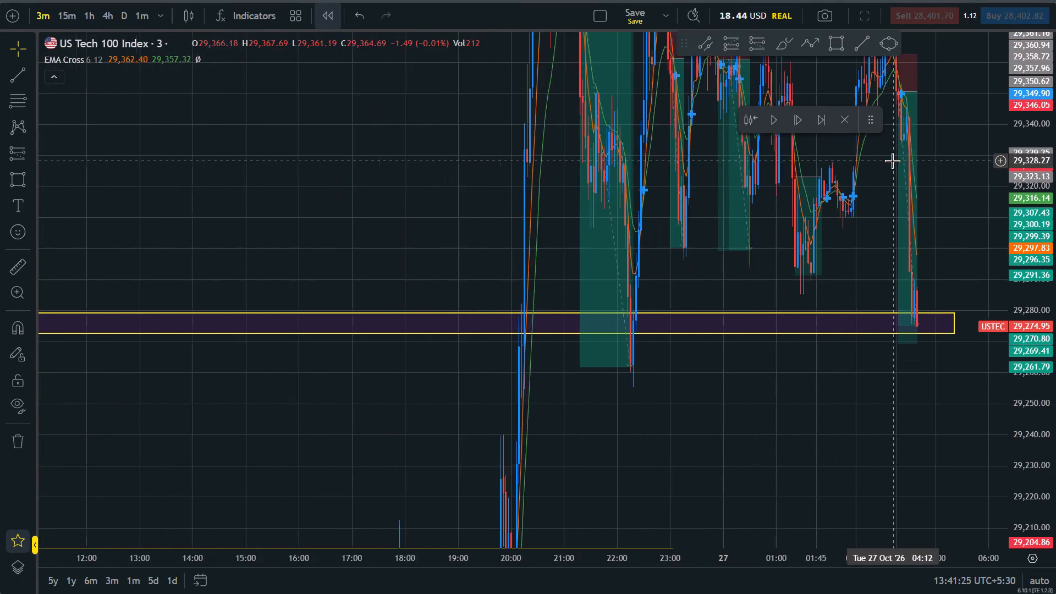
{"action": "scroll", "coordinate": [892, 161], "scroll_direction": "down", "scroll_amount": 2}
{"action": "left_click_drag", "start_coordinate": [1055, 131], "coordinate": [1055, 494]}
{"action": "scroll", "coordinate": [942, 398], "scroll_direction": "up", "scroll_amount": 9}
{"action": "left_click_drag", "start_coordinate": [1055, 488], "coordinate": [1033, 153]}
{"action": "left_click_drag", "start_coordinate": [954, 213], "coordinate": [791, 325]}
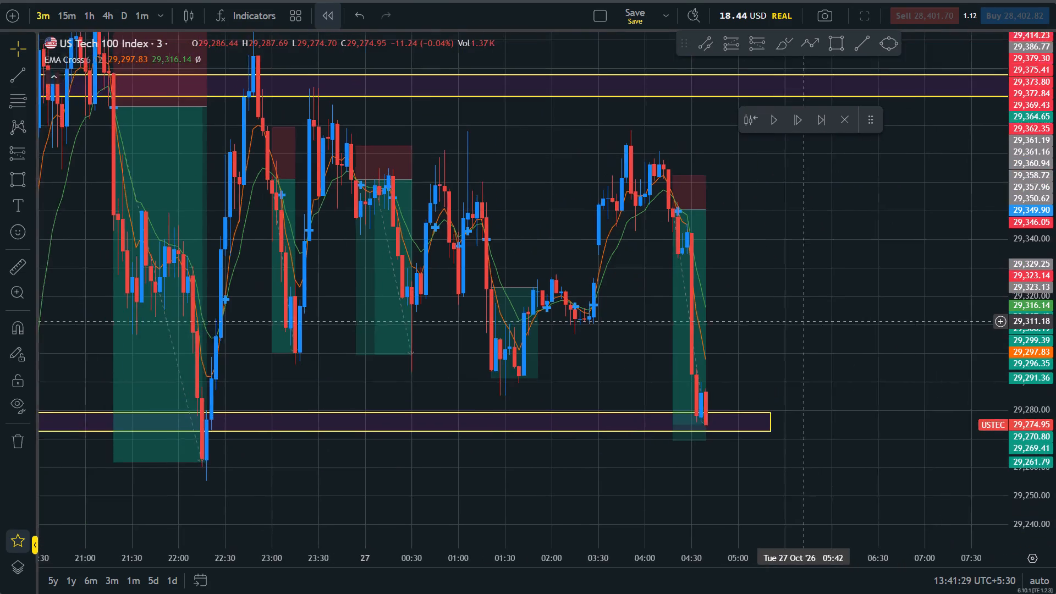
Advance the replay candle by candle from 04:39 to 05:24 on 27 Oct.
{"action": "left_click_drag", "start_coordinate": [791, 325], "coordinate": [732, 353]}
{"action": "left_click", "coordinate": [795, 119]}
{"action": "triple_click", "coordinate": [795, 119]}
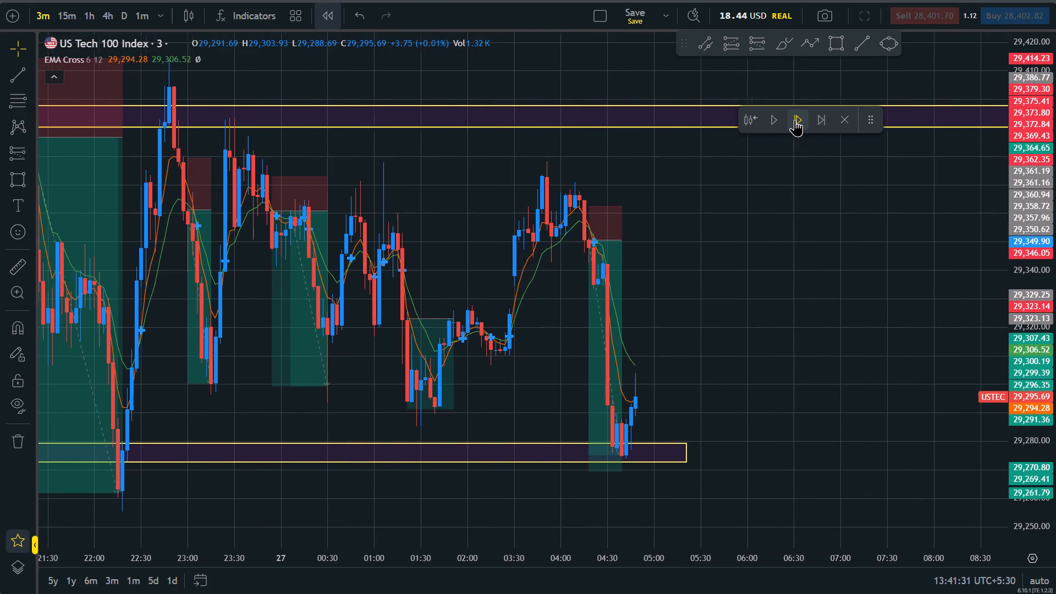
{"action": "left_click", "coordinate": [795, 119]}
{"action": "triple_click", "coordinate": [795, 119]}
{"action": "triple_click", "coordinate": [795, 119]}
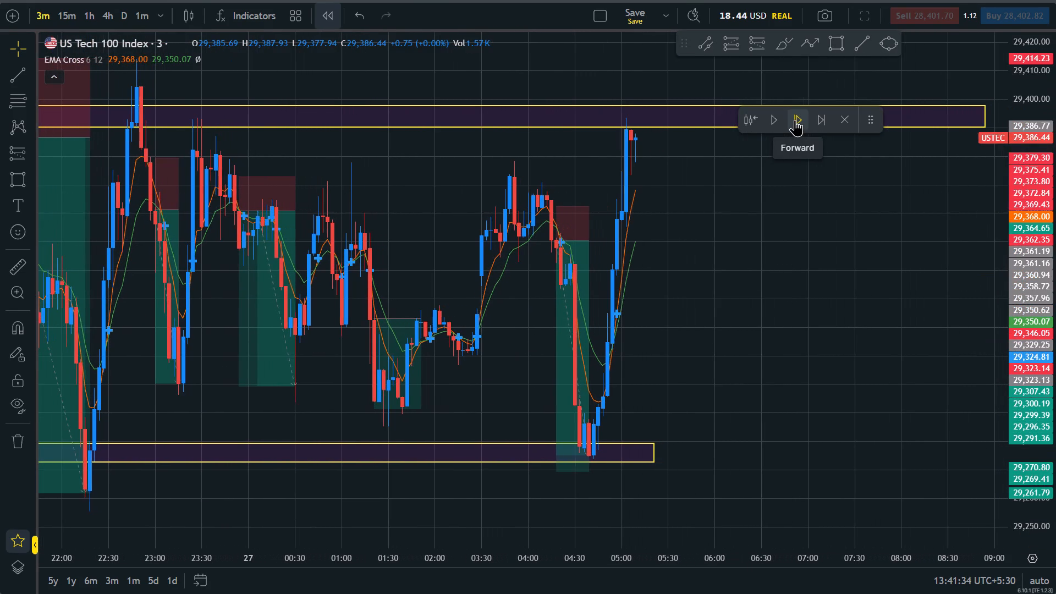
{"action": "triple_click", "coordinate": [795, 119]}
{"action": "left_click", "coordinate": [795, 119]}
Extend the lower zone to about 07:33 on 27 Oct, keeping its top edge at about 29,279.
{"action": "left_click_drag", "start_coordinate": [702, 402], "coordinate": [819, 420]}
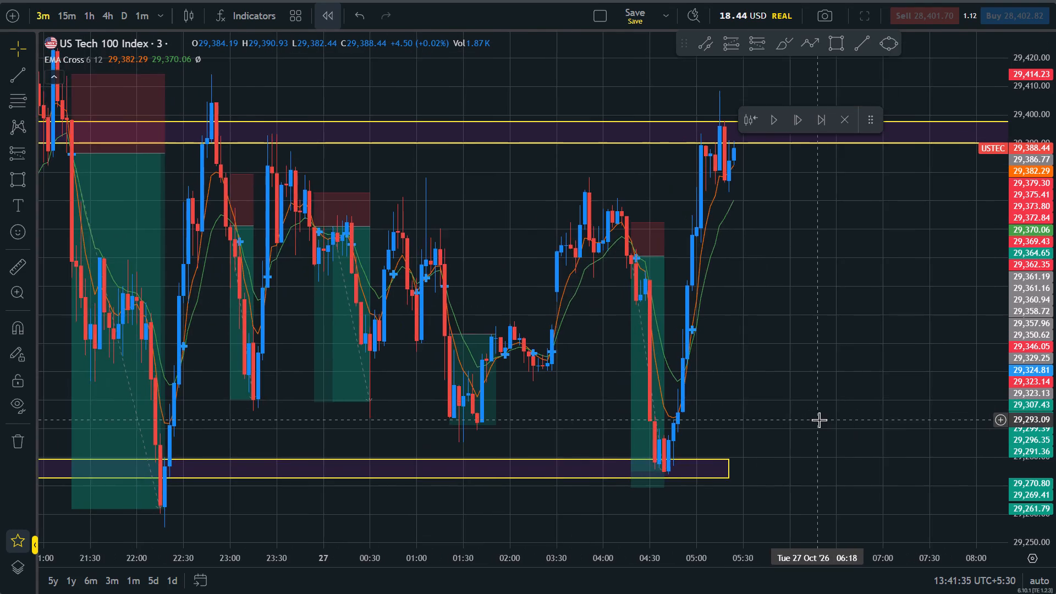
{"action": "scroll", "coordinate": [819, 420], "scroll_direction": "up", "scroll_amount": 1}
{"action": "left_click_drag", "start_coordinate": [760, 266], "coordinate": [760, 362]}
{"action": "scroll", "coordinate": [760, 362], "scroll_direction": "down", "scroll_amount": 7}
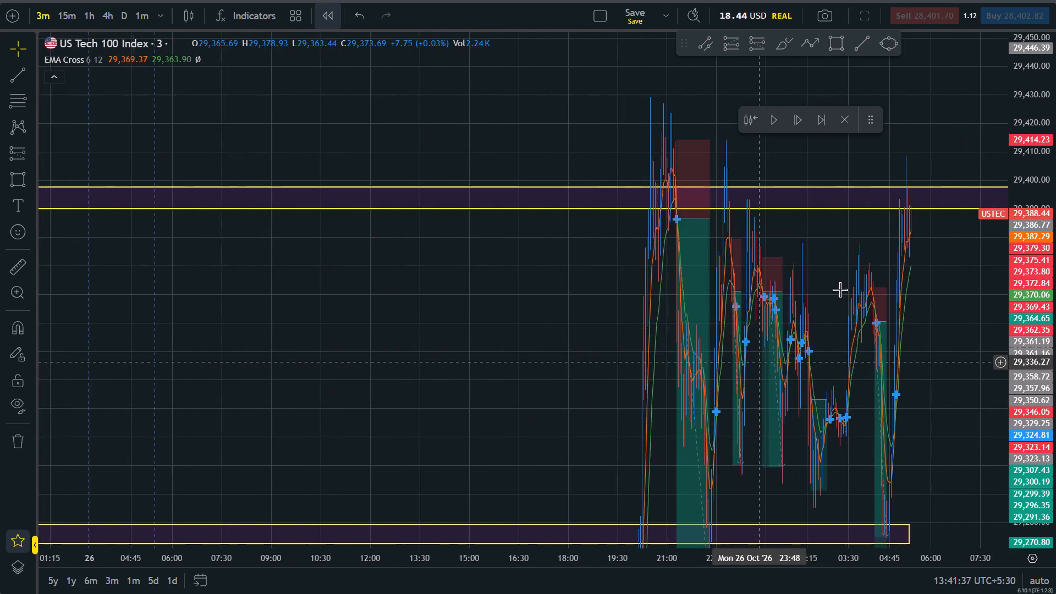
{"action": "left_click_drag", "start_coordinate": [1055, 282], "coordinate": [1055, 508]}
{"action": "scroll", "coordinate": [911, 419], "scroll_direction": "up", "scroll_amount": 7}
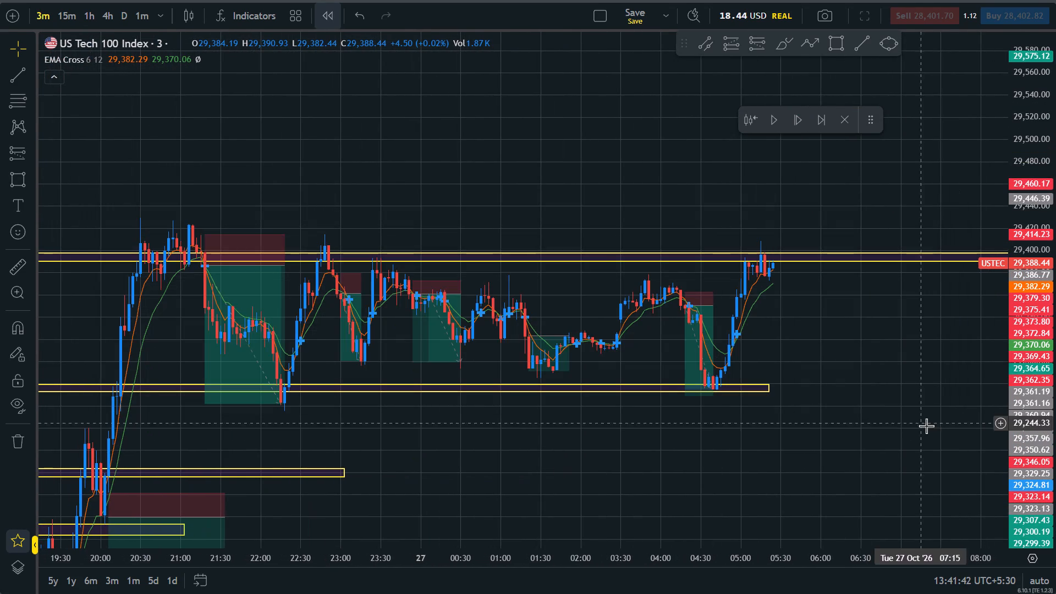
{"action": "left_click", "coordinate": [928, 428]}
{"action": "left_click_drag", "start_coordinate": [765, 385], "coordinate": [886, 374]}
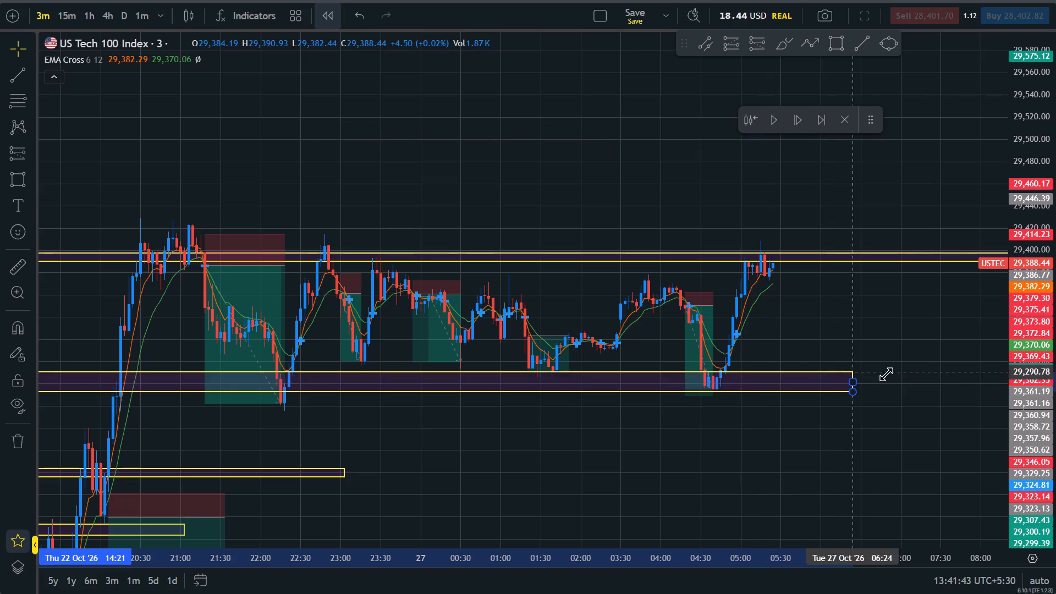
{"action": "left_click_drag", "start_coordinate": [886, 374], "coordinate": [945, 384]}
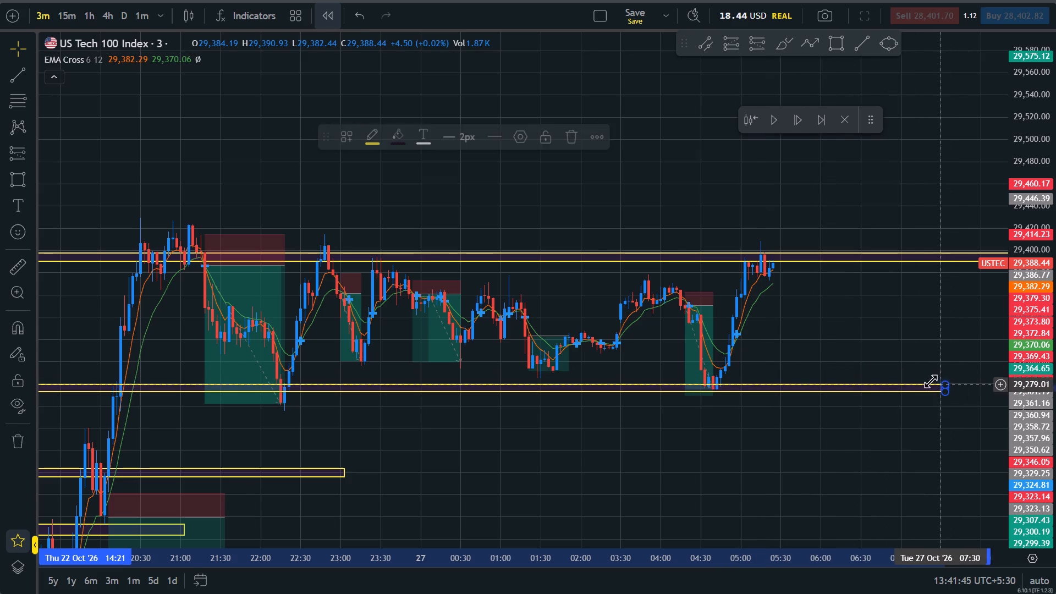
{"action": "left_click", "coordinate": [876, 364]}
Advance the replay candle by candle from 05:24 to 07:12 on 27 Oct.
{"action": "scroll", "coordinate": [876, 364], "scroll_direction": "down", "scroll_amount": 2}
{"action": "left_click_drag", "start_coordinate": [1055, 275], "coordinate": [1055, 200]}
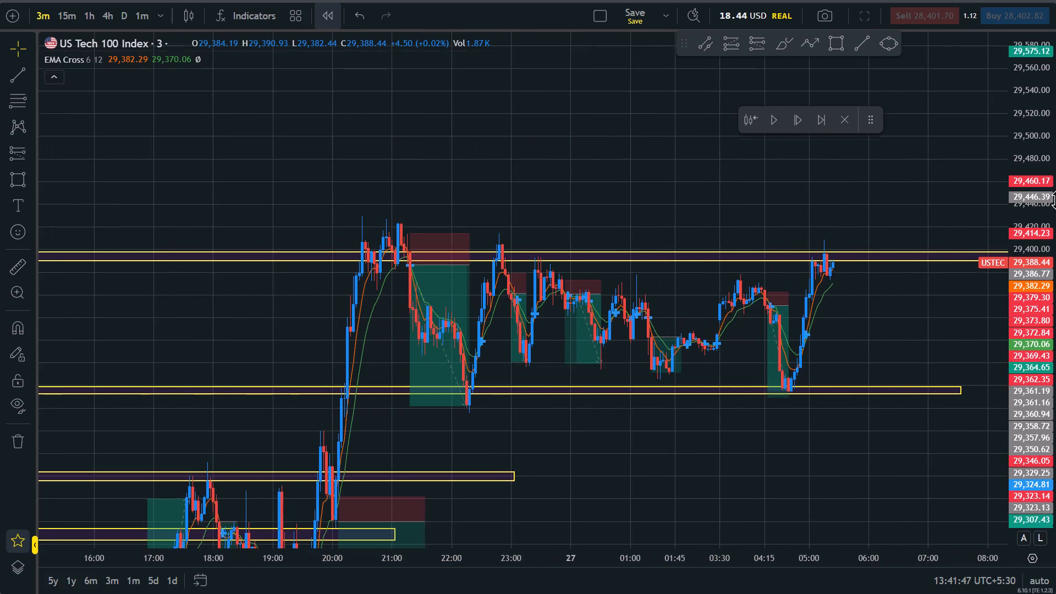
{"action": "left_click_drag", "start_coordinate": [1055, 200], "coordinate": [1048, 123]}
{"action": "scroll", "coordinate": [853, 327], "scroll_direction": "up", "scroll_amount": 5}
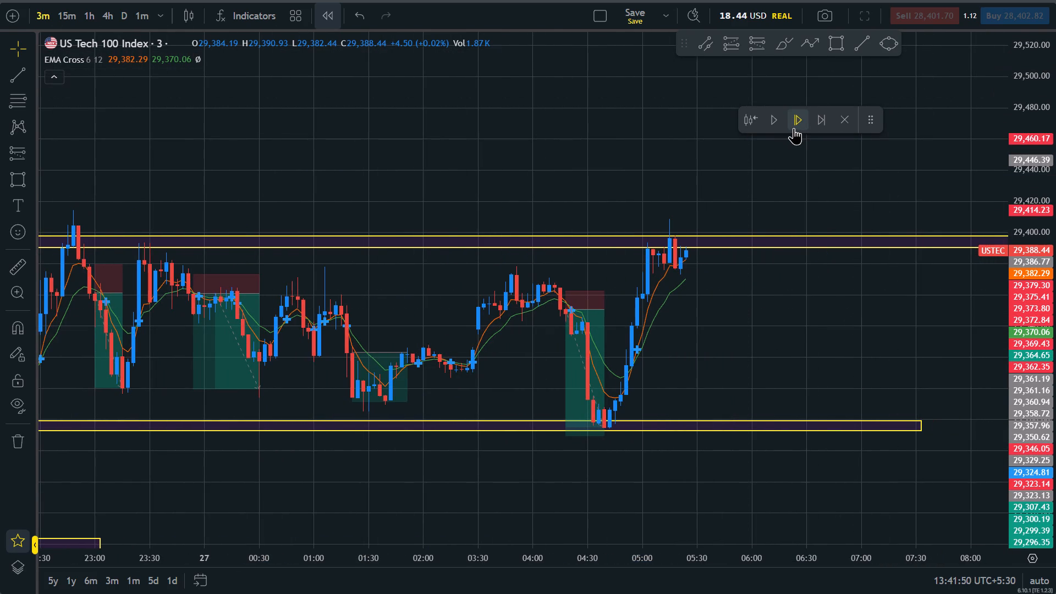
{"action": "triple_click", "coordinate": [794, 127]}
{"action": "triple_click", "coordinate": [794, 127]}
{"action": "triple_click", "coordinate": [794, 127]}
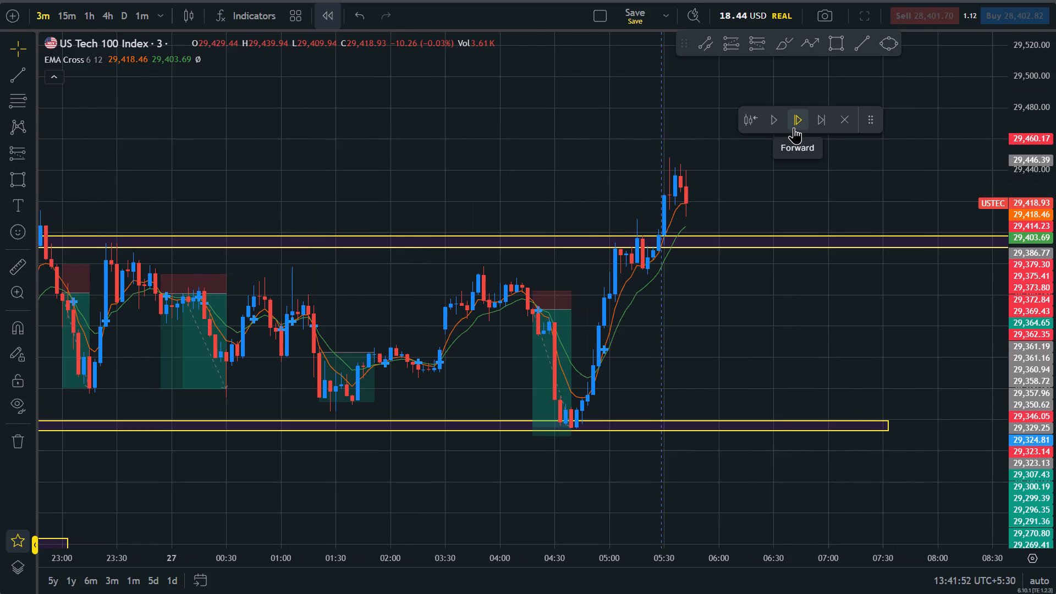
{"action": "triple_click", "coordinate": [794, 127]}
{"action": "triple_click", "coordinate": [794, 127]}
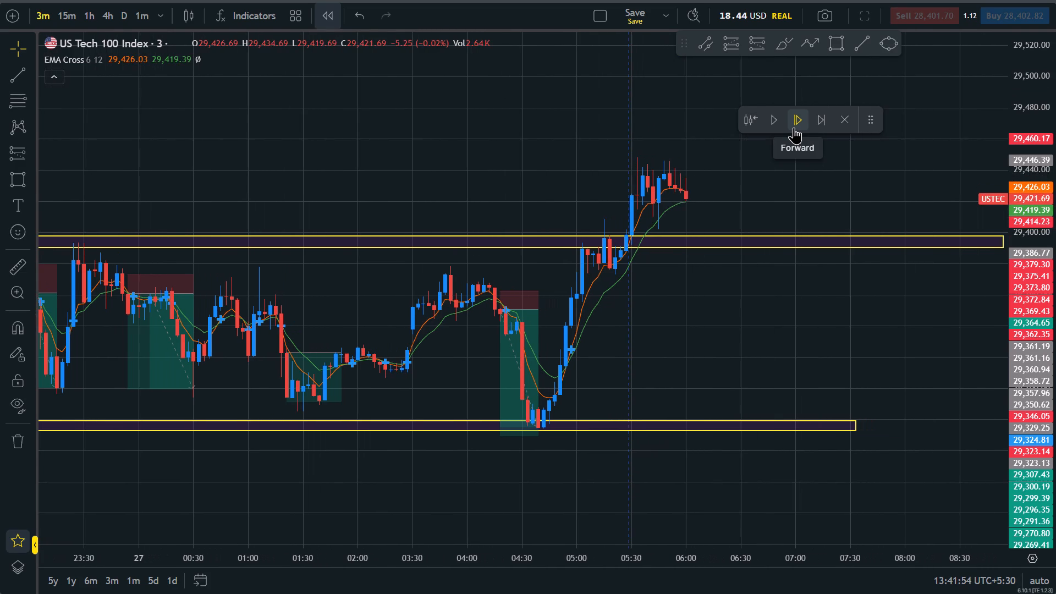
{"action": "triple_click", "coordinate": [794, 127]}
{"action": "triple_click", "coordinate": [794, 127]}
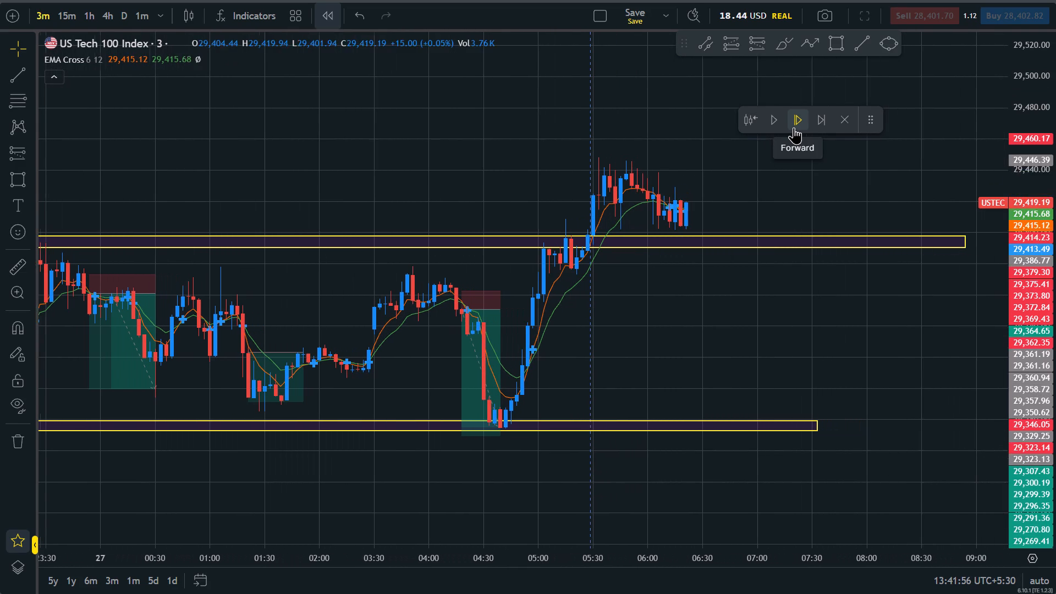
{"action": "double_click", "coordinate": [794, 127]}
{"action": "triple_click", "coordinate": [794, 127]}
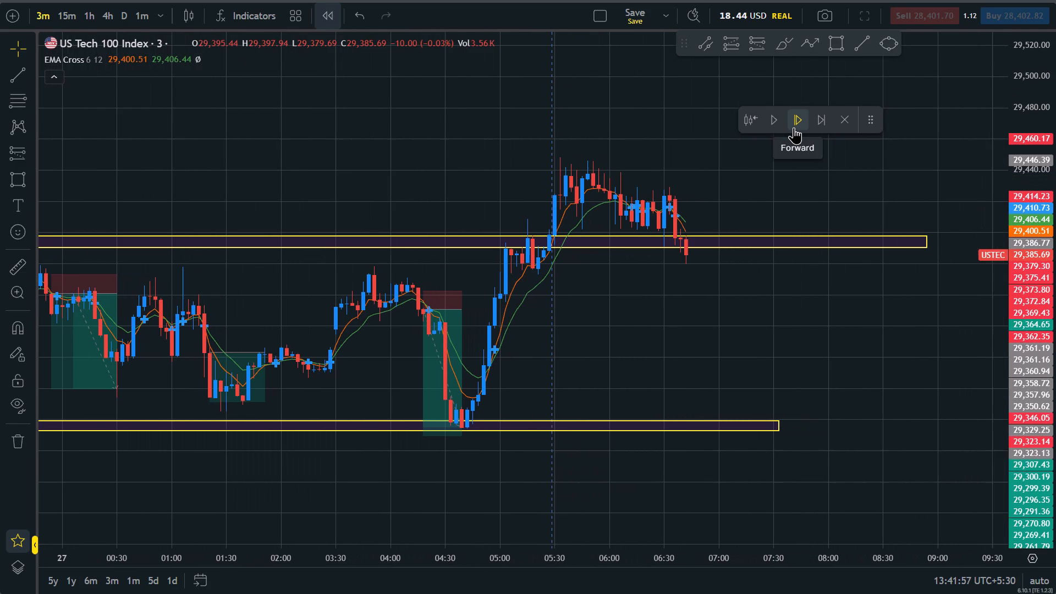
{"action": "triple_click", "coordinate": [794, 127]}
{"action": "triple_click", "coordinate": [794, 127]}
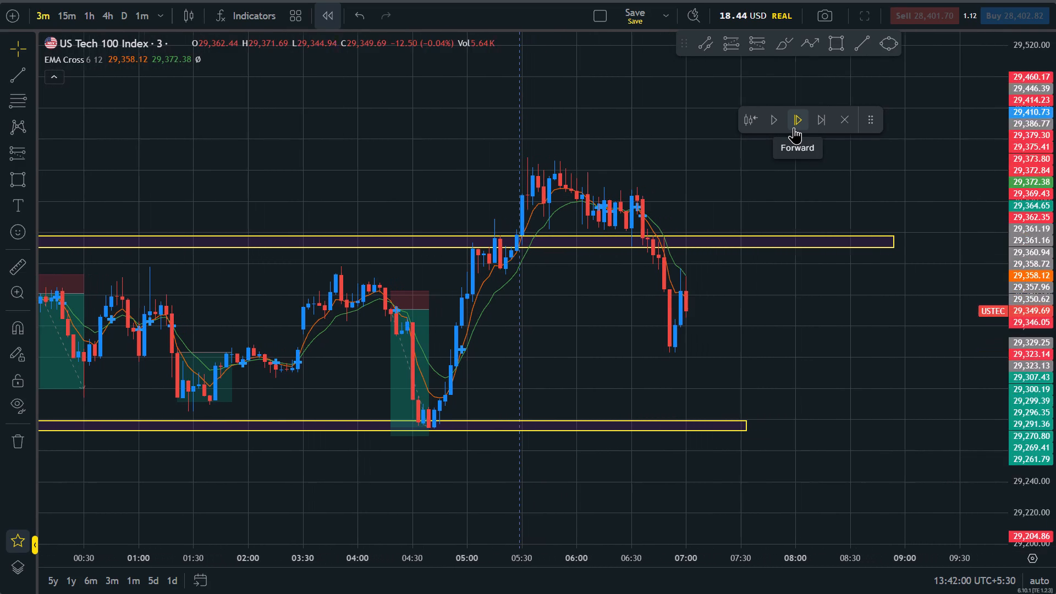
{"action": "triple_click", "coordinate": [794, 127]}
{"action": "left_click", "coordinate": [794, 127]}
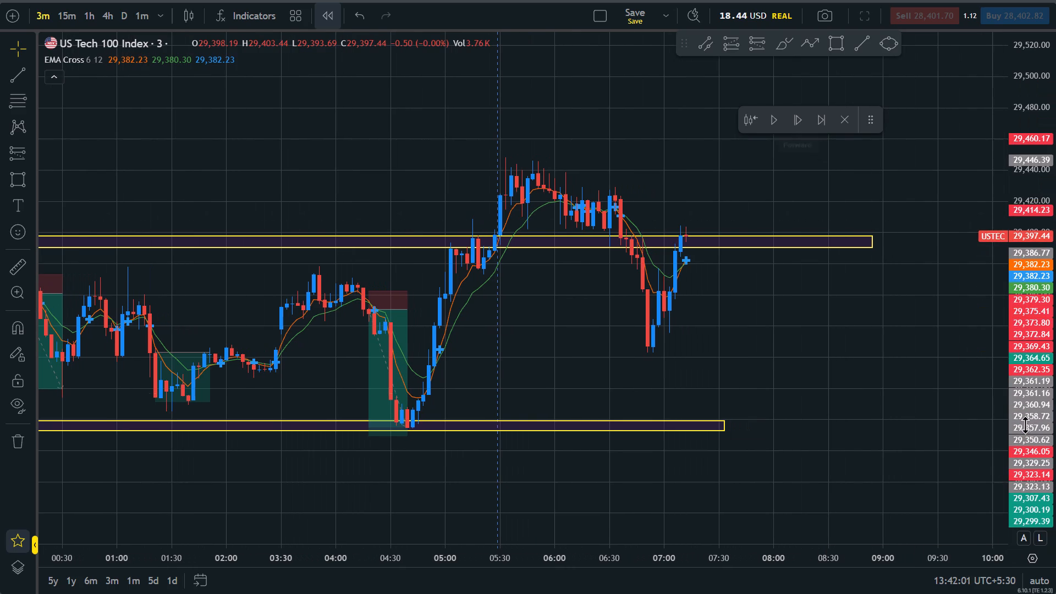
Place a short position from 06:39 to about 07:00 with entry 29,397.13, stop 29,414.80 and target 29,324.05.
{"action": "left_click_drag", "start_coordinate": [1028, 427], "coordinate": [1009, 280]}
{"action": "left_click_drag", "start_coordinate": [837, 310], "coordinate": [874, 464]}
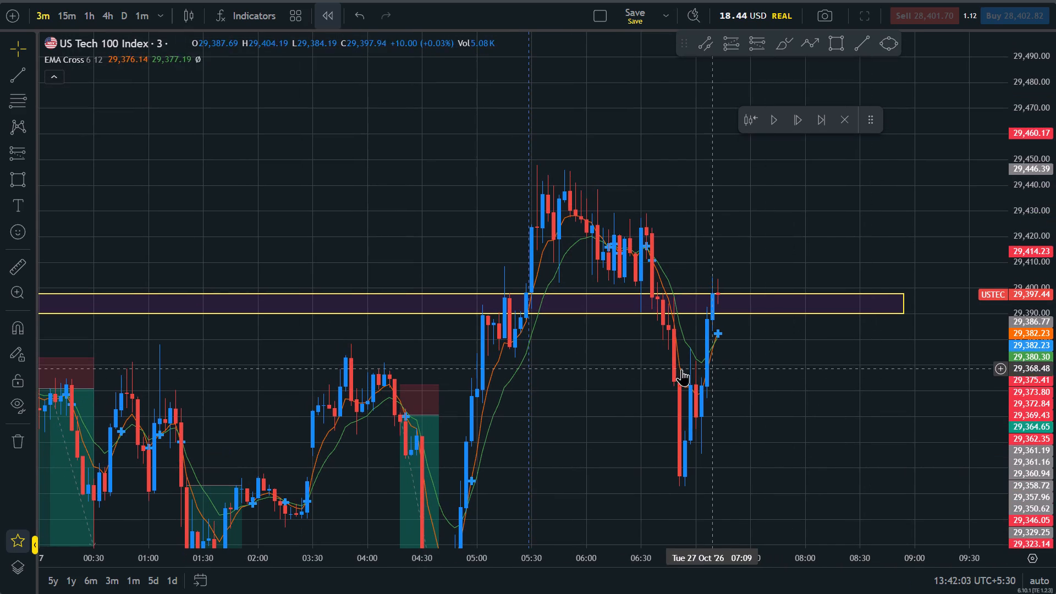
{"action": "left_click", "coordinate": [760, 44]}
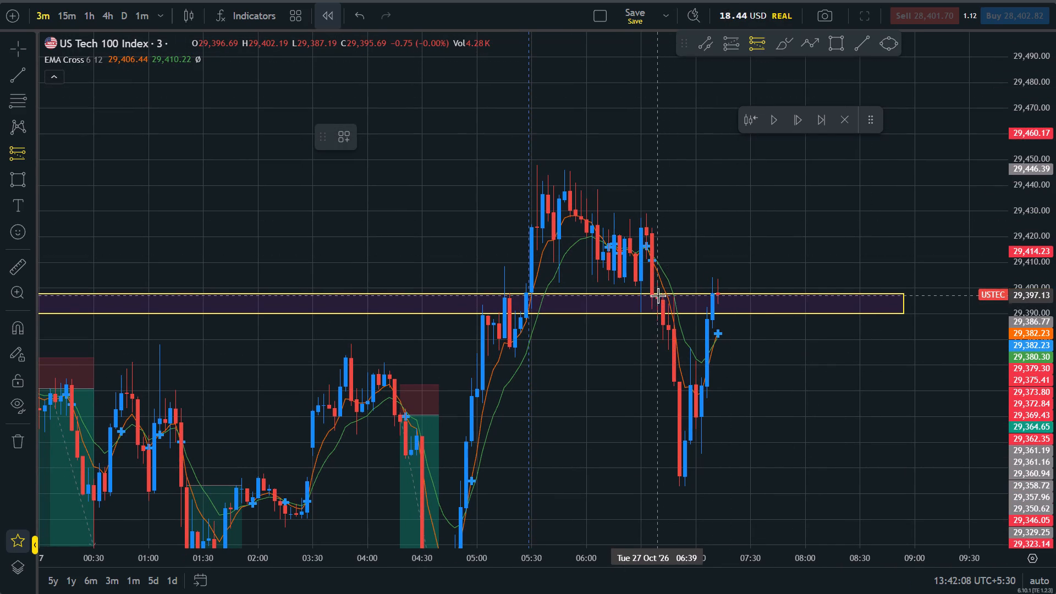
{"action": "left_click", "coordinate": [658, 295]}
{"action": "left_click_drag", "start_coordinate": [657, 204], "coordinate": [660, 231]}
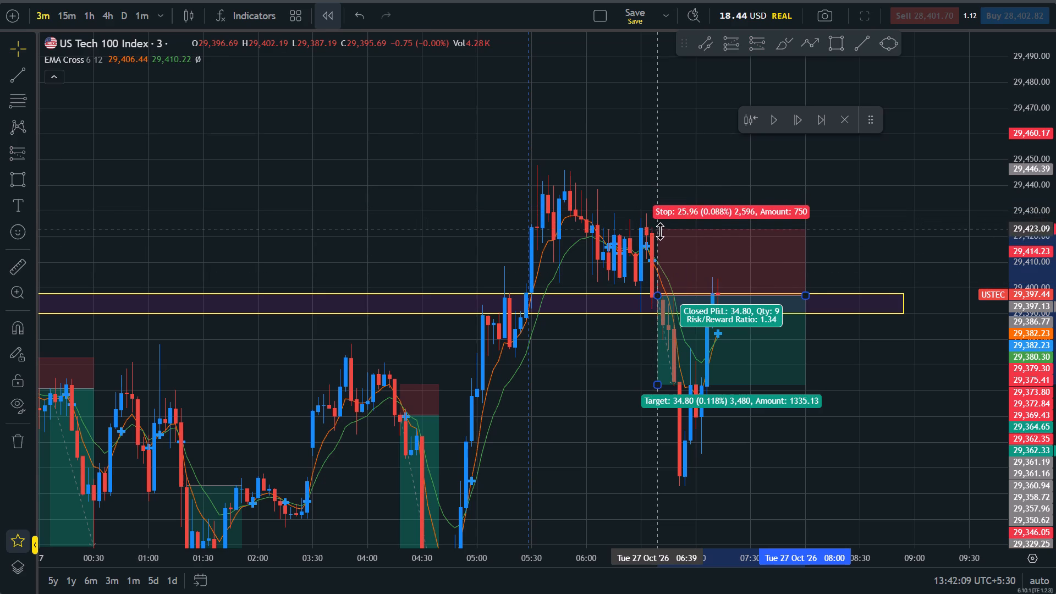
{"action": "left_click_drag", "start_coordinate": [660, 231], "coordinate": [659, 249]}
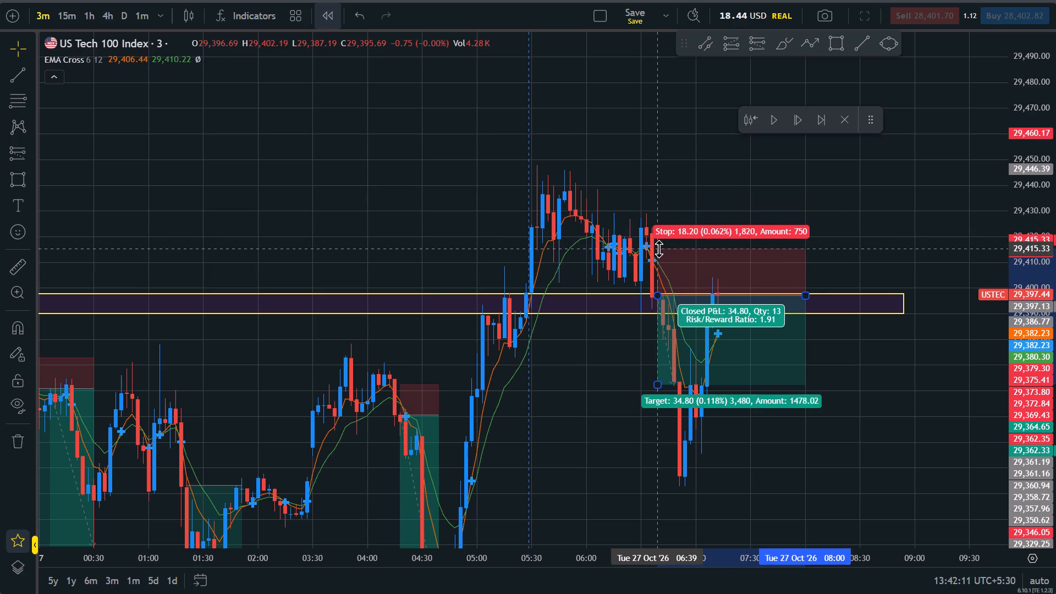
{"action": "left_click_drag", "start_coordinate": [659, 249], "coordinate": [657, 250]}
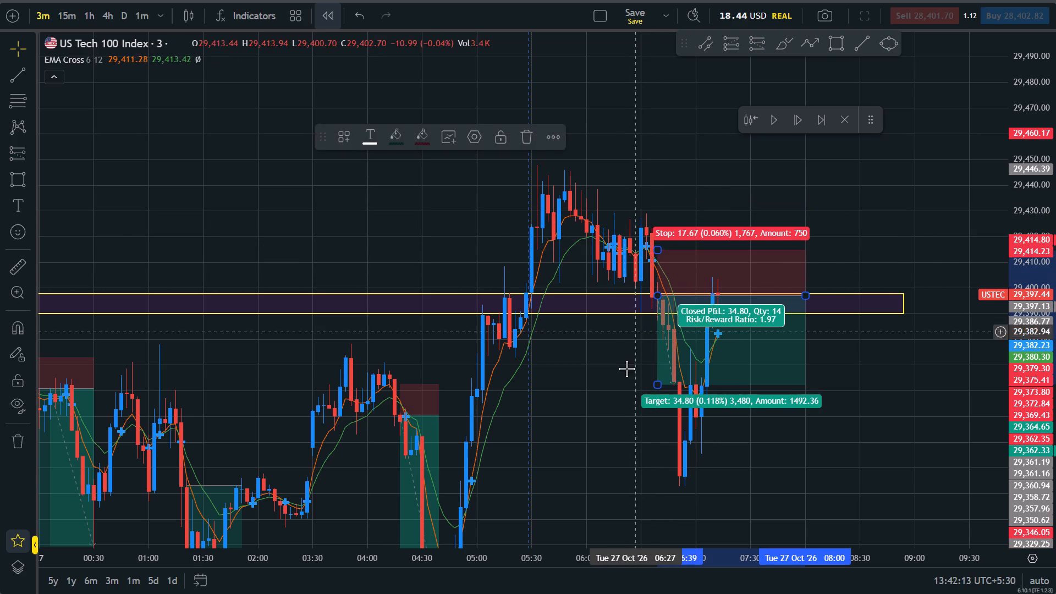
{"action": "left_click_drag", "start_coordinate": [624, 381], "coordinate": [628, 296]}
{"action": "left_click_drag", "start_coordinate": [658, 318], "coordinate": [657, 407]}
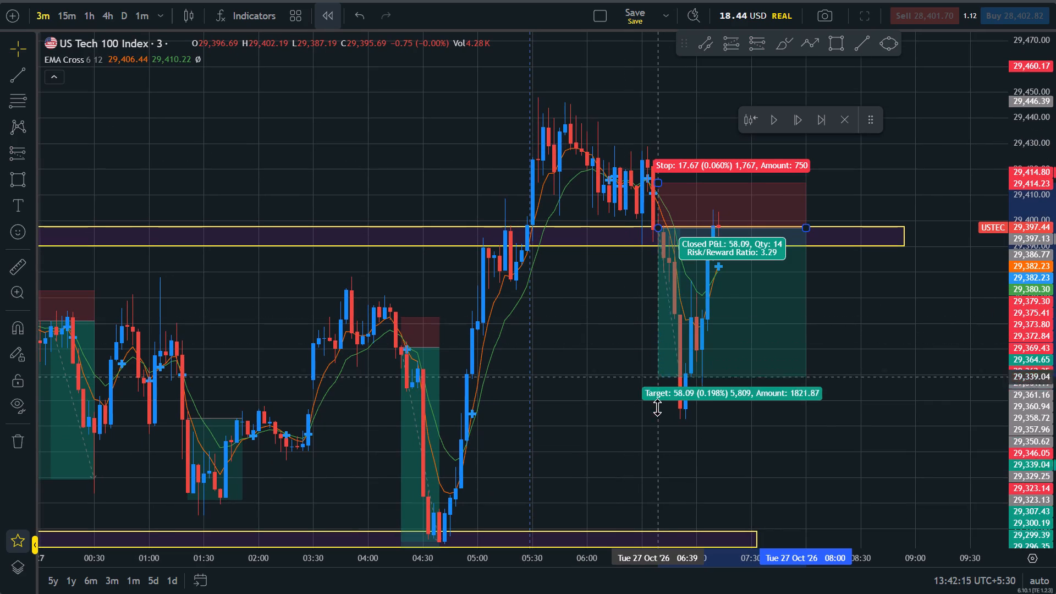
{"action": "left_click_drag", "start_coordinate": [657, 407], "coordinate": [658, 415]}
{"action": "left_click_drag", "start_coordinate": [802, 230], "coordinate": [697, 234]}
{"action": "left_click", "coordinate": [832, 397]}
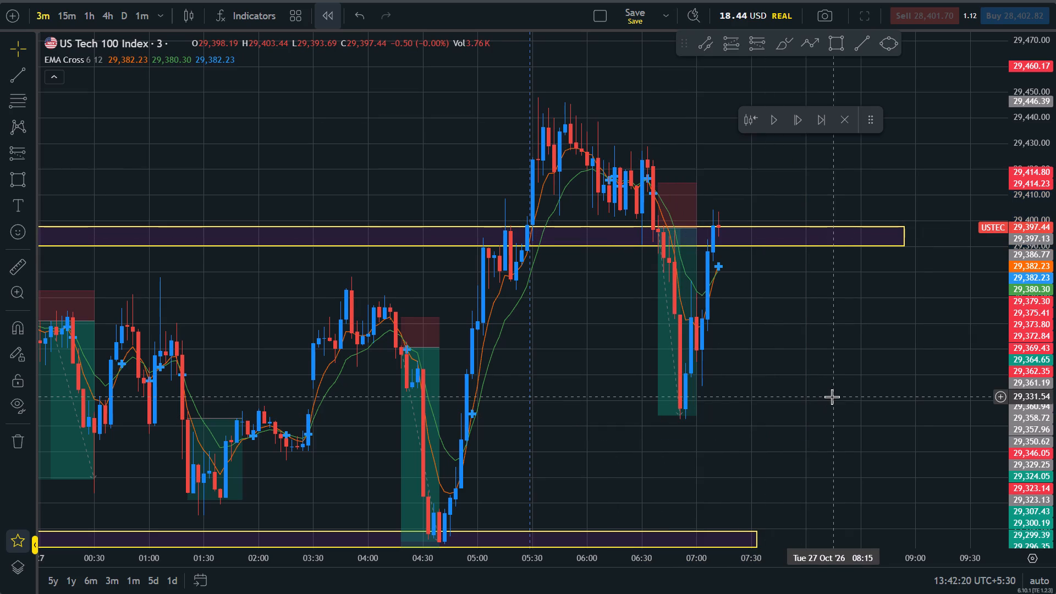
Advance the replay candle by candle from 07:12 to 08:30 on 27 Oct.
{"action": "scroll", "coordinate": [832, 397], "scroll_direction": "up", "scroll_amount": 2}
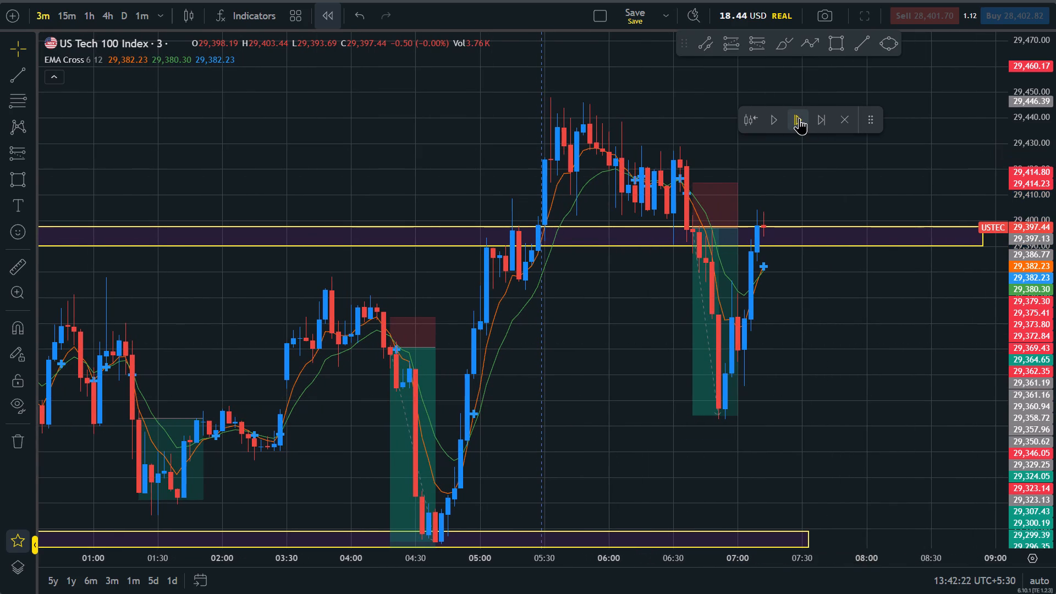
{"action": "left_click", "coordinate": [799, 118]}
{"action": "left_click", "coordinate": [799, 118]}
{"action": "left_click", "coordinate": [799, 118]}
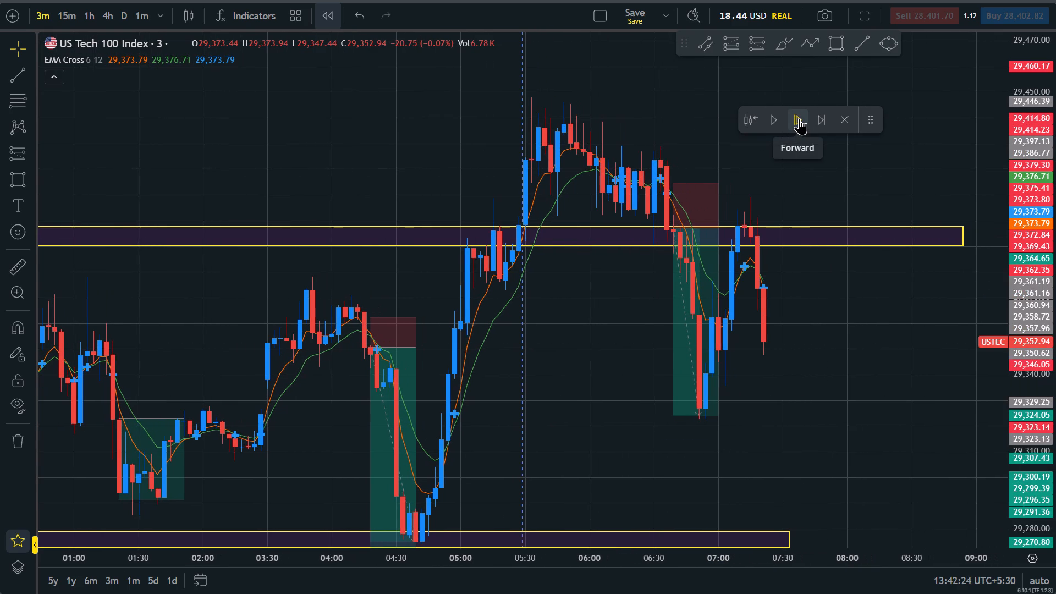
{"action": "triple_click", "coordinate": [799, 118]}
{"action": "triple_click", "coordinate": [799, 118]}
{"action": "triple_click", "coordinate": [799, 118]}
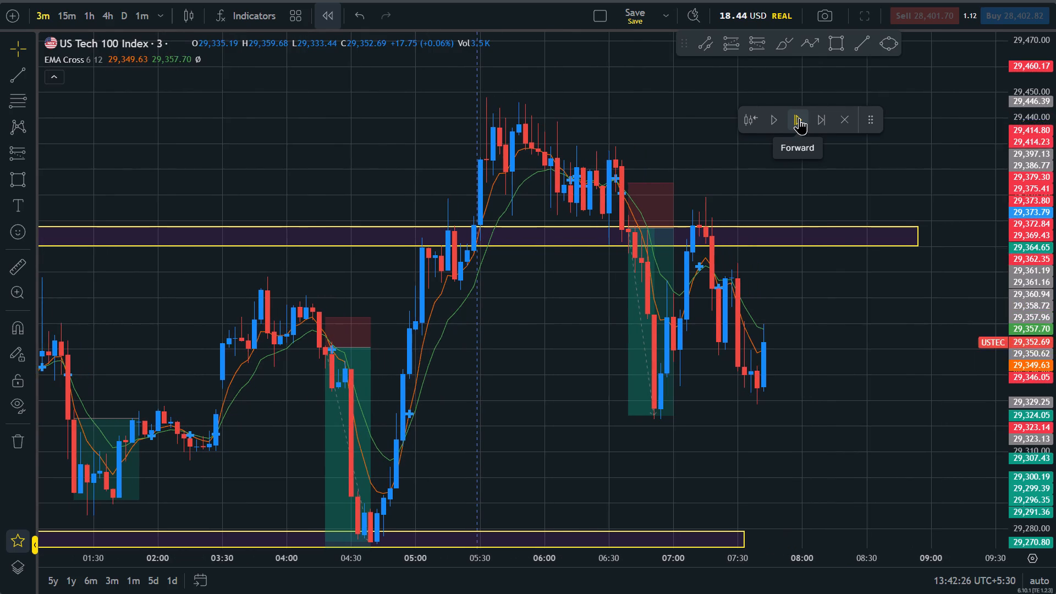
{"action": "triple_click", "coordinate": [799, 118]}
{"action": "triple_click", "coordinate": [799, 118]}
{"action": "triple_click", "coordinate": [799, 118]}
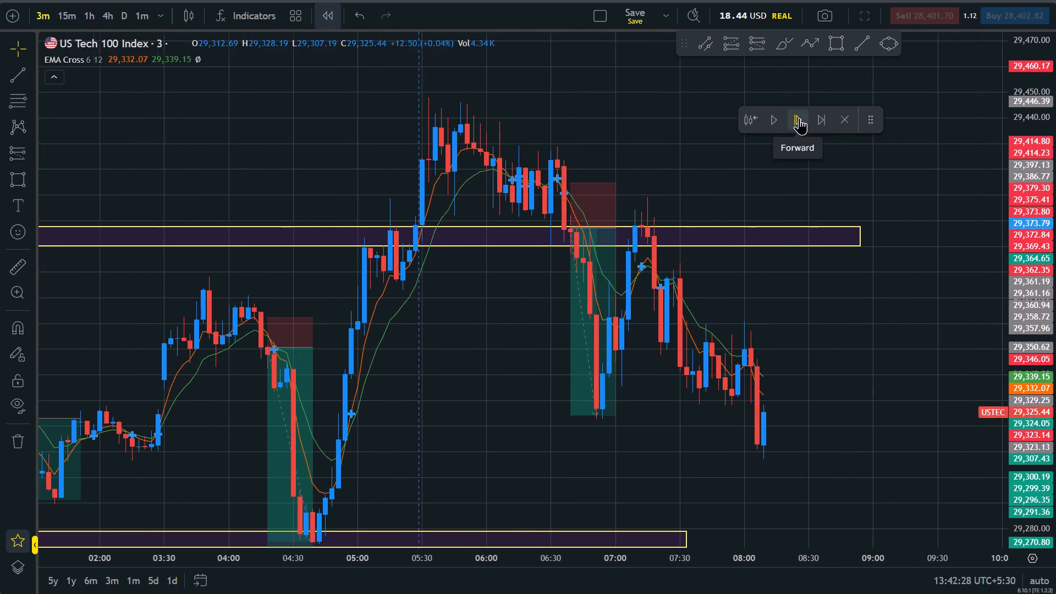
{"action": "triple_click", "coordinate": [799, 118]}
{"action": "double_click", "coordinate": [799, 118]}
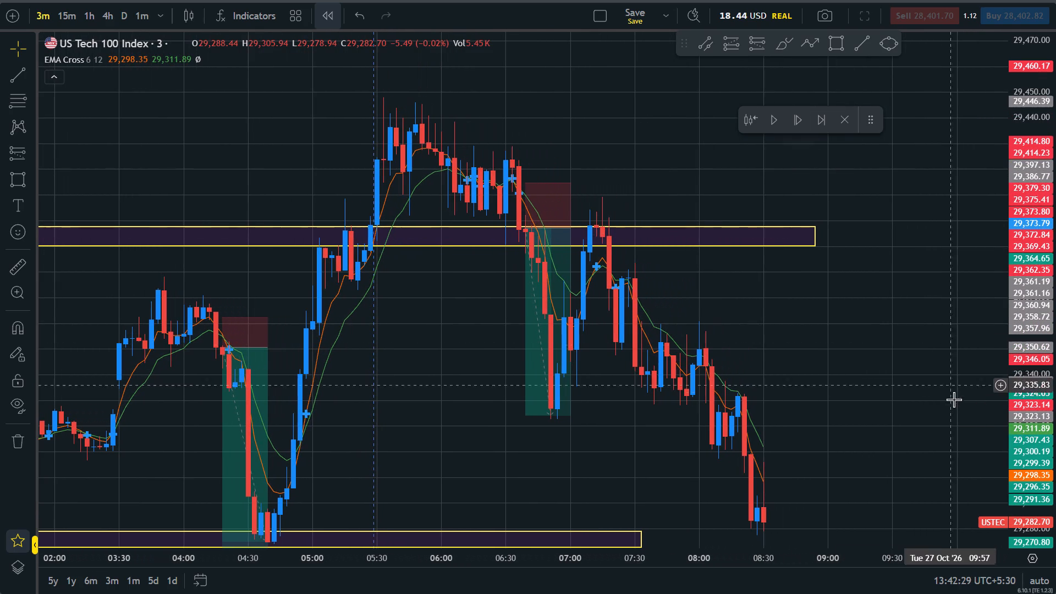
Extend the lower zone to about 09:42 on 27 Oct.
{"action": "left_click_drag", "start_coordinate": [955, 400], "coordinate": [904, 274]}
{"action": "left_click_drag", "start_coordinate": [595, 427], "coordinate": [872, 420]}
Place a short position at the 07:21 EMA cross with entry 29,373.30, stop 29,392.58 and target 29,285.77 above the lower zone.
{"action": "left_click_drag", "start_coordinate": [826, 301], "coordinate": [896, 462]}
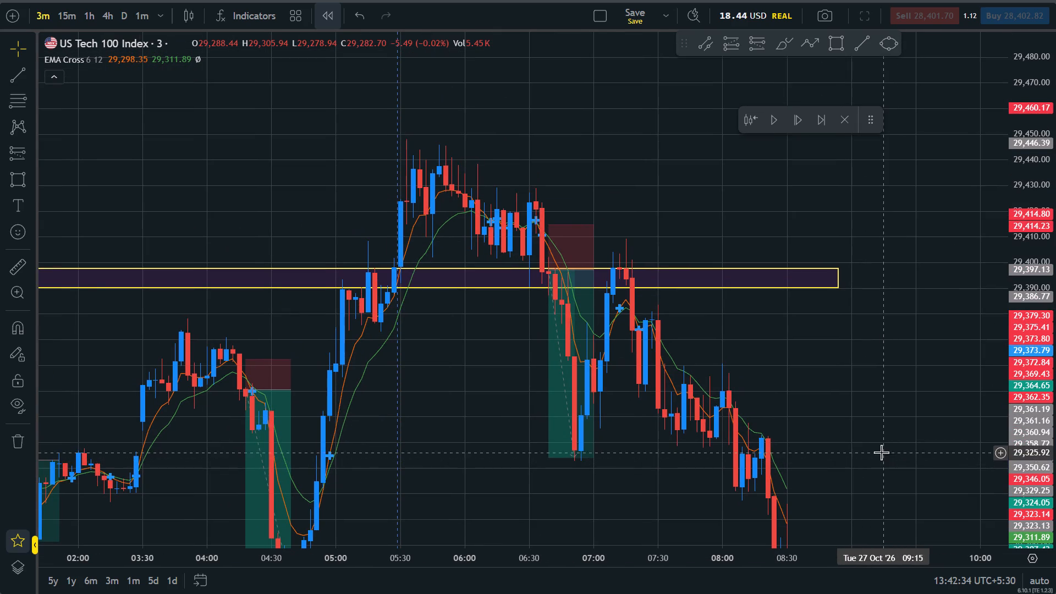
{"action": "left_click_drag", "start_coordinate": [881, 441], "coordinate": [881, 426]}
{"action": "left_click", "coordinate": [761, 47]}
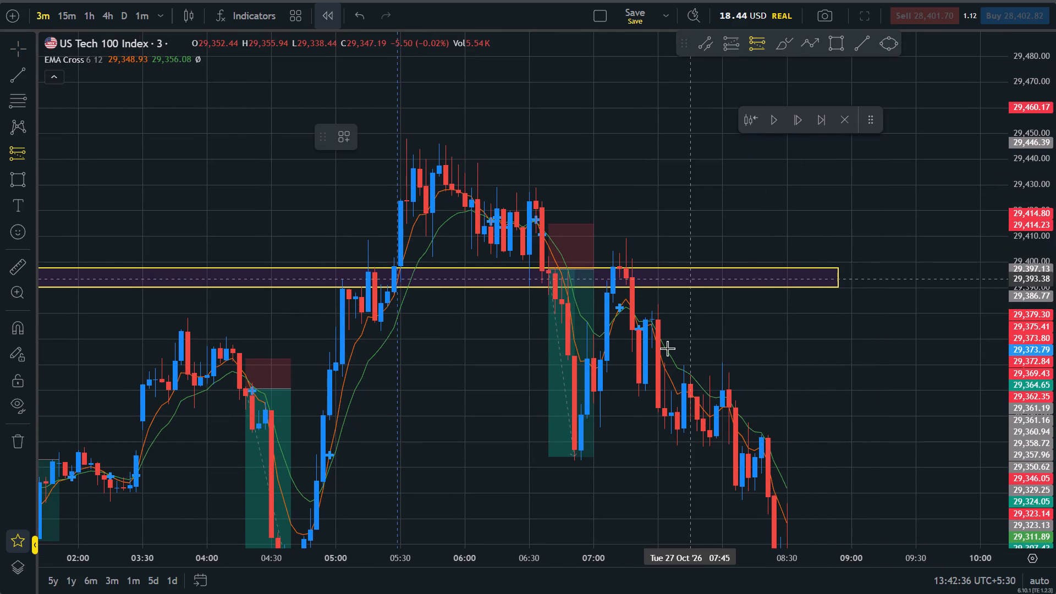
{"action": "left_click", "coordinate": [637, 331]}
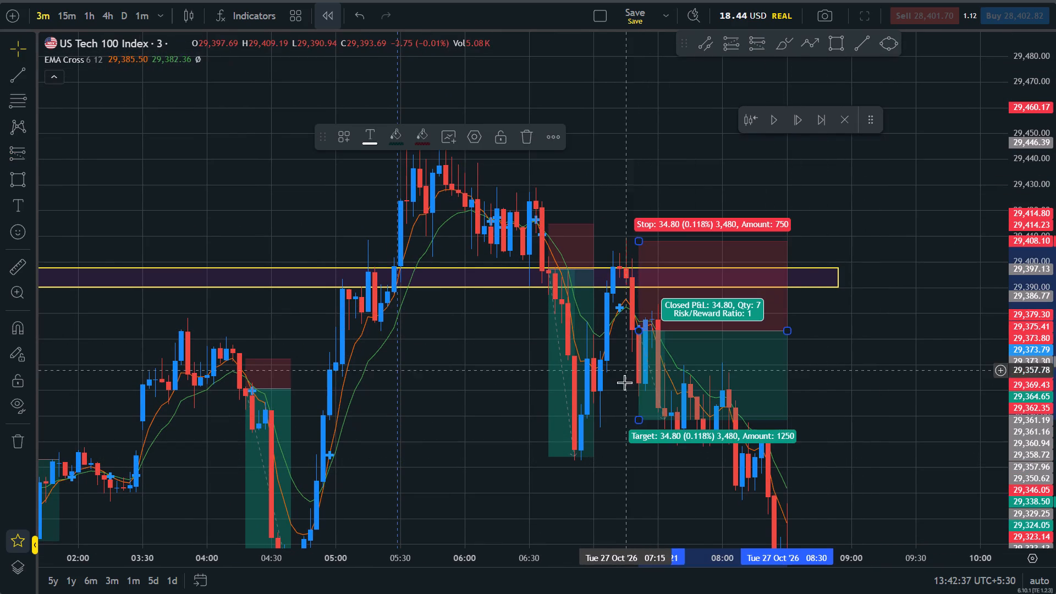
{"action": "left_click", "coordinate": [620, 407]}
{"action": "left_click_drag", "start_coordinate": [641, 239], "coordinate": [640, 281]}
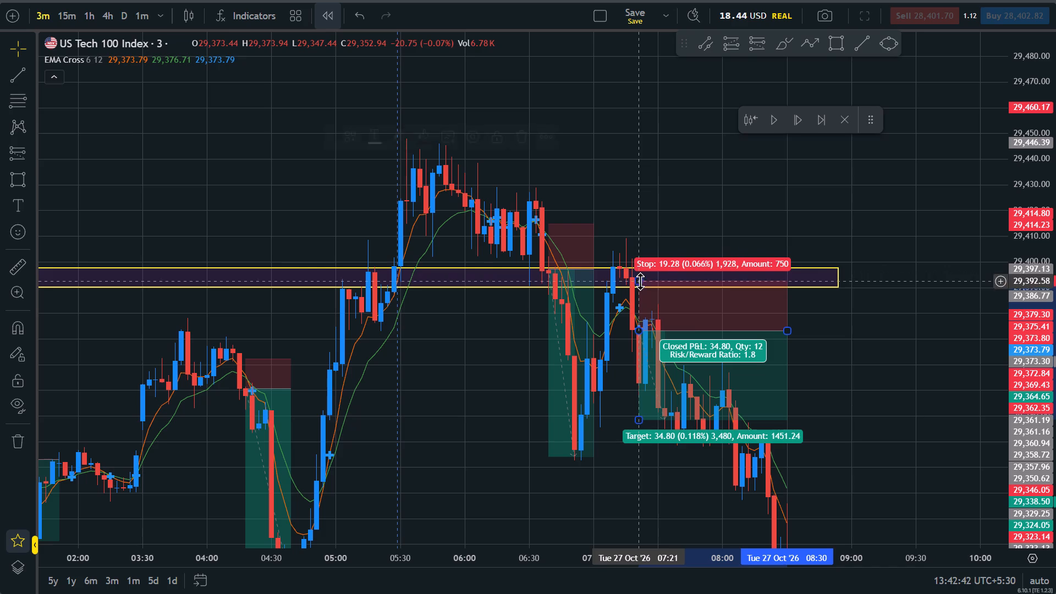
{"action": "left_click_drag", "start_coordinate": [876, 441], "coordinate": [859, 321]}
{"action": "left_click_drag", "start_coordinate": [623, 323], "coordinate": [697, 464]}
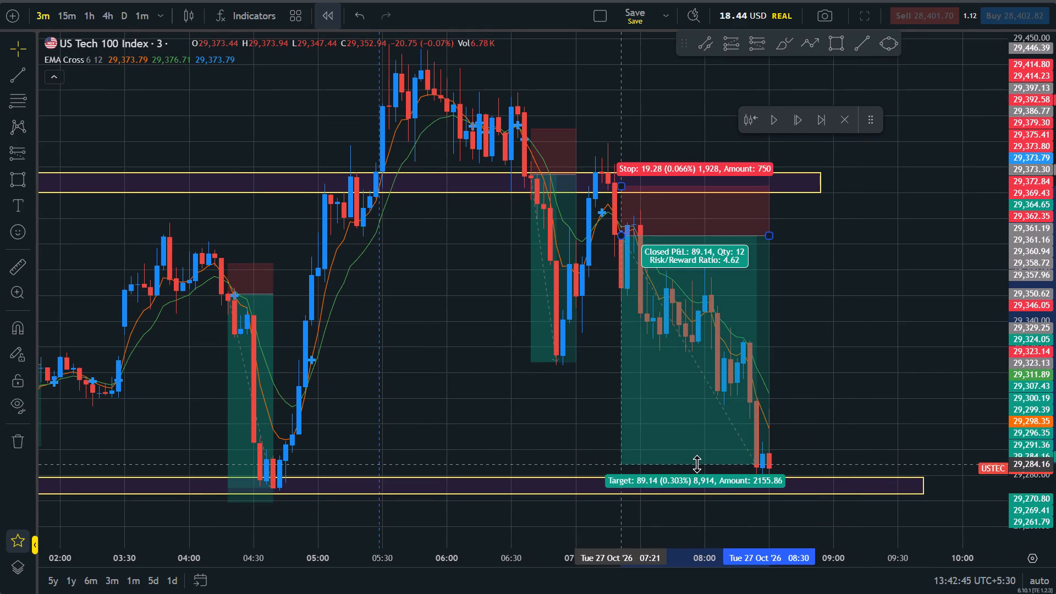
{"action": "left_click_drag", "start_coordinate": [697, 464], "coordinate": [698, 460]}
{"action": "left_click", "coordinate": [970, 339]}
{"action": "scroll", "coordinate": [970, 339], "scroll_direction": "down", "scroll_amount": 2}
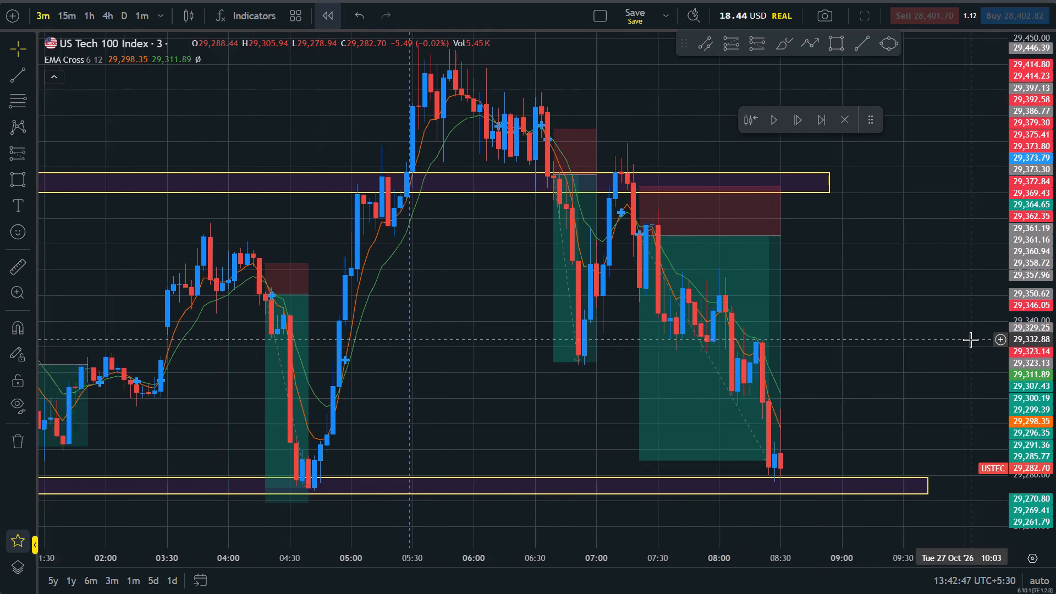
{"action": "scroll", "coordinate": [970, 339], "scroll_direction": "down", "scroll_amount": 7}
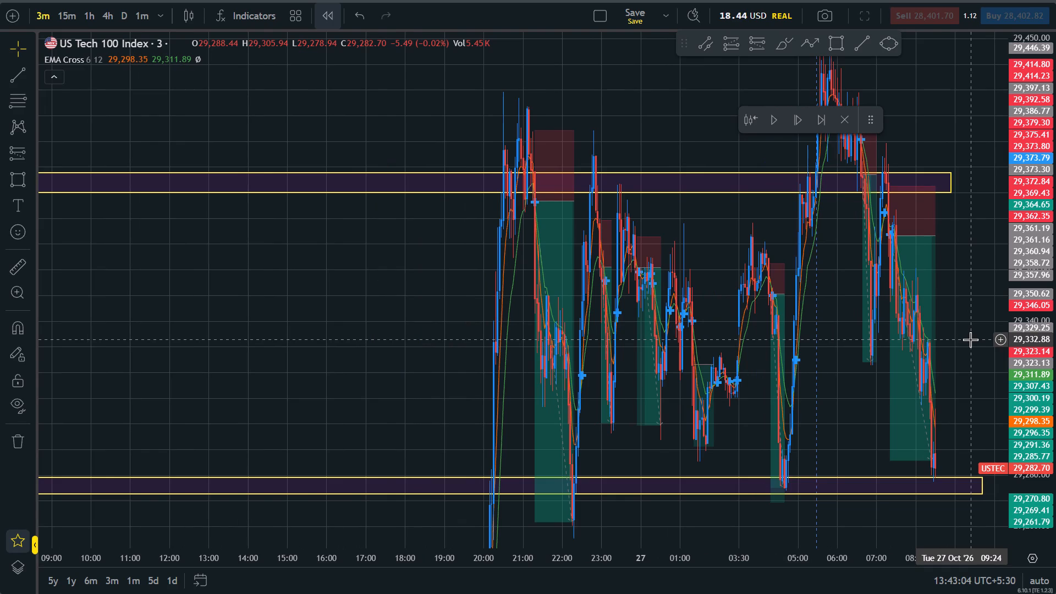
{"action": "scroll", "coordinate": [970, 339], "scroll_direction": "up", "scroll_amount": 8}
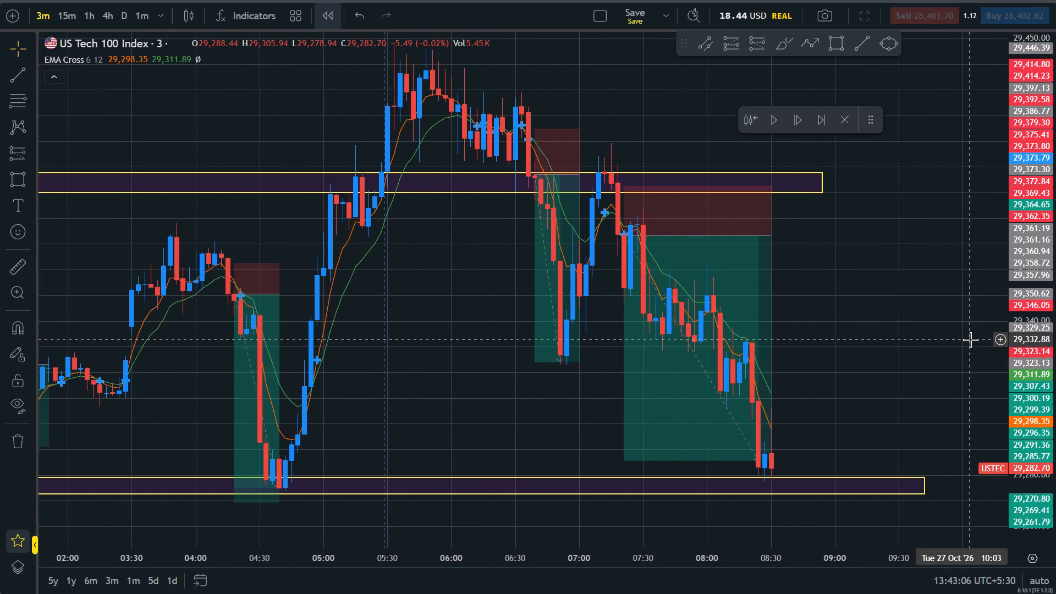
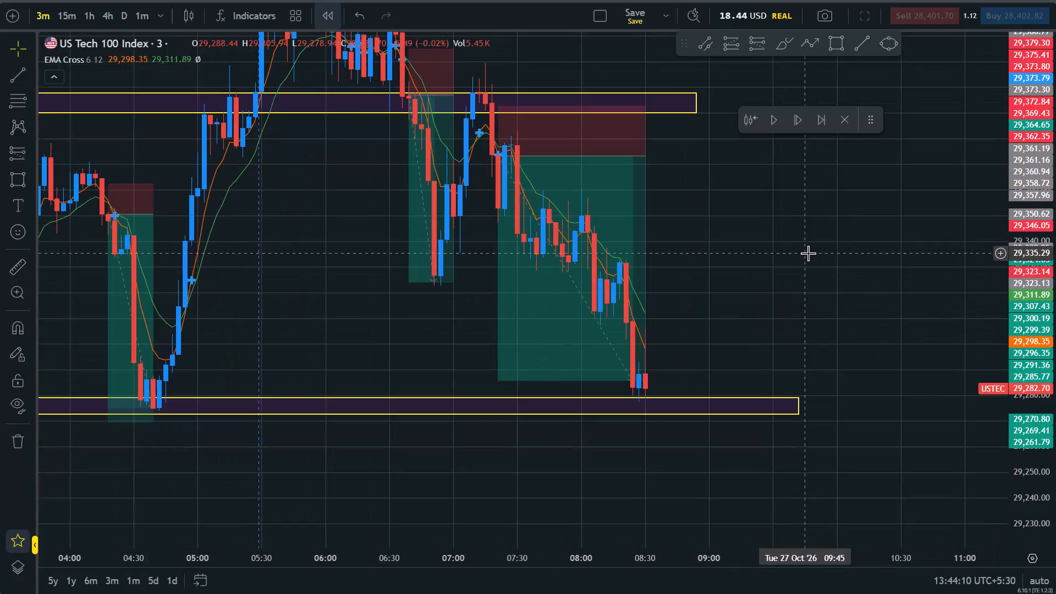
Advance the replay candle by candle from 08:30 to 11:03 on 27 Oct.
{"action": "triple_click", "coordinate": [796, 119]}
{"action": "triple_click", "coordinate": [796, 119]}
{"action": "triple_click", "coordinate": [796, 119]}
{"action": "triple_click", "coordinate": [796, 119]}
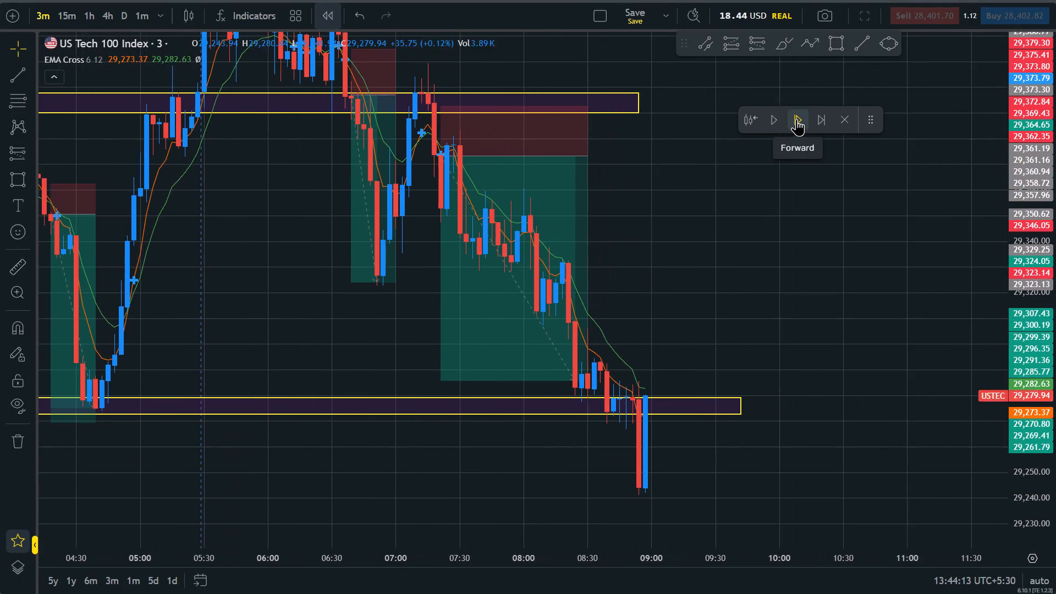
{"action": "triple_click", "coordinate": [796, 119]}
{"action": "triple_click", "coordinate": [796, 119]}
{"action": "double_click", "coordinate": [796, 119]}
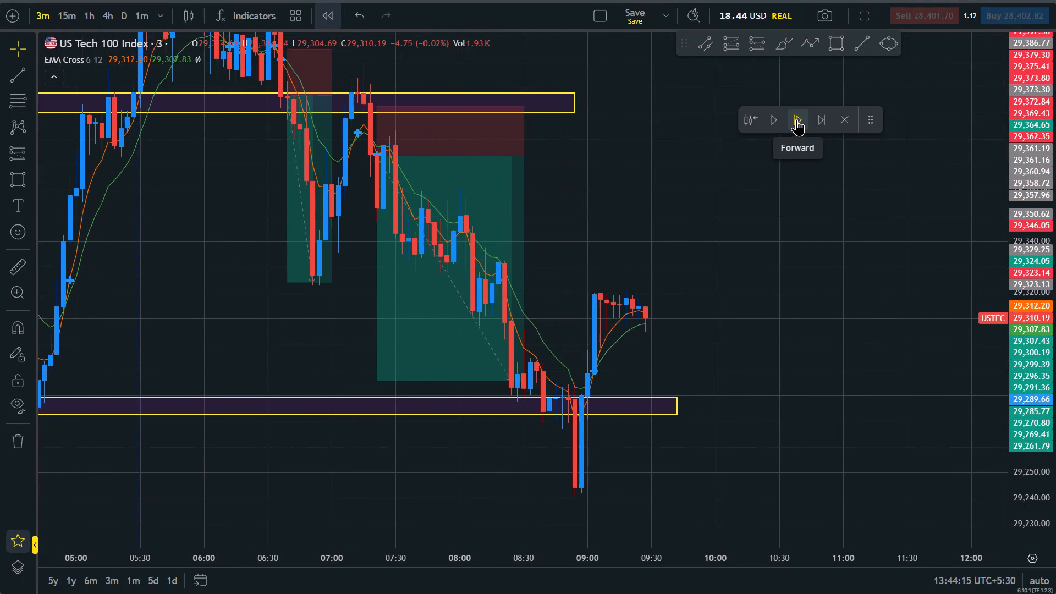
{"action": "triple_click", "coordinate": [796, 119]}
{"action": "triple_click", "coordinate": [796, 119]}
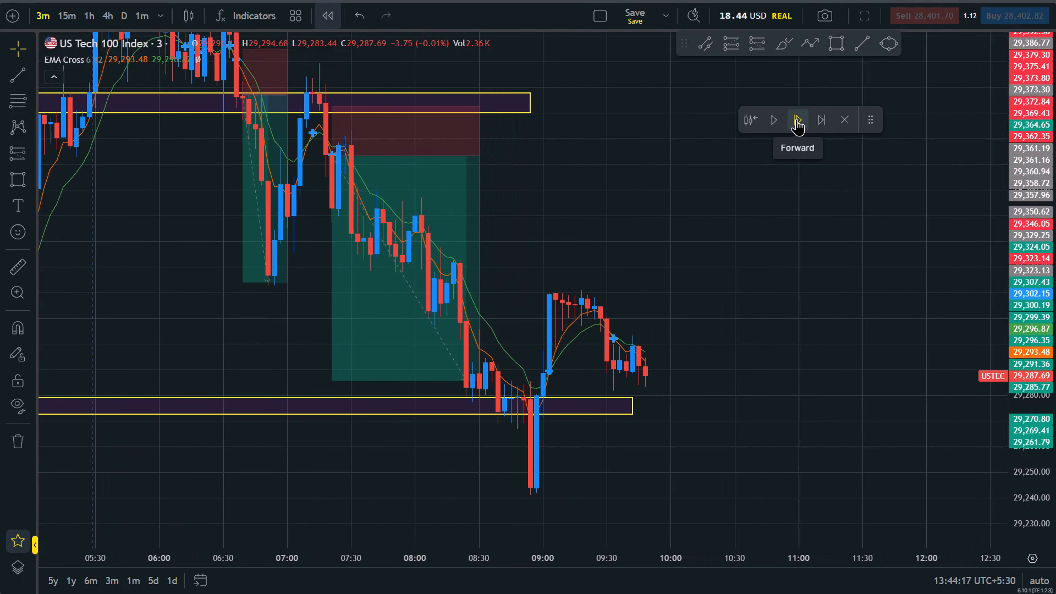
{"action": "double_click", "coordinate": [796, 119]}
{"action": "triple_click", "coordinate": [796, 119]}
{"action": "triple_click", "coordinate": [796, 119]}
{"action": "triple_click", "coordinate": [796, 119]}
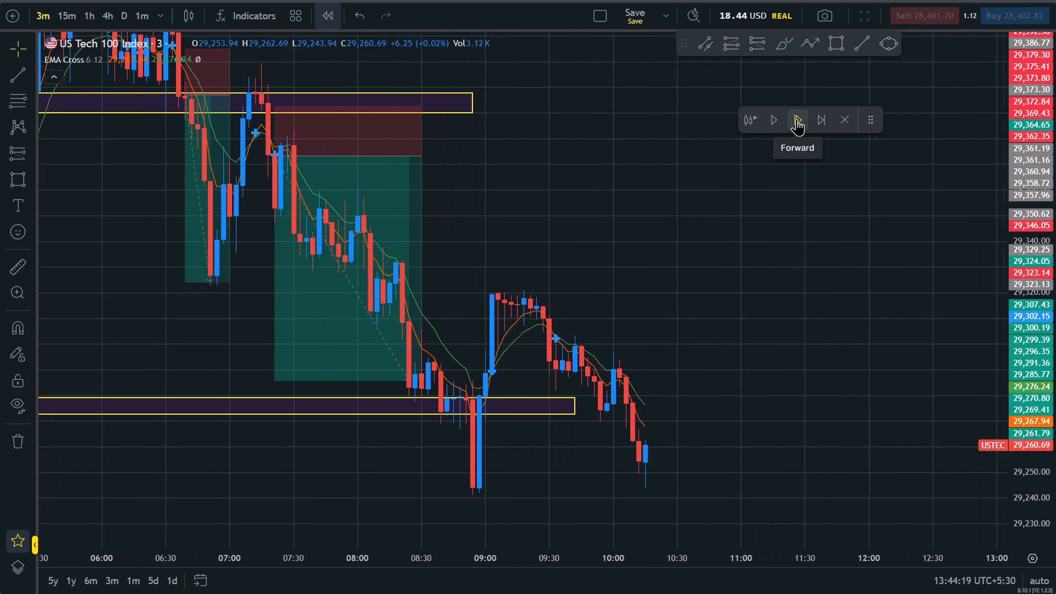
{"action": "triple_click", "coordinate": [796, 119]}
{"action": "left_click", "coordinate": [796, 119]}
{"action": "triple_click", "coordinate": [796, 119]}
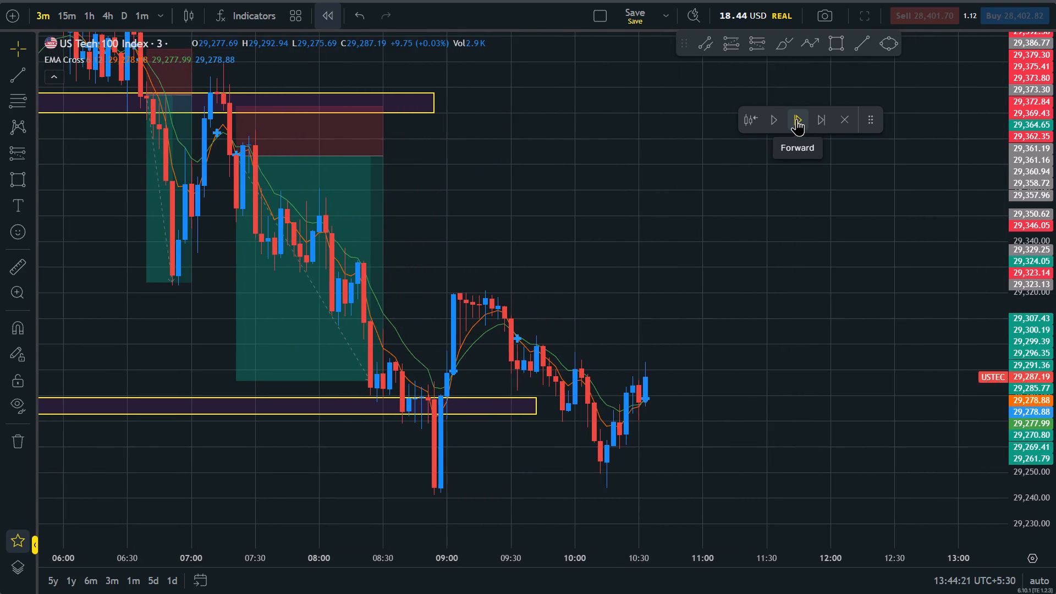
{"action": "triple_click", "coordinate": [796, 119]}
{"action": "triple_click", "coordinate": [796, 119]}
{"action": "left_click", "coordinate": [796, 119]}
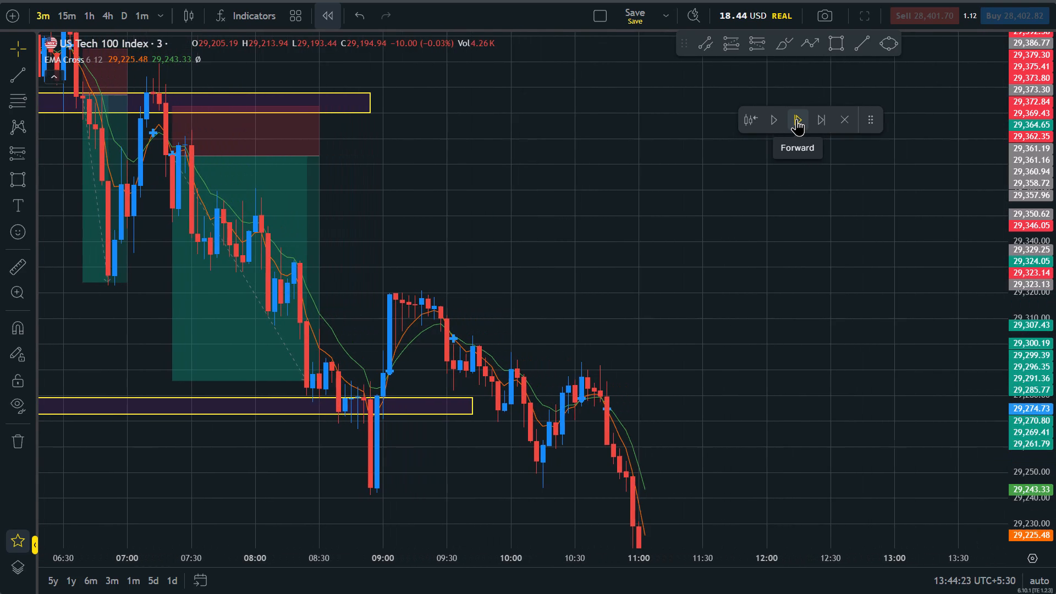
Extend the zone around 29,275 to about 11:54 on 27 Oct.
{"action": "left_click_drag", "start_coordinate": [476, 403], "coordinate": [661, 402]}
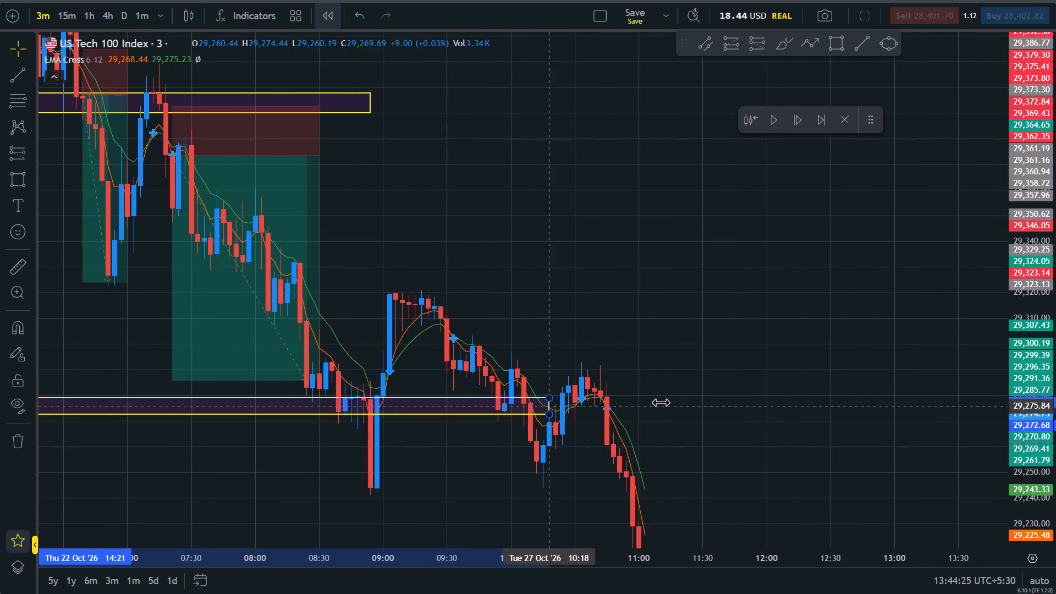
{"action": "left_click_drag", "start_coordinate": [661, 402], "coordinate": [755, 408]}
Extend the next lower zone, around 29,200, to about 11:36 on 27 Oct.
{"action": "left_click_drag", "start_coordinate": [771, 466], "coordinate": [994, 56]}
{"action": "left_click_drag", "start_coordinate": [880, 309], "coordinate": [865, 409]}
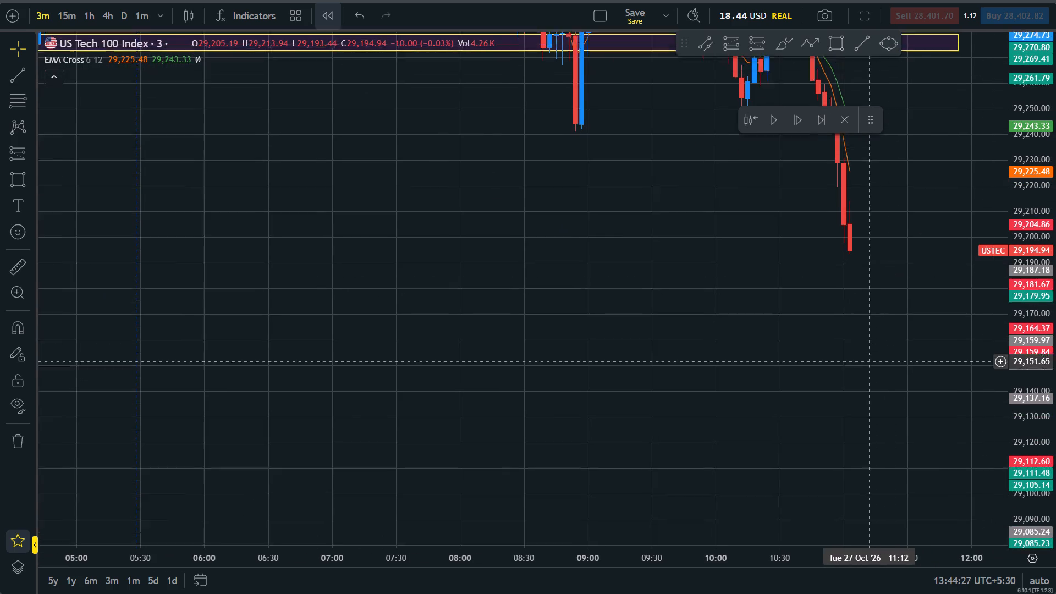
{"action": "left_click_drag", "start_coordinate": [865, 409], "coordinate": [862, 427]}
{"action": "scroll", "coordinate": [862, 427], "scroll_direction": "down", "scroll_amount": 10}
{"action": "left_click_drag", "start_coordinate": [1055, 131], "coordinate": [1055, 334]}
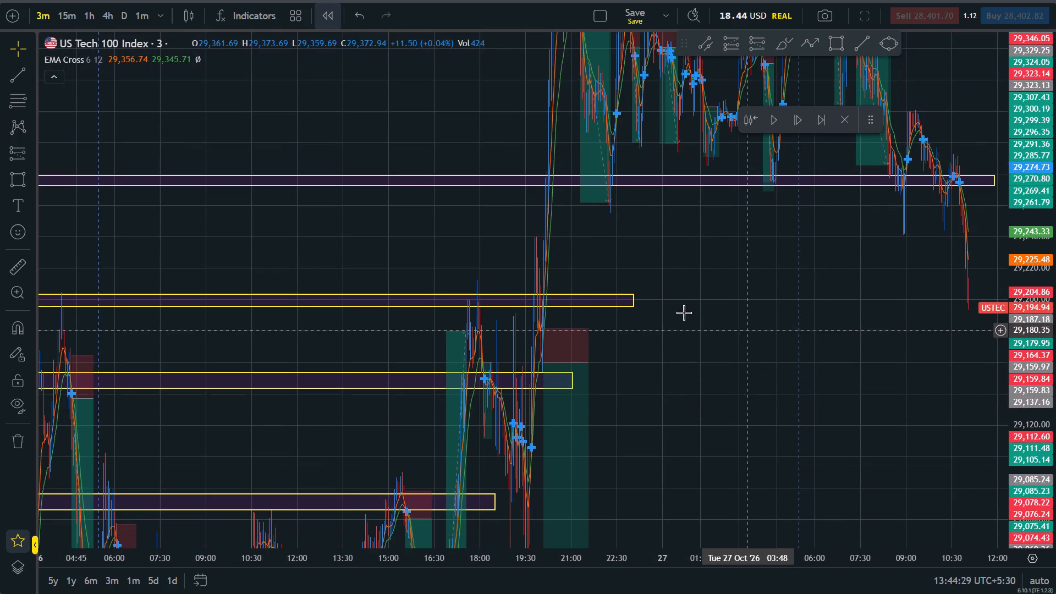
{"action": "left_click_drag", "start_coordinate": [633, 299], "coordinate": [986, 295]}
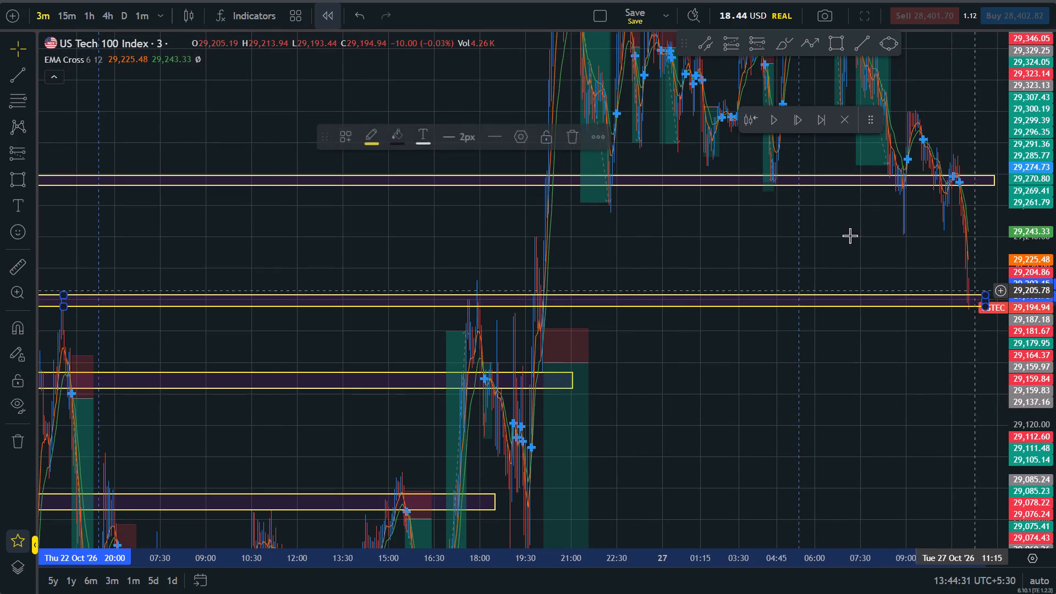
{"action": "left_click", "coordinate": [845, 233]}
Place a short position at 10:48 with entry 29,261.30, stop 29,279.18 and target 29,194.27 at the zone around 29,200.
{"action": "scroll", "coordinate": [845, 233], "scroll_direction": "up", "scroll_amount": 15}
{"action": "left_click_drag", "start_coordinate": [1055, 300], "coordinate": [1025, 9]}
{"action": "left_click_drag", "start_coordinate": [916, 249], "coordinate": [900, 362]}
{"action": "left_click_drag", "start_coordinate": [769, 211], "coordinate": [768, 283]}
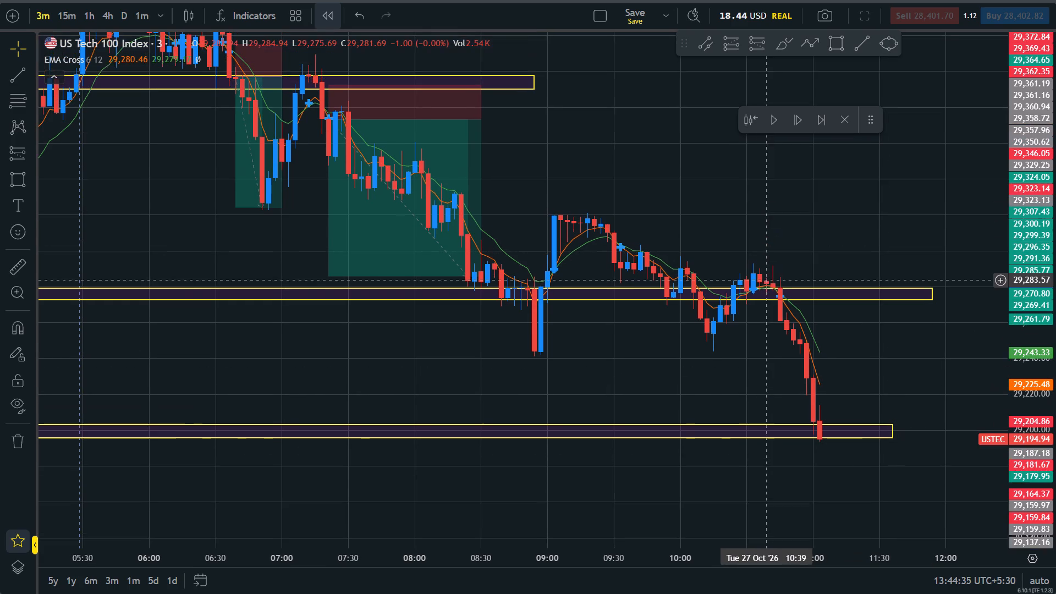
{"action": "left_click_drag", "start_coordinate": [768, 283], "coordinate": [767, 283]}
{"action": "left_click_drag", "start_coordinate": [1055, 421], "coordinate": [1014, 23]}
{"action": "left_click", "coordinate": [760, 217]}
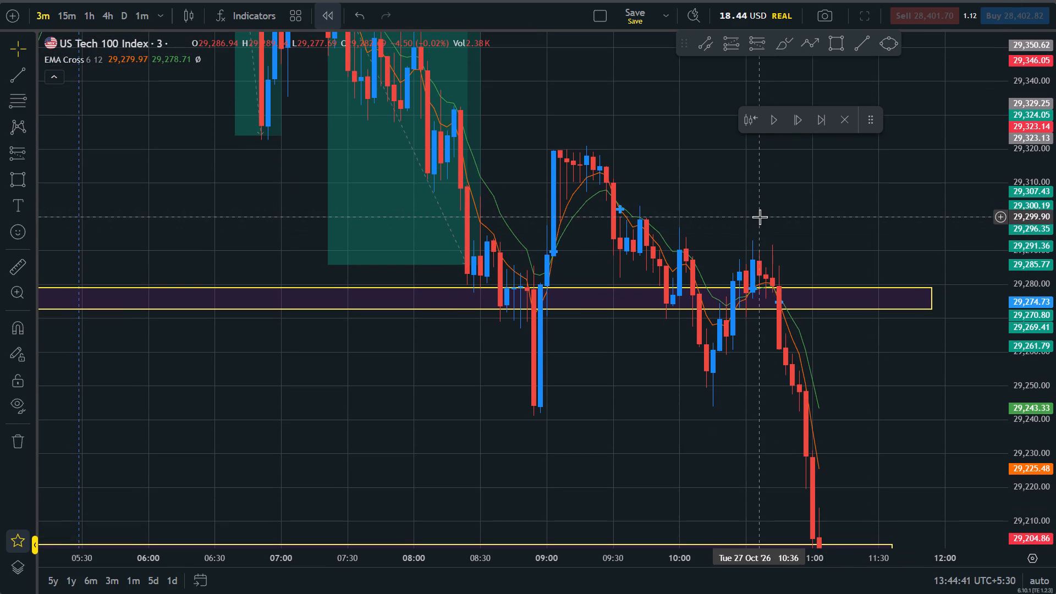
{"action": "left_click", "coordinate": [760, 217]}
{"action": "scroll", "coordinate": [760, 217], "scroll_direction": "up", "scroll_amount": 2}
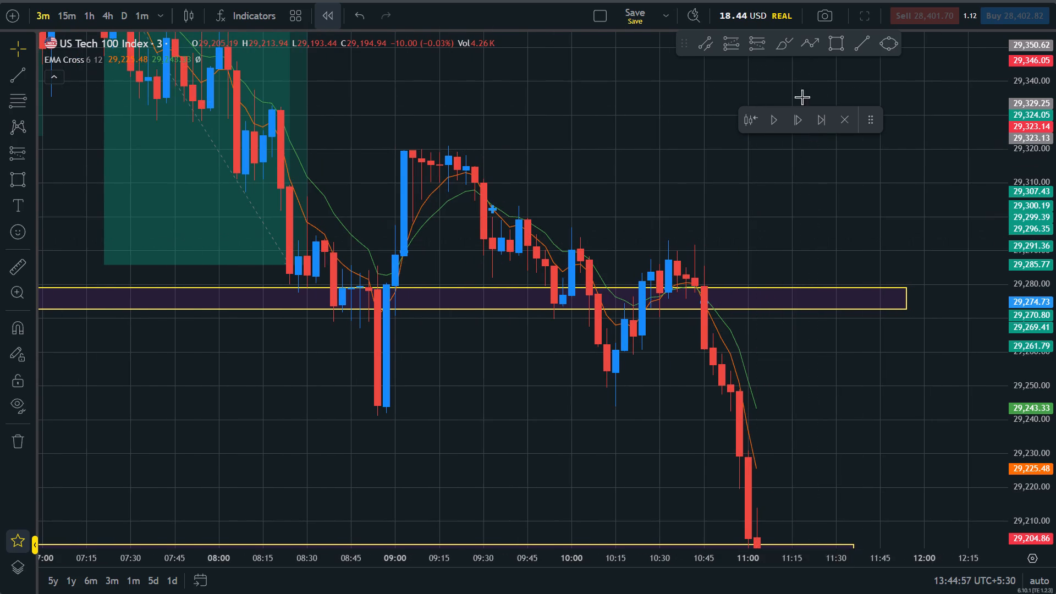
{"action": "left_click", "coordinate": [759, 42]}
{"action": "left_click", "coordinate": [712, 348]}
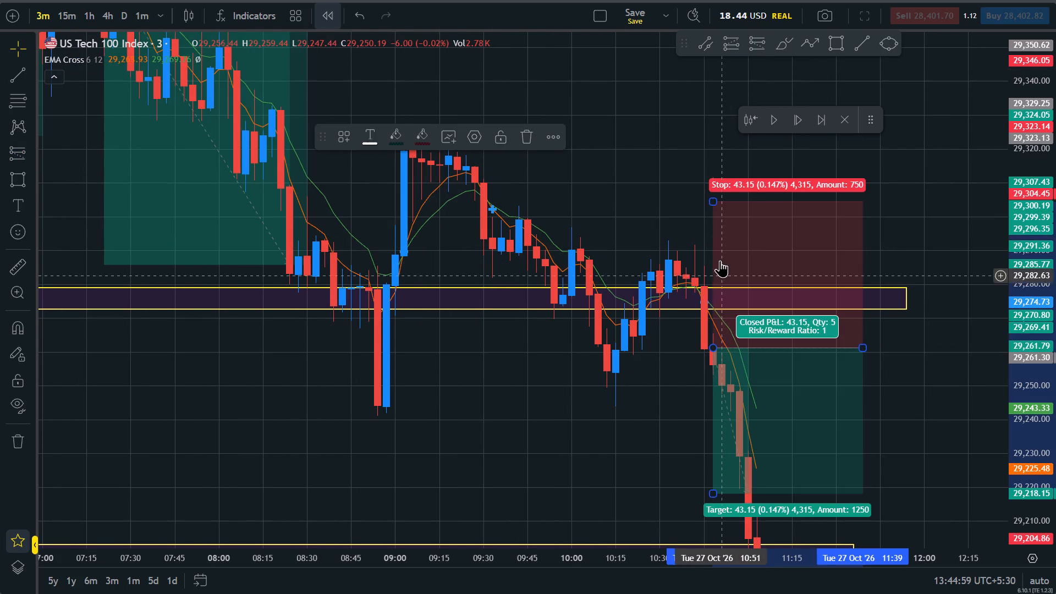
{"action": "left_click_drag", "start_coordinate": [712, 199], "coordinate": [724, 287]}
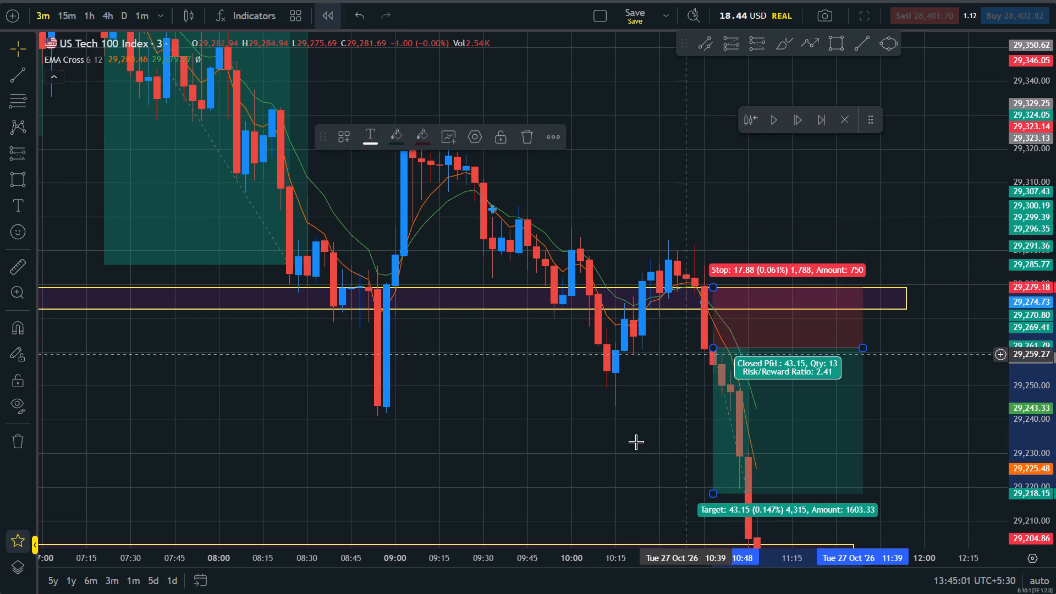
{"action": "left_click_drag", "start_coordinate": [618, 461], "coordinate": [632, 277]}
{"action": "left_click_drag", "start_coordinate": [724, 320], "coordinate": [755, 376]}
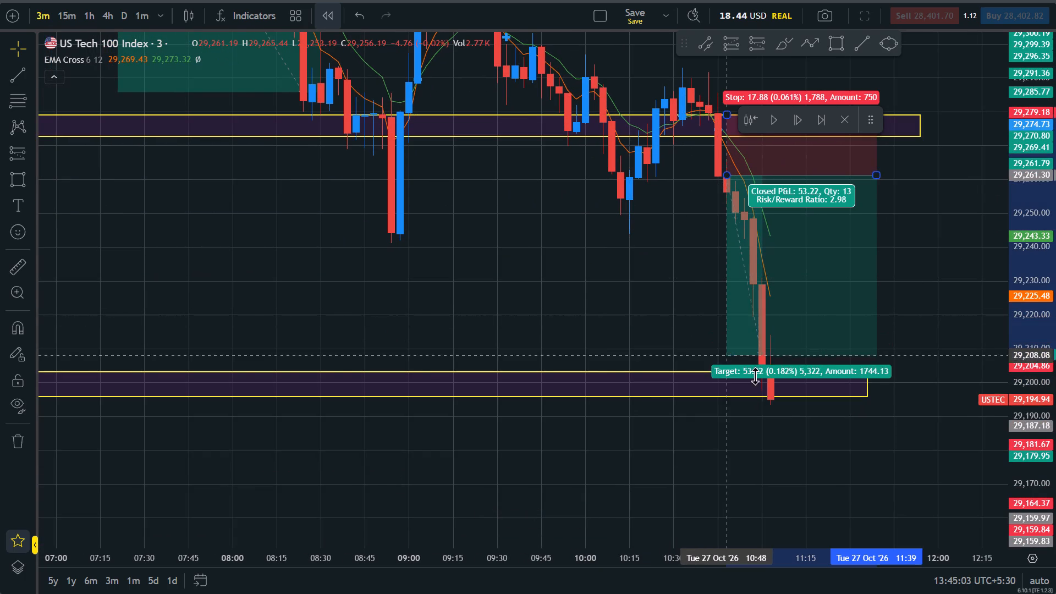
{"action": "left_click_drag", "start_coordinate": [755, 376], "coordinate": [765, 402]}
Examine the recent price action and the older zones below the current price on the wider chart.
{"action": "left_click_drag", "start_coordinate": [627, 250], "coordinate": [620, 381]}
{"action": "scroll", "coordinate": [620, 381], "scroll_direction": "down", "scroll_amount": 2}
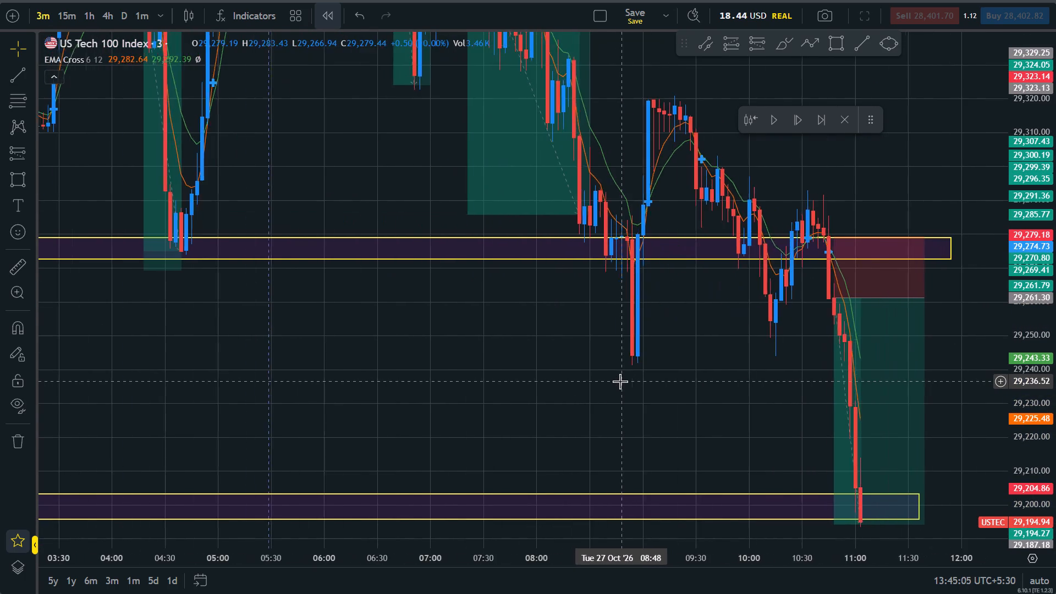
{"action": "scroll", "coordinate": [620, 381], "scroll_direction": "down", "scroll_amount": 5}
{"action": "left_click_drag", "start_coordinate": [1055, 200], "coordinate": [1055, 430]}
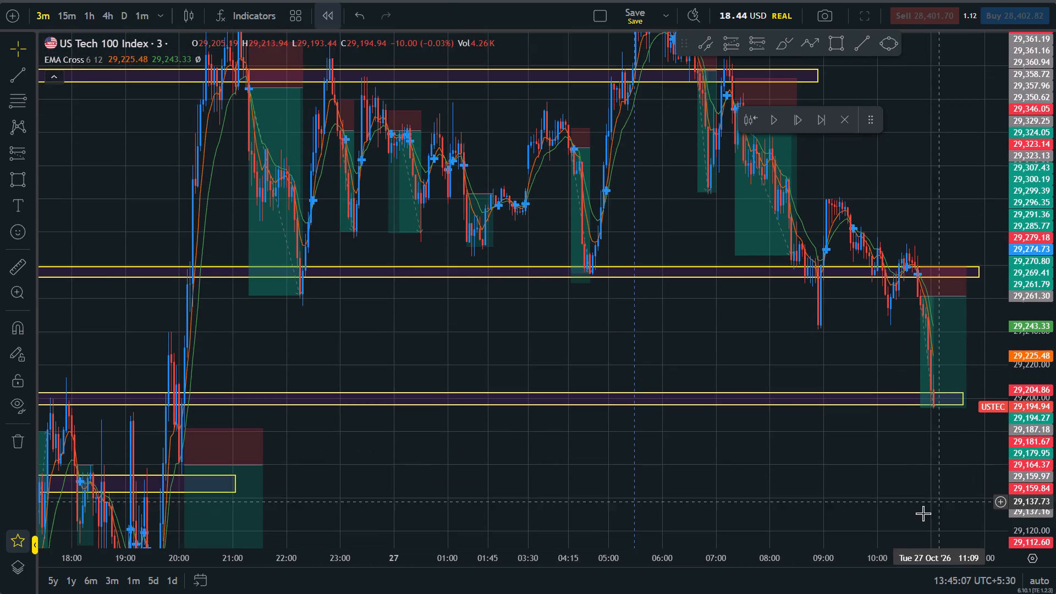
{"action": "left_click_drag", "start_coordinate": [917, 514], "coordinate": [757, 499]}
{"action": "scroll", "coordinate": [757, 499], "scroll_direction": "up", "scroll_amount": 2}
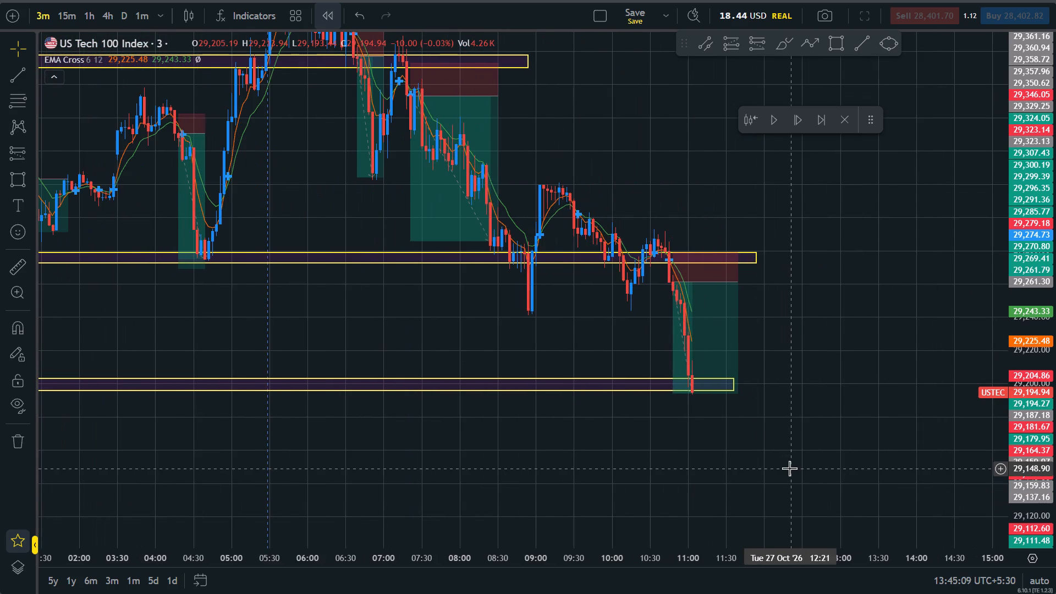
{"action": "scroll", "coordinate": [789, 468], "scroll_direction": "down", "scroll_amount": 7}
{"action": "left_click_drag", "start_coordinate": [1055, 251], "coordinate": [1055, 474]}
{"action": "scroll", "coordinate": [754, 417], "scroll_direction": "up", "scroll_amount": 2}
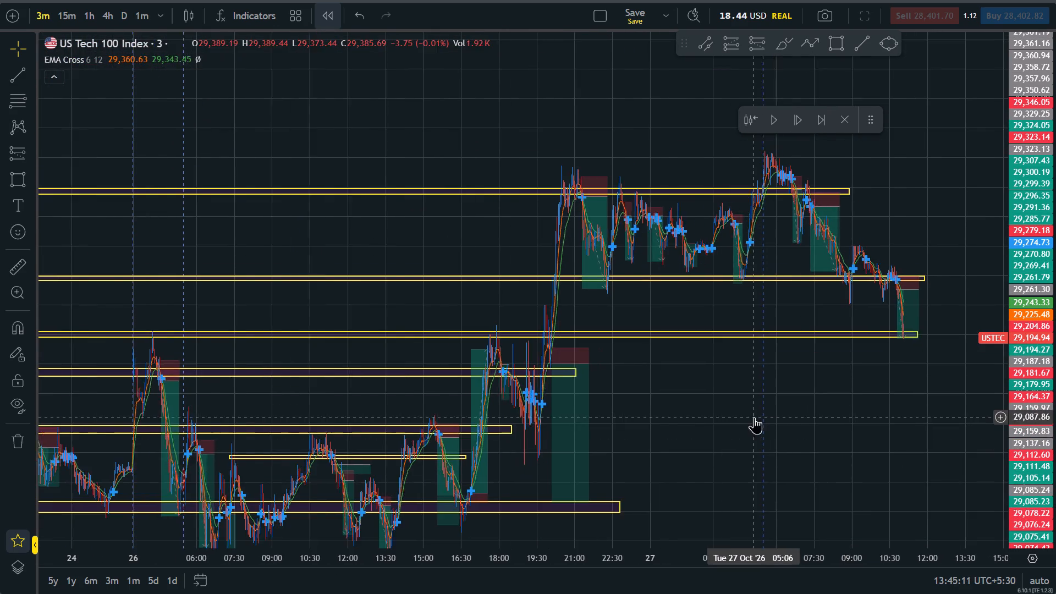
{"action": "scroll", "coordinate": [754, 417], "scroll_direction": "up", "scroll_amount": 6}
{"action": "left_click_drag", "start_coordinate": [1055, 342], "coordinate": [980, 102]}
{"action": "scroll", "coordinate": [820, 298], "scroll_direction": "up", "scroll_amount": 3}
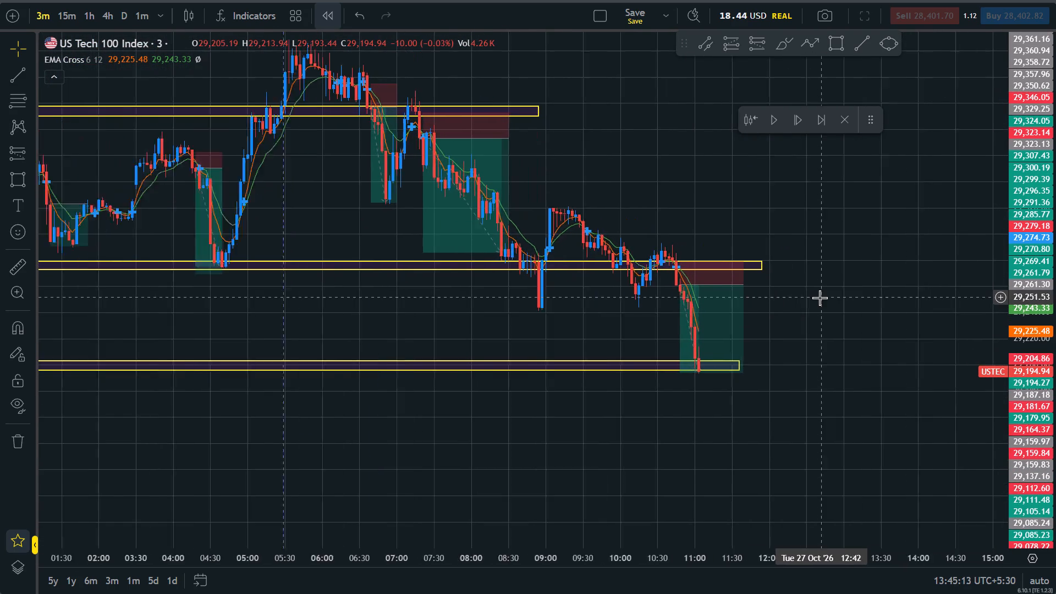
{"action": "scroll", "coordinate": [820, 298], "scroll_direction": "up", "scroll_amount": 1}
Advance the replay candle by candle from 11:03 to 12:06 on 27 Oct.
{"action": "triple_click", "coordinate": [796, 118]}
{"action": "triple_click", "coordinate": [796, 118]}
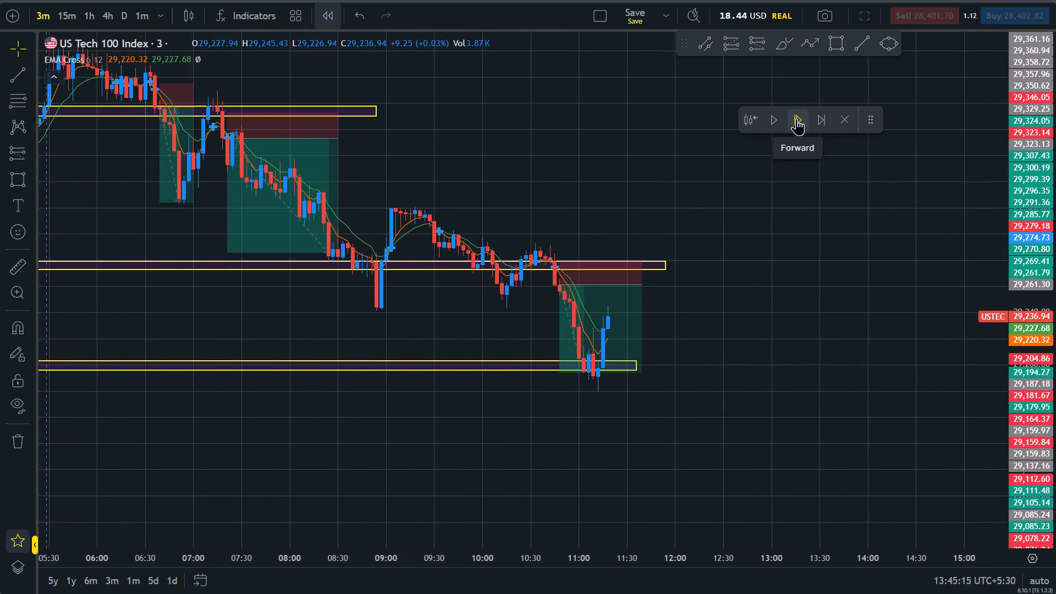
{"action": "triple_click", "coordinate": [796, 118]}
{"action": "triple_click", "coordinate": [796, 118]}
{"action": "triple_click", "coordinate": [796, 118]}
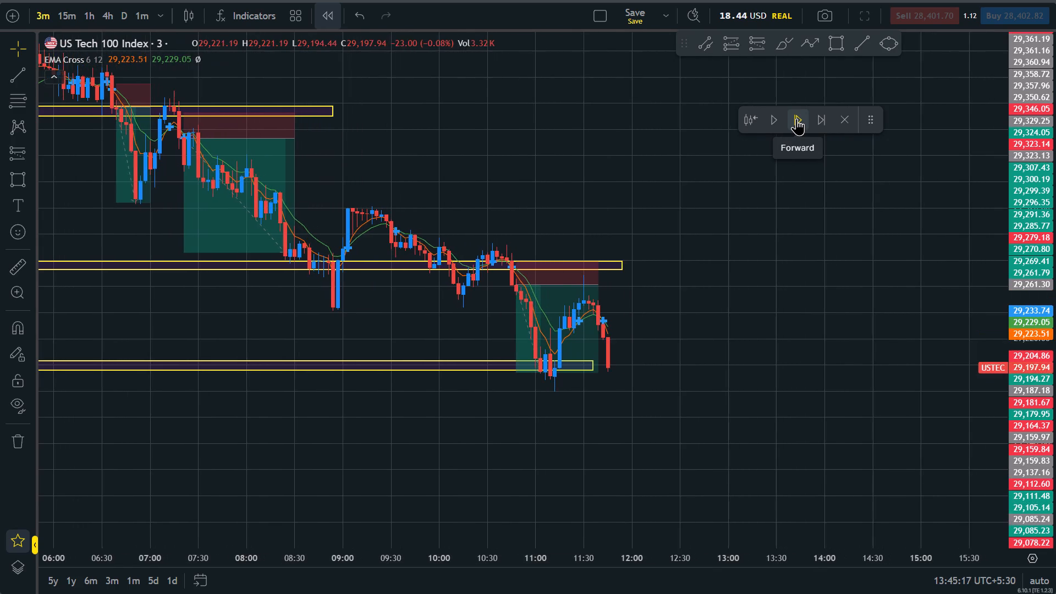
{"action": "triple_click", "coordinate": [796, 118]}
{"action": "triple_click", "coordinate": [796, 118]}
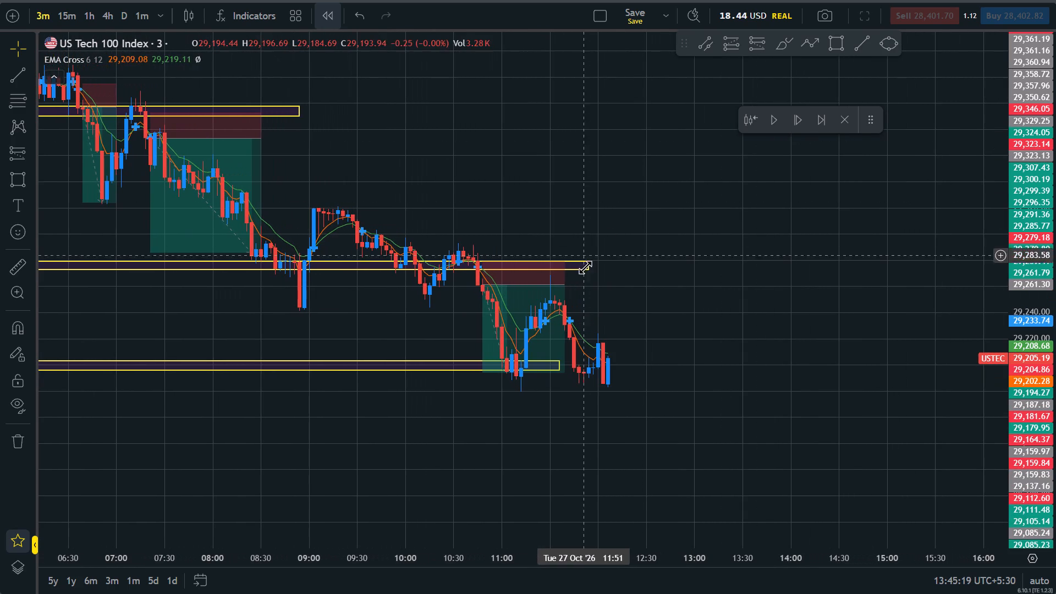
Shorten the 10:48 short position so it ends at 11:06.
{"action": "left_click_drag", "start_coordinate": [567, 285], "coordinate": [509, 282]}
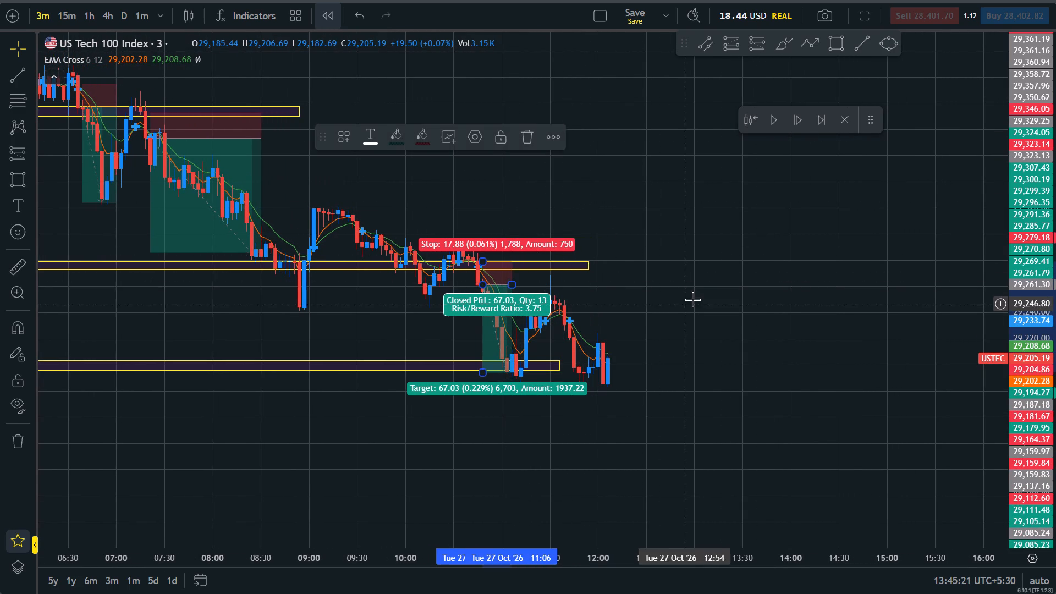
Examine the candles and EMA crosses between the zones around 29,275 and 29,200 up to 12:06.
{"action": "scroll", "coordinate": [692, 299], "scroll_direction": "up", "scroll_amount": 1}
{"action": "left_click_drag", "start_coordinate": [1055, 487], "coordinate": [1015, 74]}
{"action": "left_click_drag", "start_coordinate": [604, 360], "coordinate": [934, 235]}
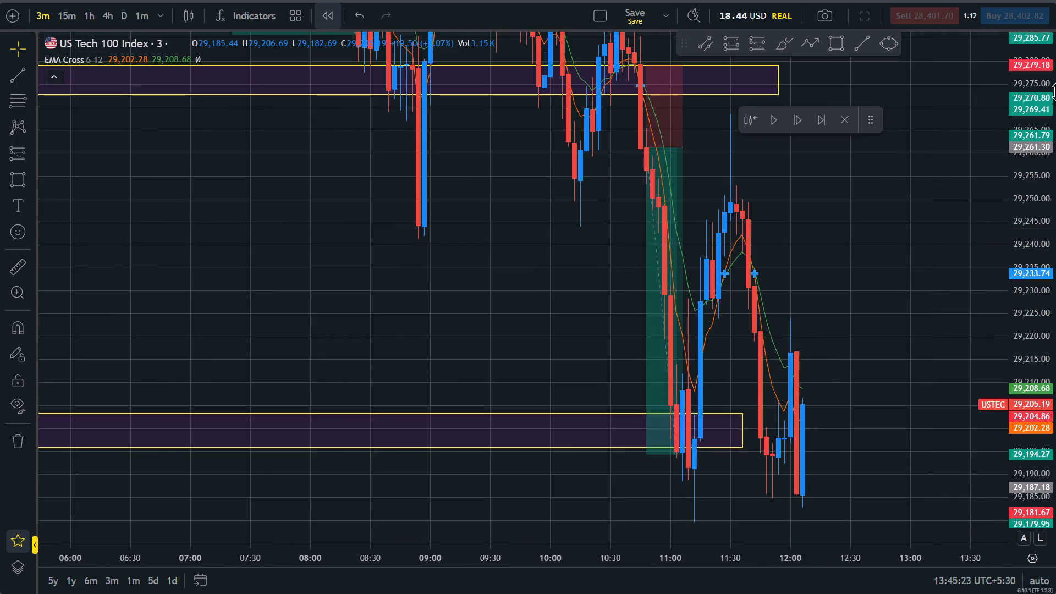
{"action": "left_click_drag", "start_coordinate": [1055, 190], "coordinate": [1055, 397]}
{"action": "scroll", "coordinate": [849, 325], "scroll_direction": "up", "scroll_amount": 2}
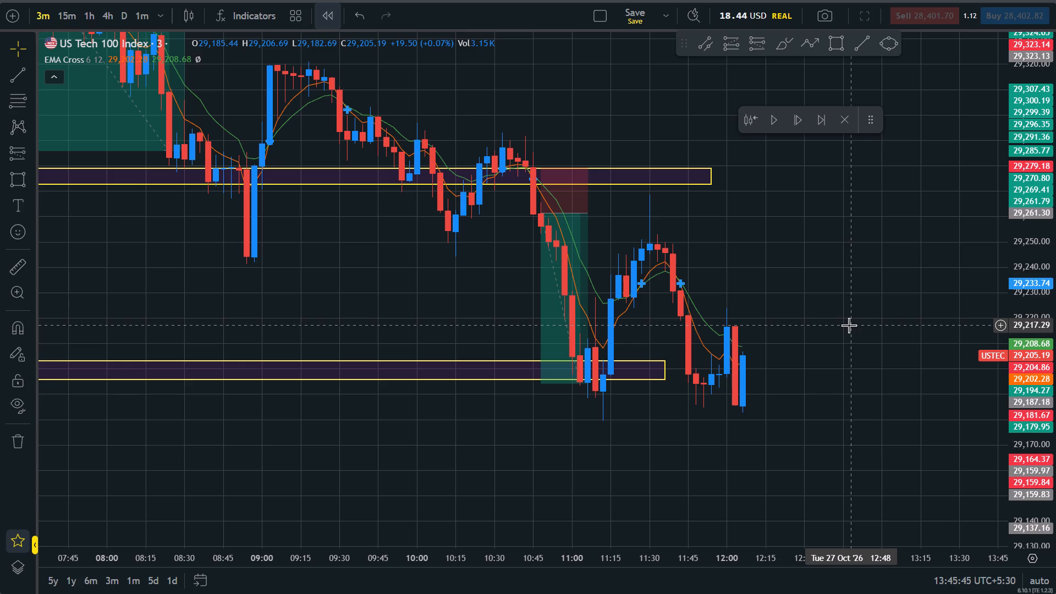
{"action": "scroll", "coordinate": [849, 325], "scroll_direction": "up", "scroll_amount": 2}
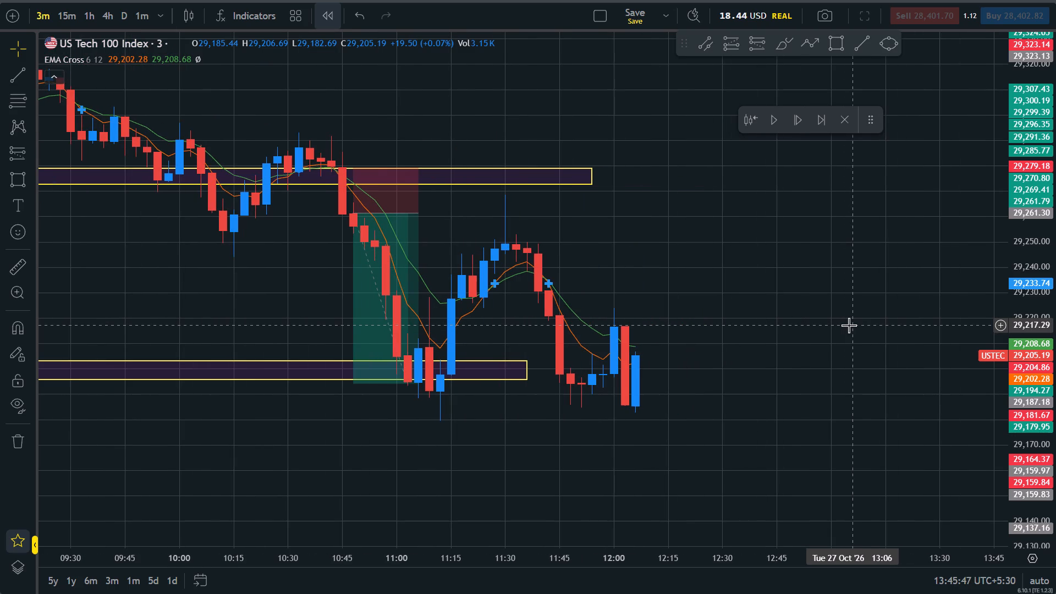
{"action": "scroll", "coordinate": [849, 325], "scroll_direction": "down", "scroll_amount": 5}
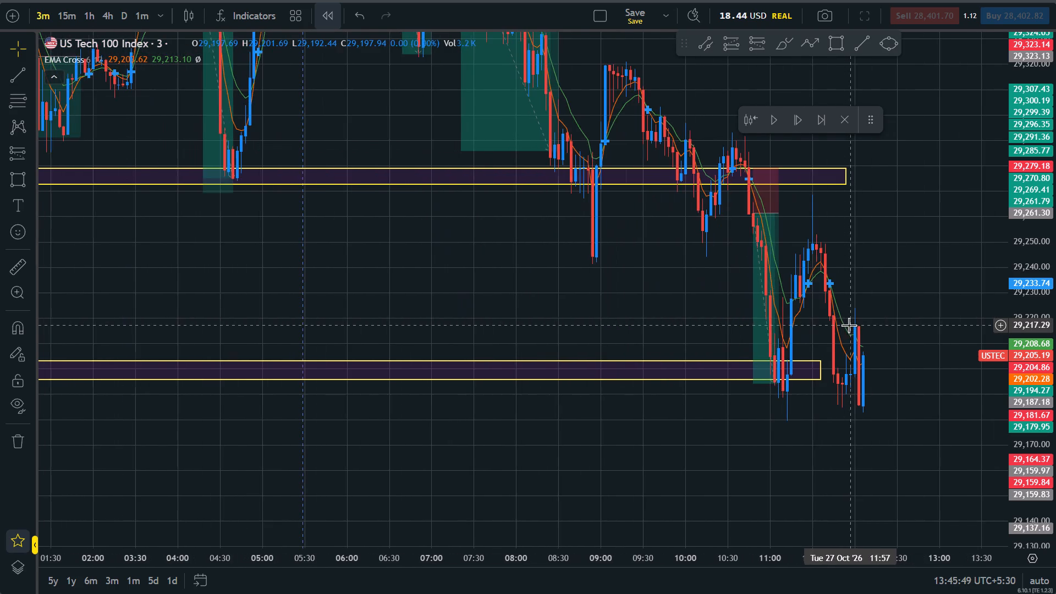
{"action": "left_click_drag", "start_coordinate": [1055, 216], "coordinate": [1055, 399]}
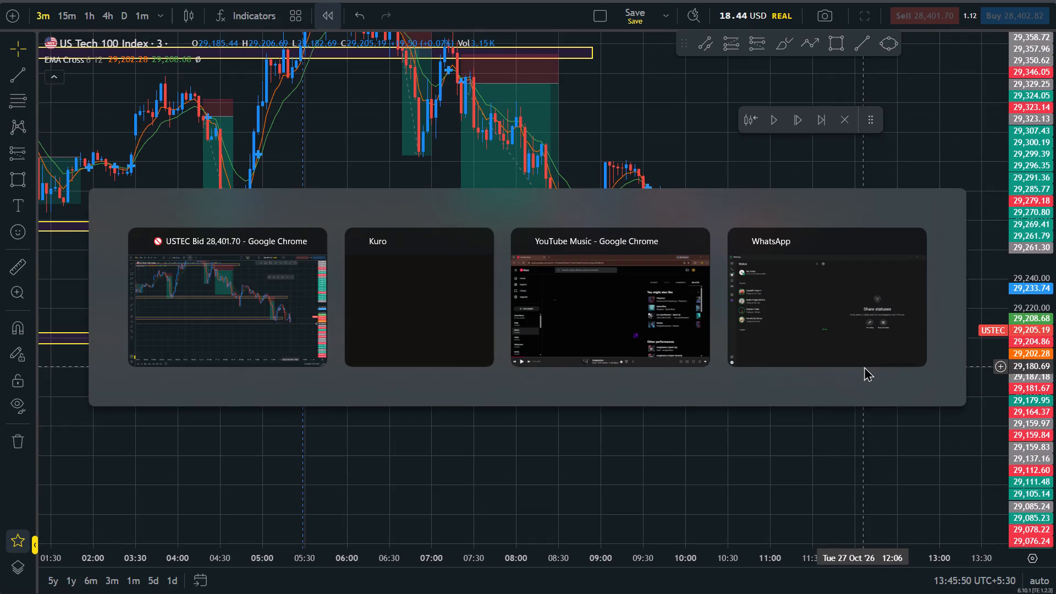
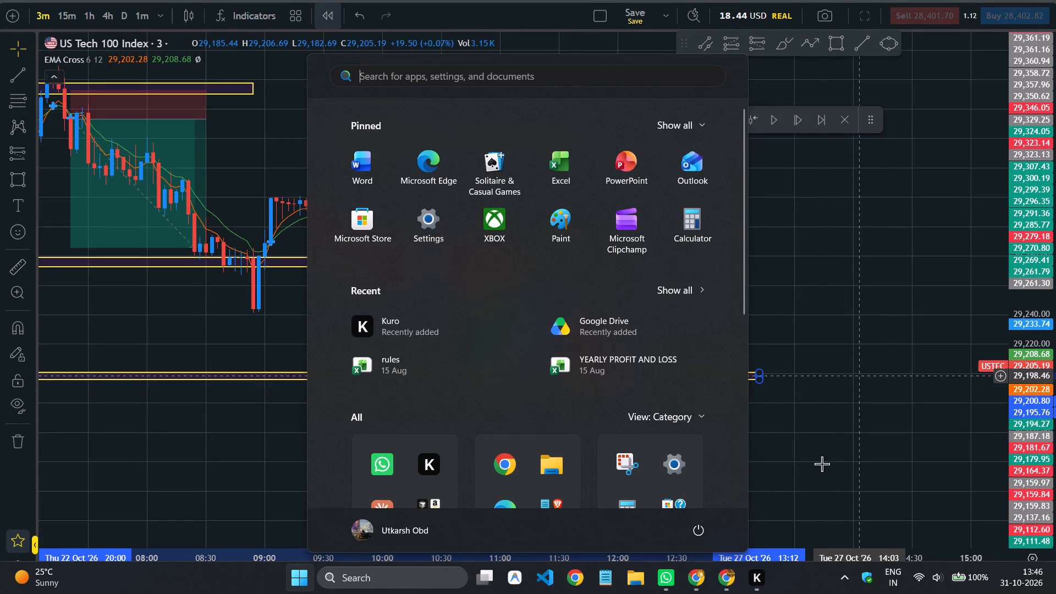
Advance the replay candle by candle from 12:06 to 13:06 on 27 Oct.
{"action": "scroll", "coordinate": [776, 458], "scroll_direction": "down", "scroll_amount": 8}
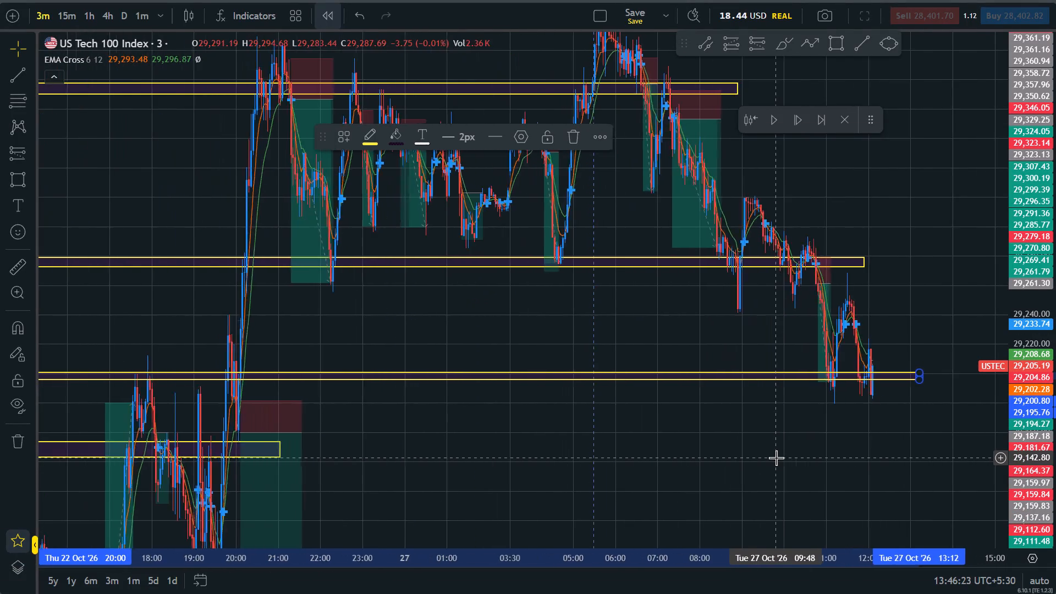
{"action": "scroll", "coordinate": [776, 458], "scroll_direction": "down", "scroll_amount": 5}
{"action": "left_click_drag", "start_coordinate": [1055, 339], "coordinate": [1055, 449]}
{"action": "scroll", "coordinate": [773, 403], "scroll_direction": "up", "scroll_amount": 3}
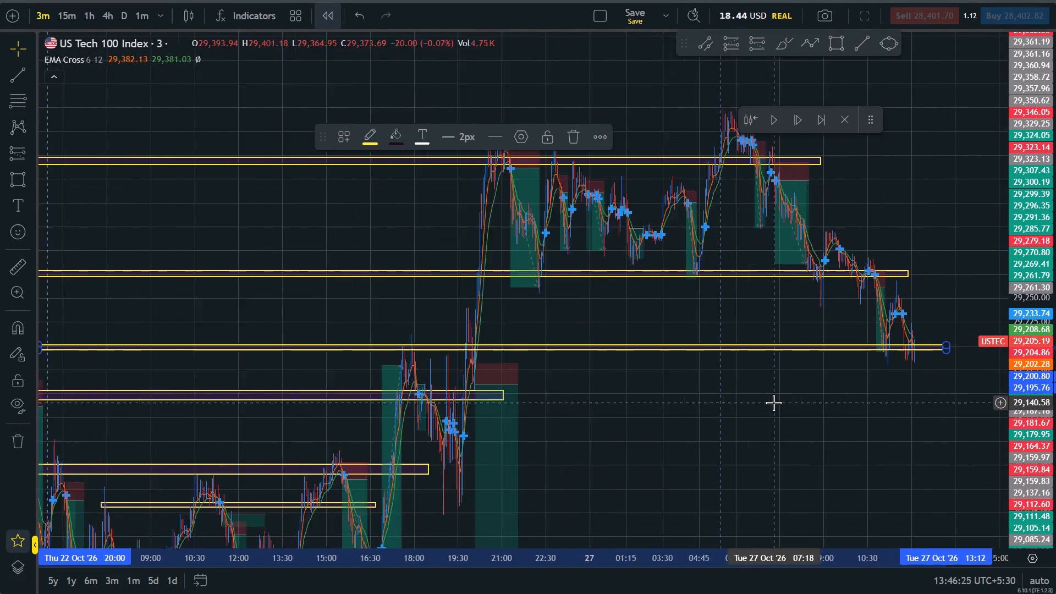
{"action": "scroll", "coordinate": [773, 403], "scroll_direction": "up", "scroll_amount": 6}
{"action": "triple_click", "coordinate": [798, 119]}
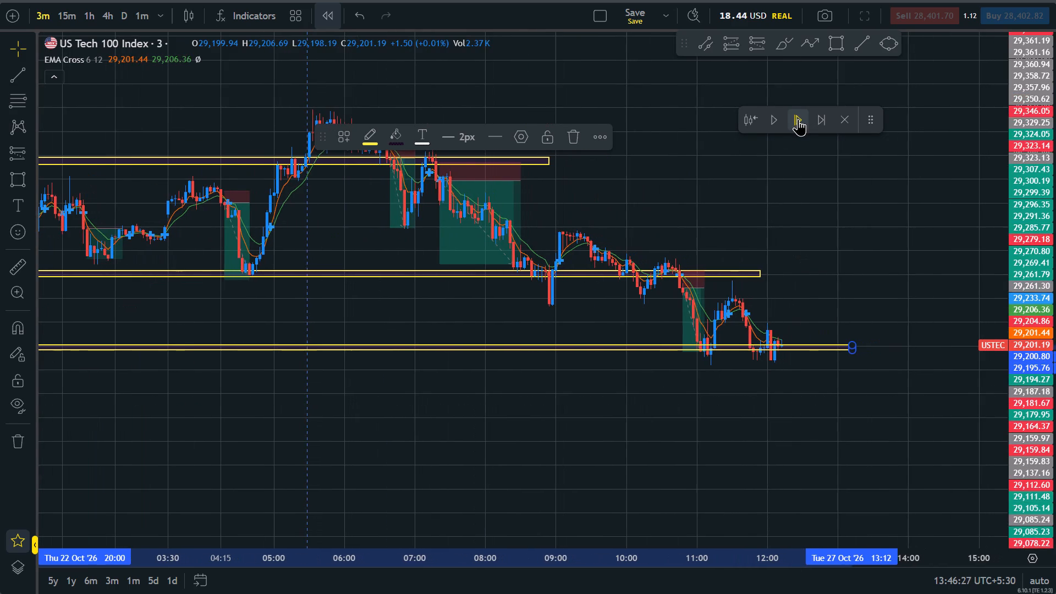
{"action": "triple_click", "coordinate": [798, 119]}
{"action": "triple_click", "coordinate": [798, 119]}
{"action": "left_click", "coordinate": [798, 119]}
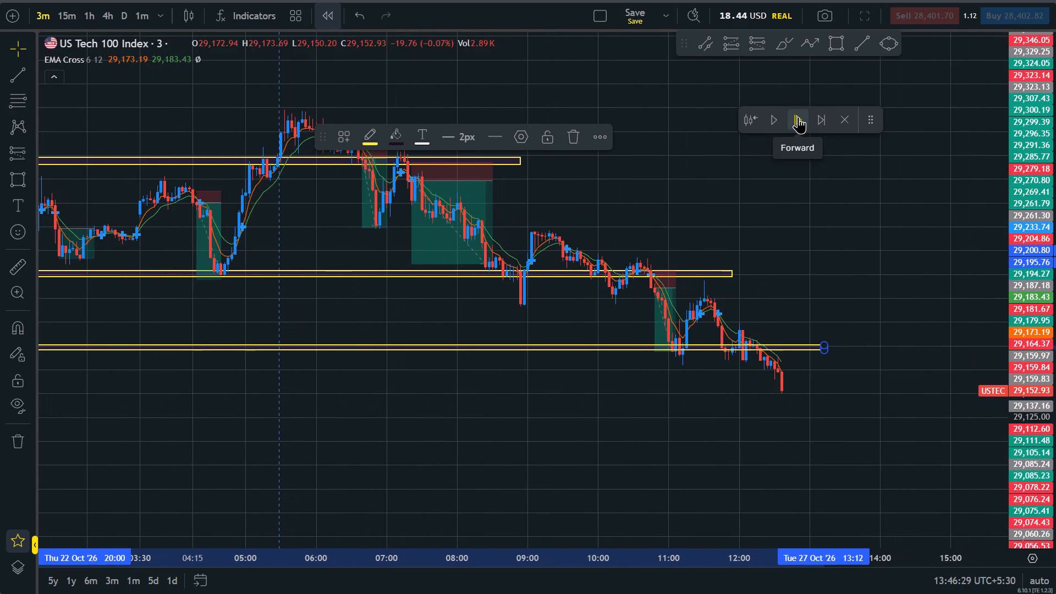
{"action": "triple_click", "coordinate": [798, 117]}
{"action": "triple_click", "coordinate": [798, 117]}
{"action": "triple_click", "coordinate": [798, 117]}
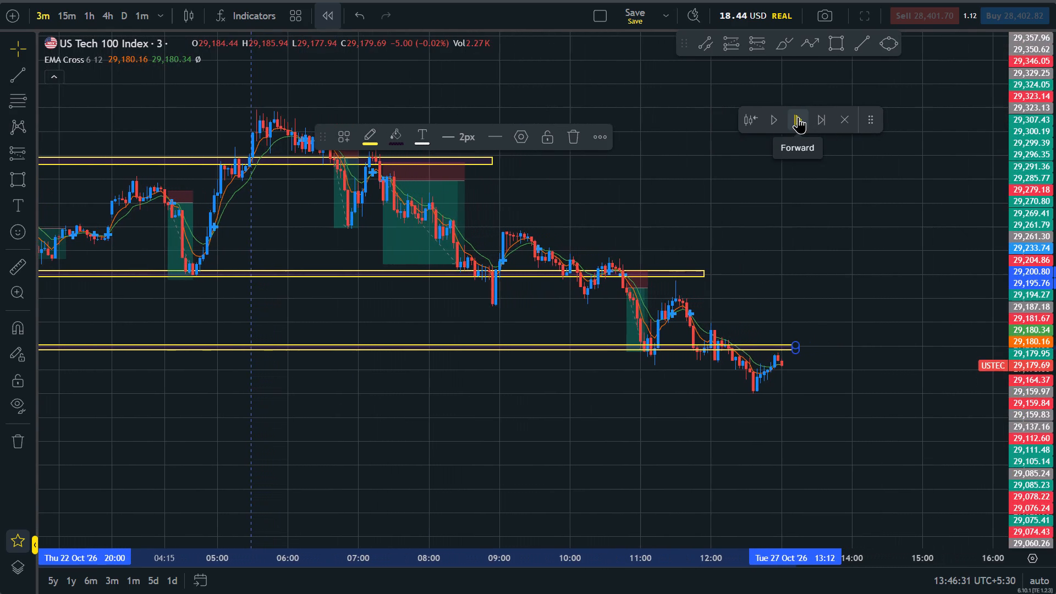
{"action": "left_click", "coordinate": [798, 117]}
Place a short position at the 11:42 EMA cross with entry 29,231.41, stop 29,247.56 and target 29,151.52, ending at about 12:36.
{"action": "left_click_drag", "start_coordinate": [1055, 449], "coordinate": [1037, 164]}
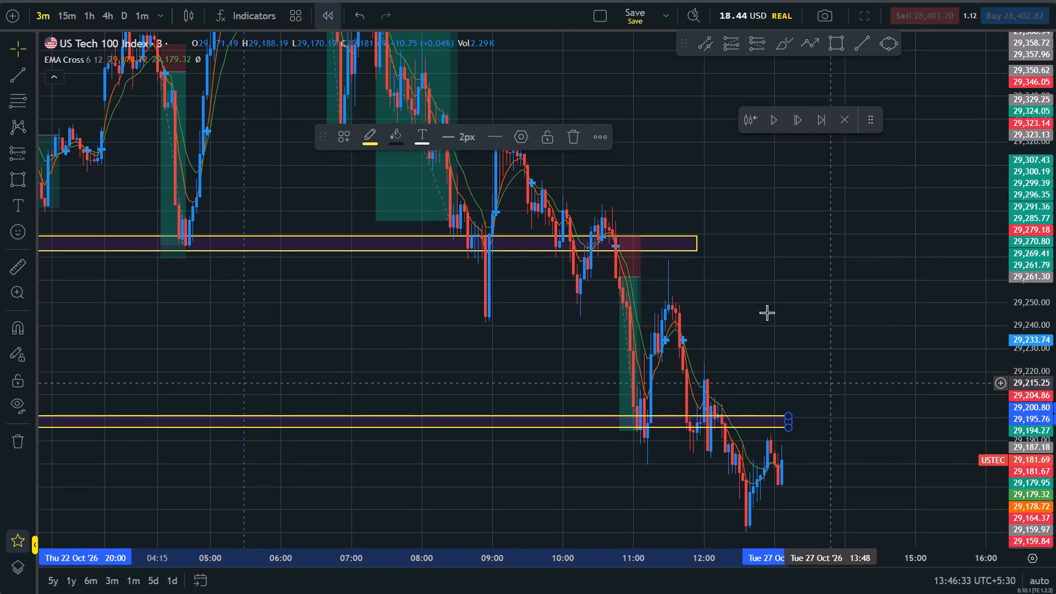
{"action": "left_click_drag", "start_coordinate": [913, 383], "coordinate": [701, 197]}
{"action": "scroll", "coordinate": [701, 197], "scroll_direction": "up", "scroll_amount": 3}
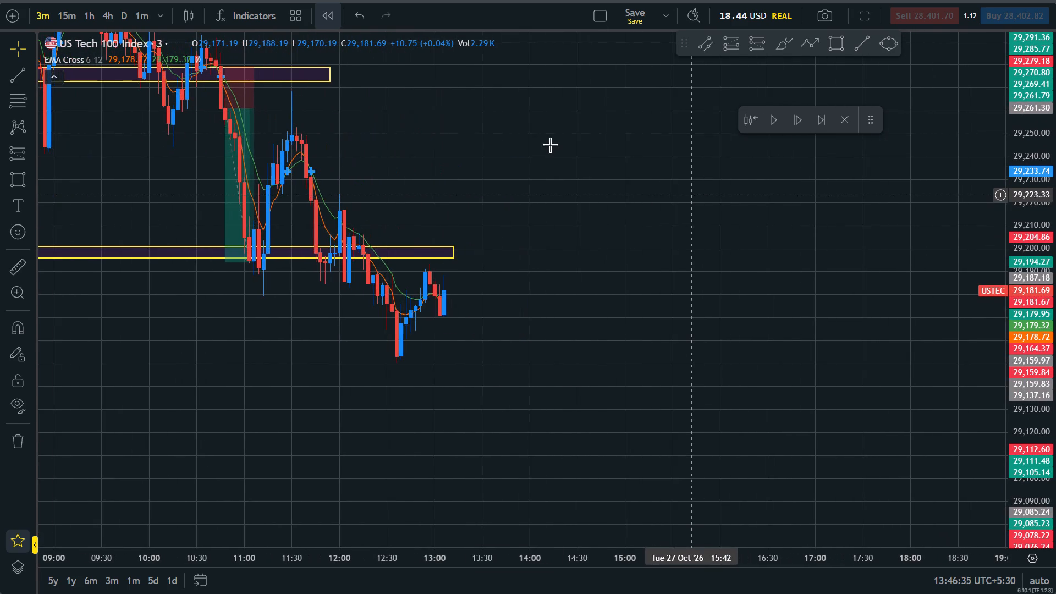
{"action": "left_click_drag", "start_coordinate": [497, 134], "coordinate": [912, 367]}
{"action": "scroll", "coordinate": [912, 367], "scroll_direction": "up", "scroll_amount": 3}
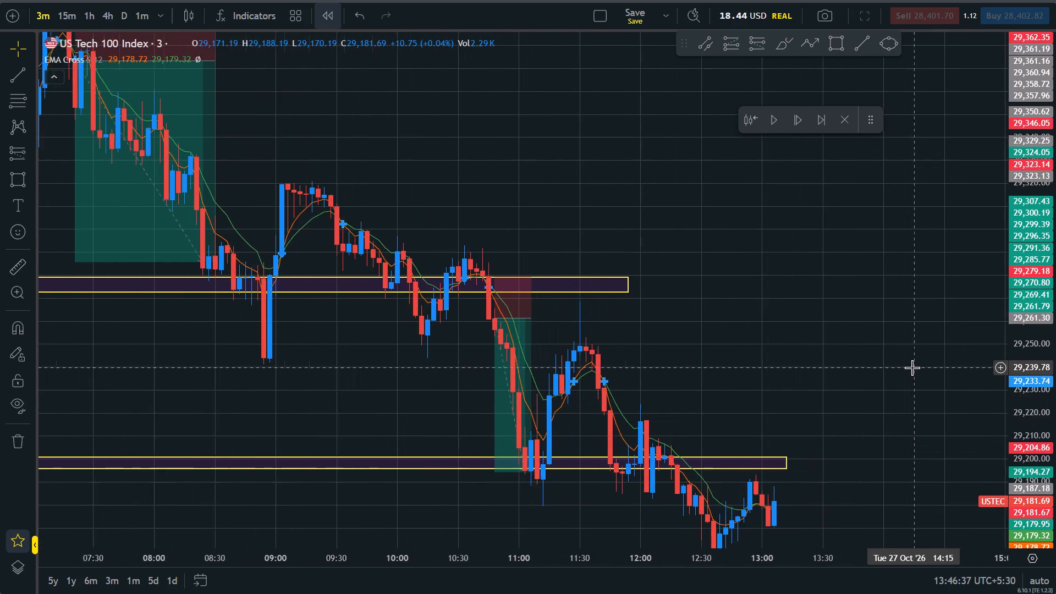
{"action": "scroll", "coordinate": [912, 367], "scroll_direction": "up", "scroll_amount": 1}
{"action": "left_click", "coordinate": [746, 50]}
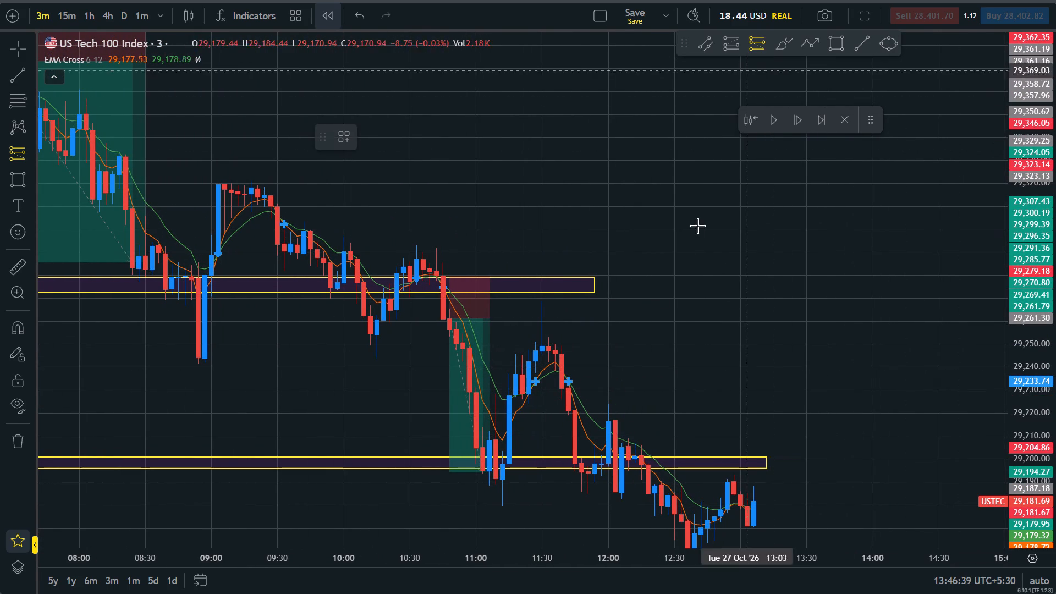
{"action": "left_click", "coordinate": [568, 387]}
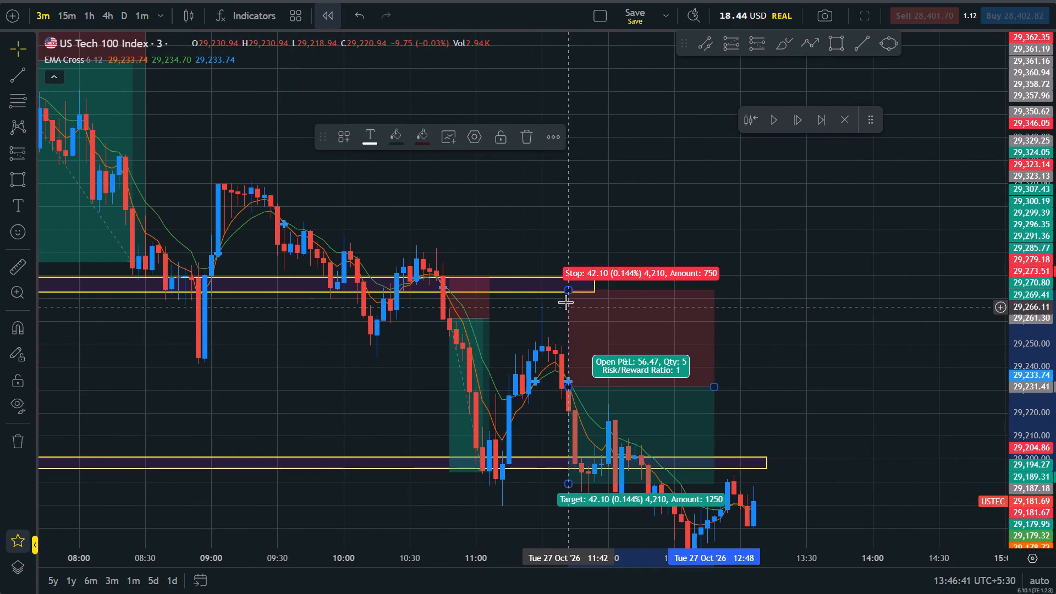
{"action": "left_click_drag", "start_coordinate": [568, 291], "coordinate": [570, 350]}
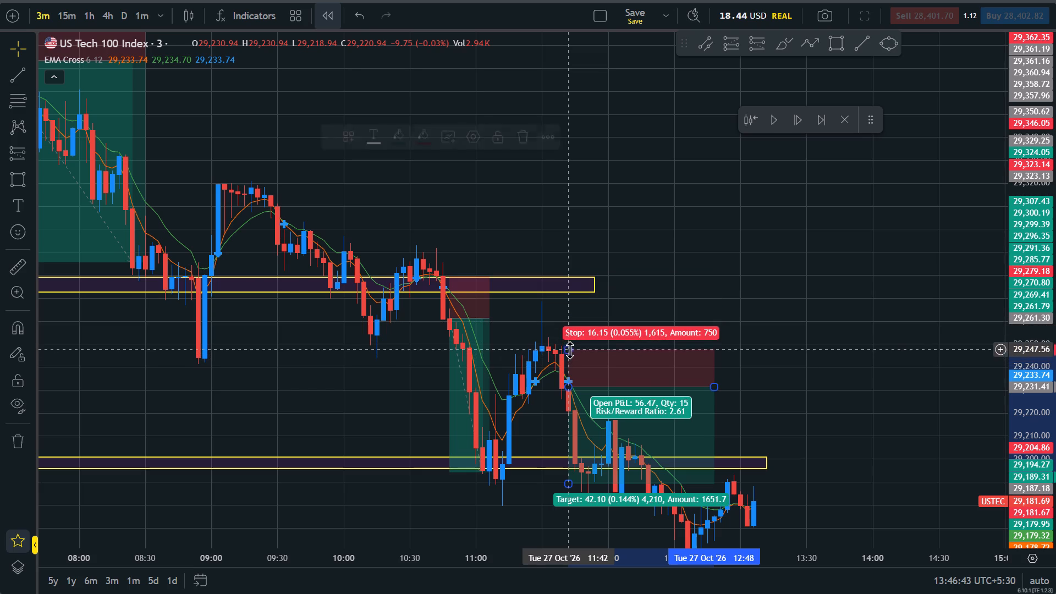
{"action": "left_click_drag", "start_coordinate": [843, 401], "coordinate": [774, 234]}
{"action": "left_click_drag", "start_coordinate": [535, 409], "coordinate": [552, 492]}
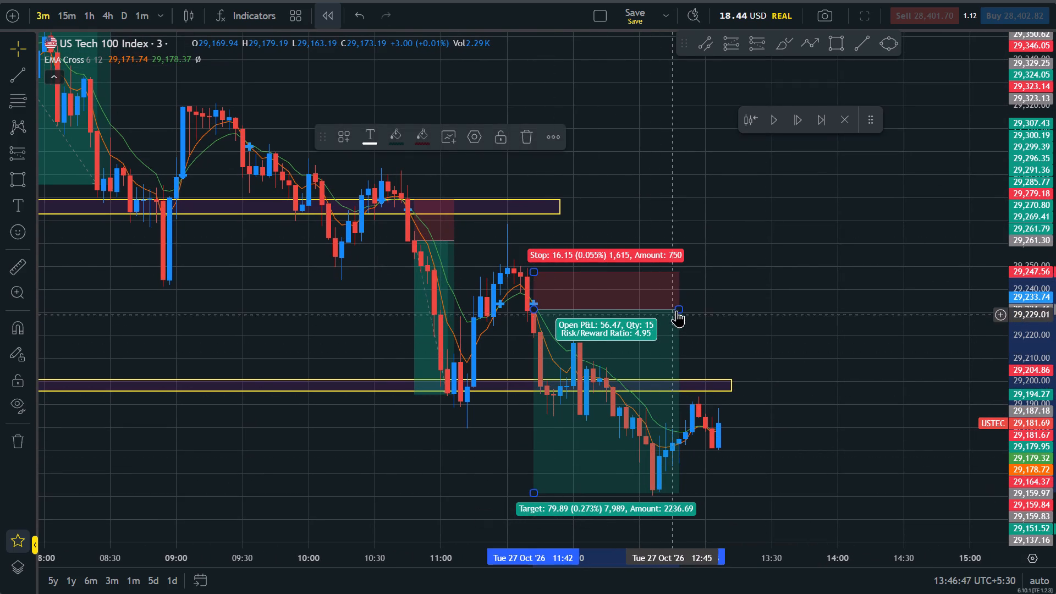
{"action": "left_click_drag", "start_coordinate": [677, 310], "coordinate": [650, 302]}
Advance the replay candle by candle from 13:06 to 13:27 on 27 Oct.
{"action": "left_click_drag", "start_coordinate": [810, 487], "coordinate": [738, 318]}
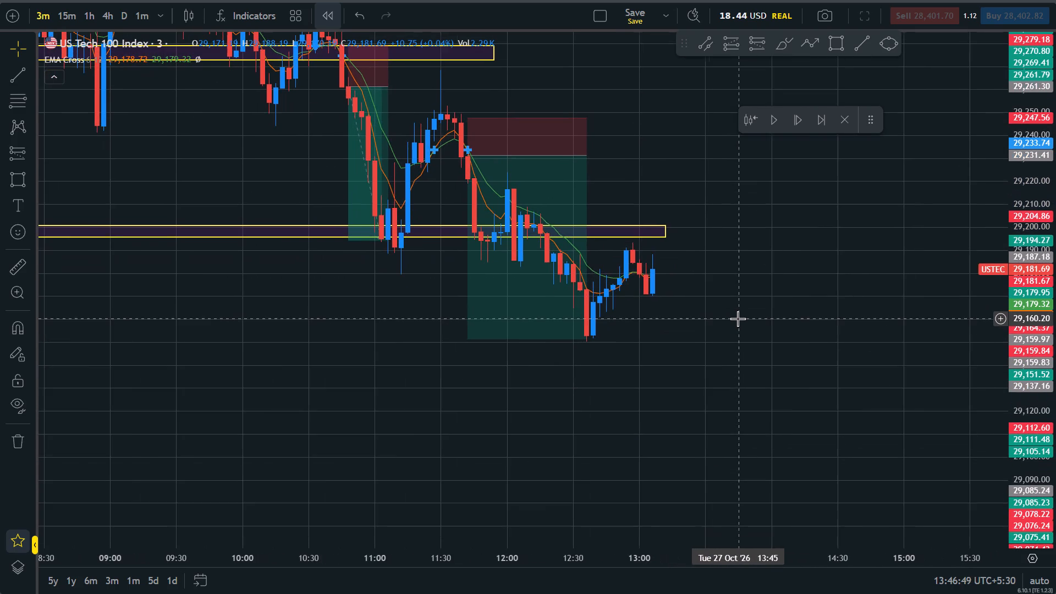
{"action": "scroll", "coordinate": [738, 318], "scroll_direction": "down", "scroll_amount": 2}
{"action": "double_click", "coordinate": [799, 119]}
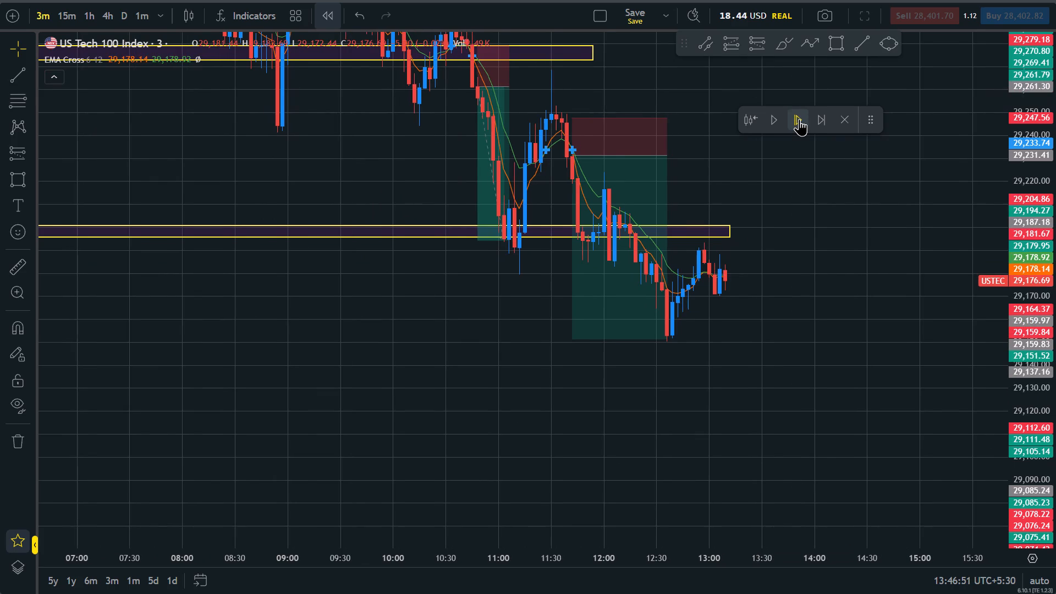
{"action": "triple_click", "coordinate": [799, 119]}
{"action": "left_click", "coordinate": [799, 119]}
{"action": "left_click", "coordinate": [799, 119]}
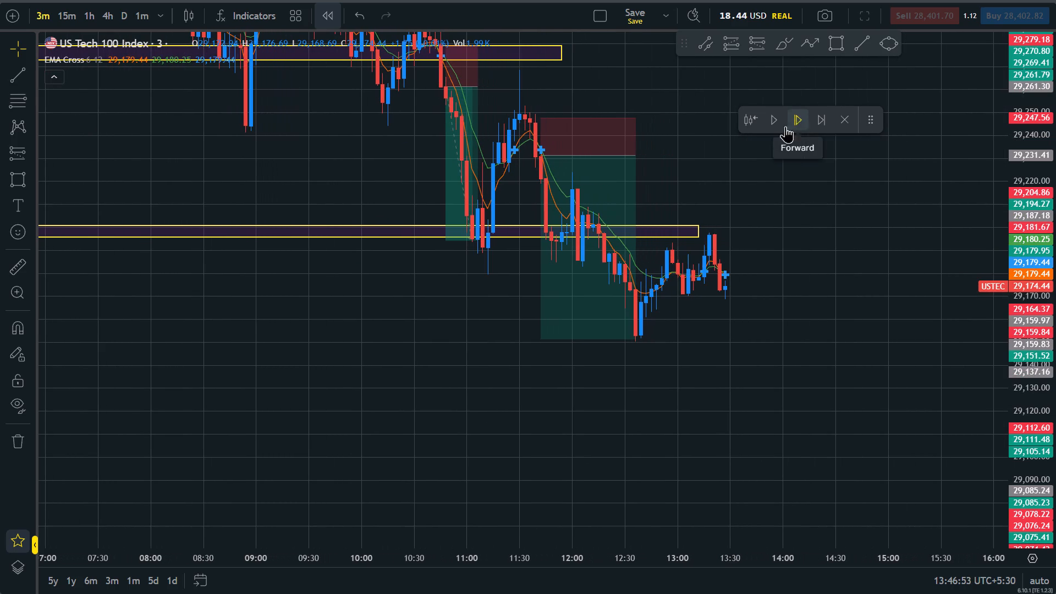
Place a short position on the 13:24 candle with entry 29,183.26, stop 29,196.81 and target 29,153.91.
{"action": "left_click_drag", "start_coordinate": [1055, 391], "coordinate": [1031, 110]}
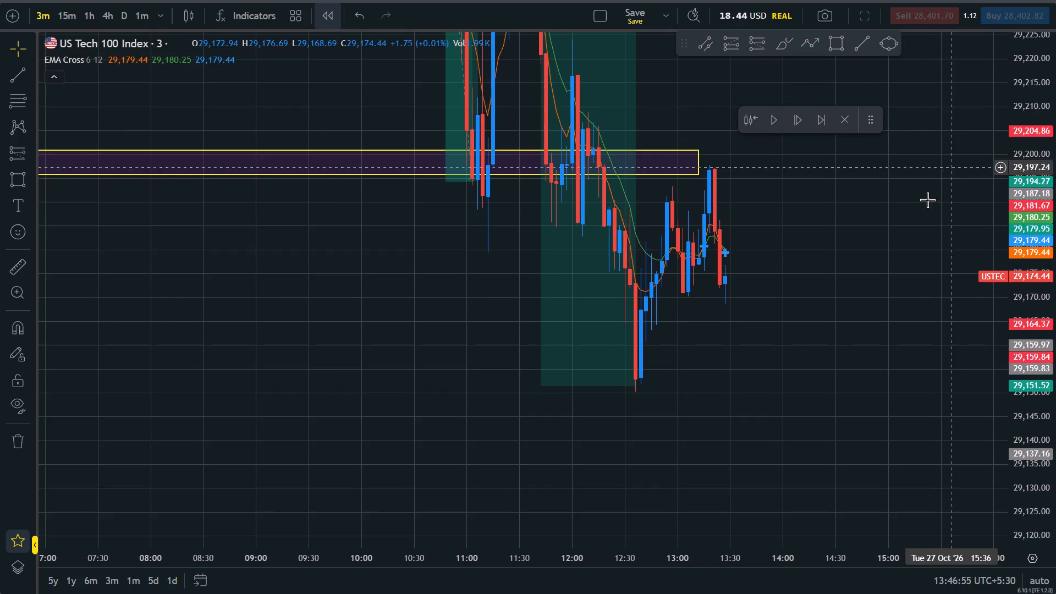
{"action": "left_click_drag", "start_coordinate": [916, 237], "coordinate": [898, 335]}
{"action": "scroll", "coordinate": [898, 335], "scroll_direction": "up", "scroll_amount": 2}
{"action": "left_click", "coordinate": [758, 47]}
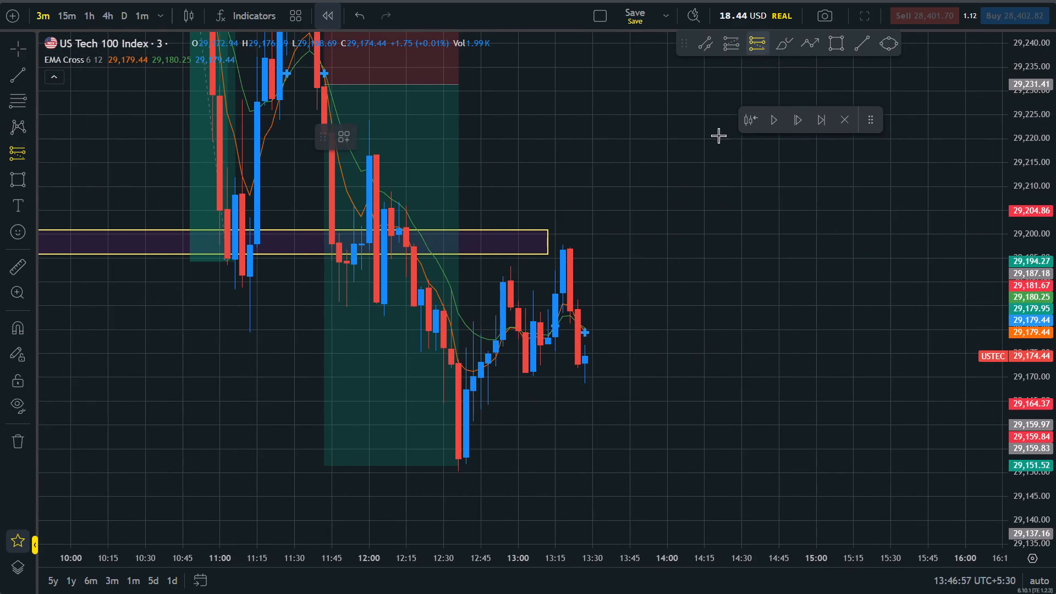
{"action": "left_click", "coordinate": [579, 314]}
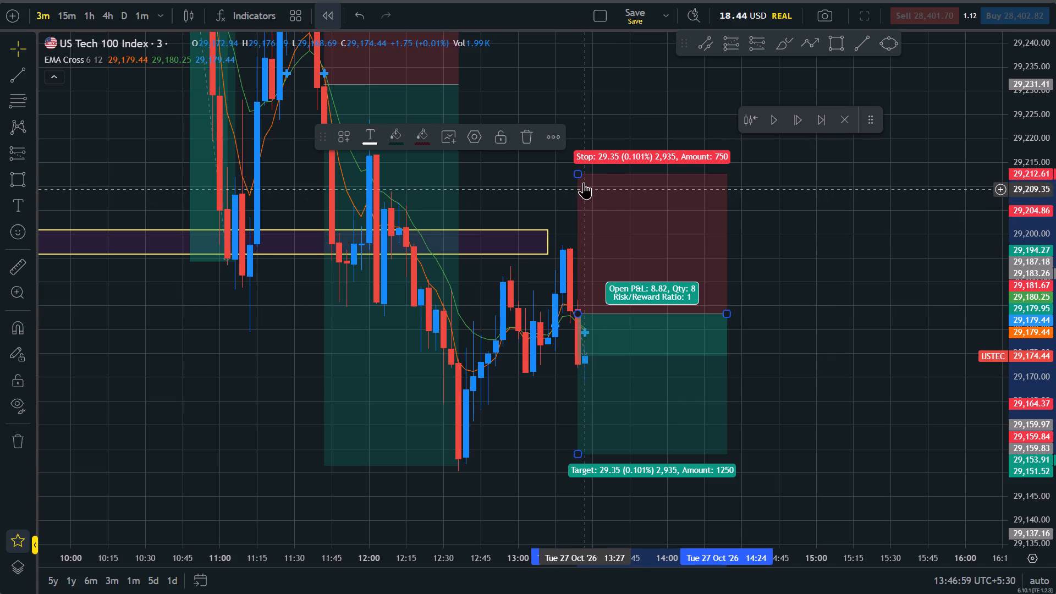
{"action": "left_click_drag", "start_coordinate": [581, 171], "coordinate": [585, 249]}
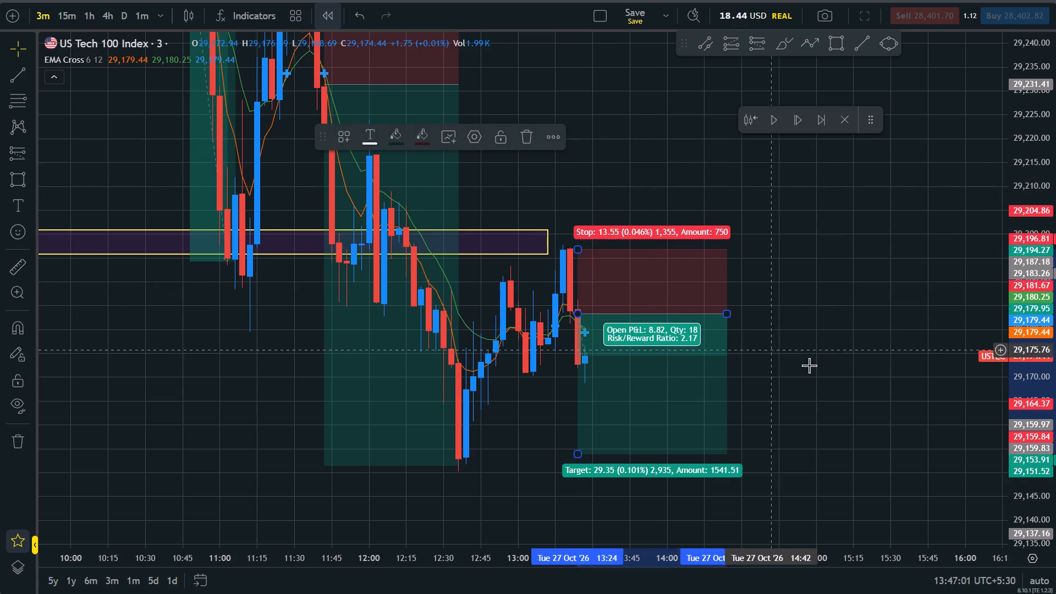
Advance the replay candle by candle from 13:27 to 13:48 on 27 Oct.
{"action": "left_click_drag", "start_coordinate": [810, 366], "coordinate": [789, 202]}
{"action": "left_click", "coordinate": [798, 117]}
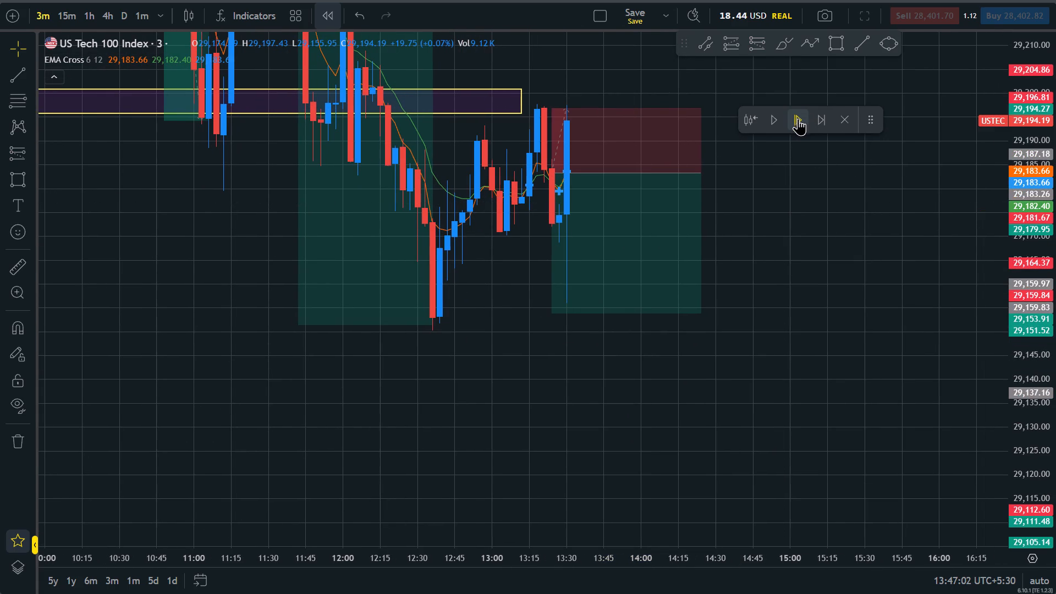
{"action": "left_click", "coordinate": [798, 120]}
{"action": "left_click", "coordinate": [798, 120]}
{"action": "triple_click", "coordinate": [798, 120]}
{"action": "left_click", "coordinate": [798, 120]}
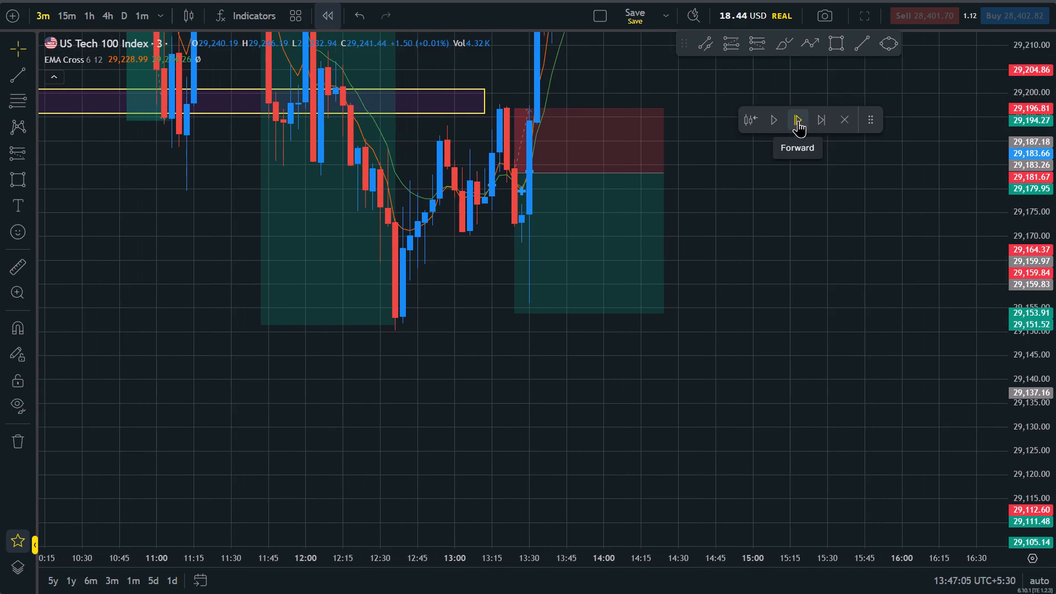
Extend the zone around 29,275 forward in time to about 17:03 on 27 Oct.
{"action": "left_click_drag", "start_coordinate": [745, 290], "coordinate": [716, 521]}
{"action": "left_click_drag", "start_coordinate": [687, 229], "coordinate": [703, 465]}
{"action": "scroll", "coordinate": [744, 341], "scroll_direction": "down", "scroll_amount": 7}
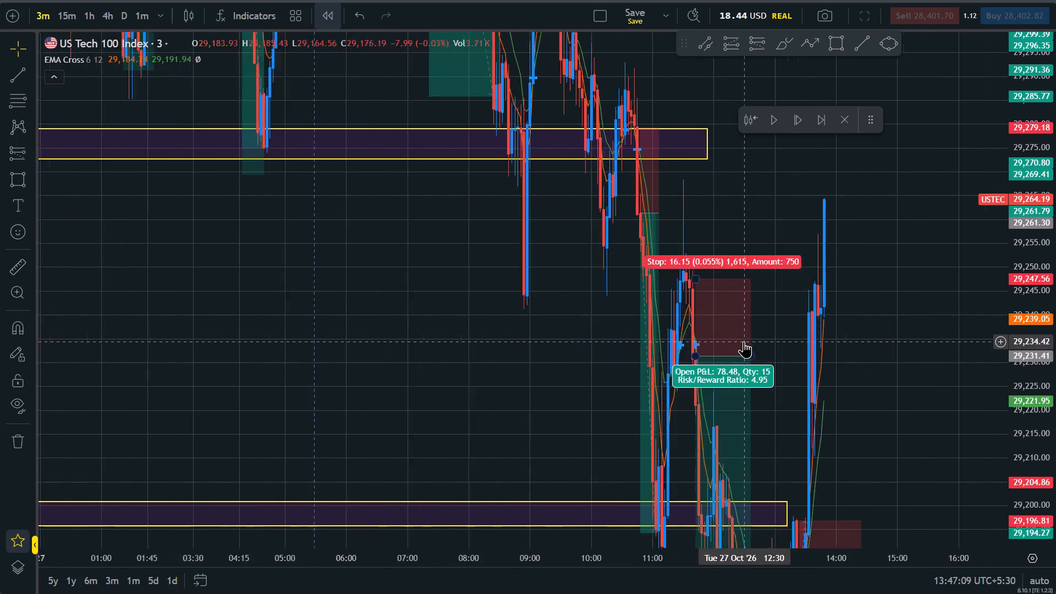
{"action": "scroll", "coordinate": [744, 341], "scroll_direction": "down", "scroll_amount": 1}
{"action": "left_click_drag", "start_coordinate": [922, 293], "coordinate": [844, 491]}
{"action": "left_click_drag", "start_coordinate": [698, 237], "coordinate": [941, 256]}
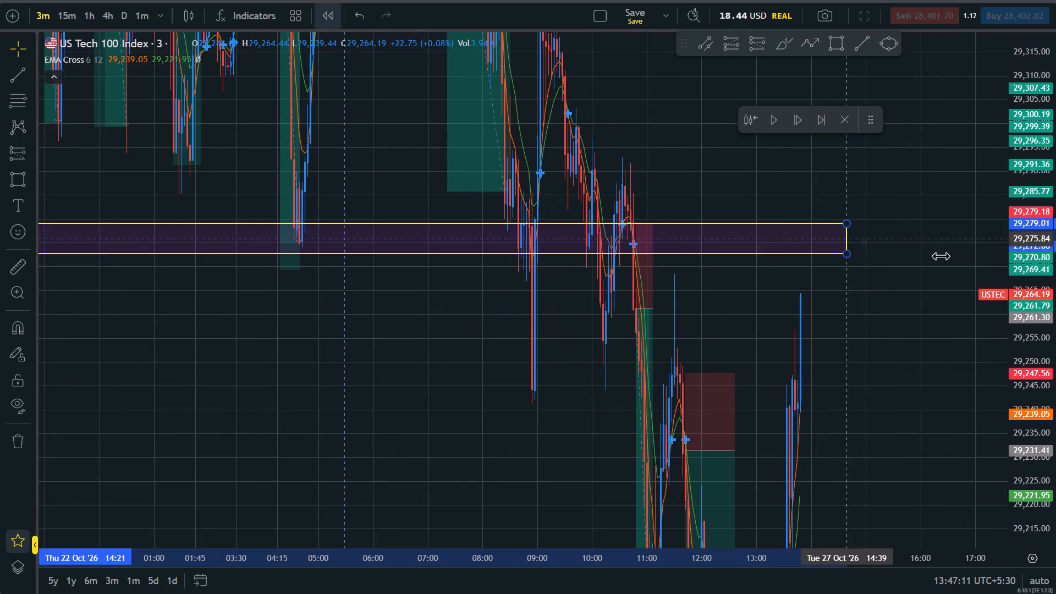
{"action": "left_click_drag", "start_coordinate": [941, 256], "coordinate": [979, 264]}
Advance the replay candle by candle from 13:48 to 14:03 on 27 Oct.
{"action": "left_click_drag", "start_coordinate": [862, 464], "coordinate": [813, 276]}
{"action": "left_click_drag", "start_coordinate": [1055, 194], "coordinate": [1049, 476]}
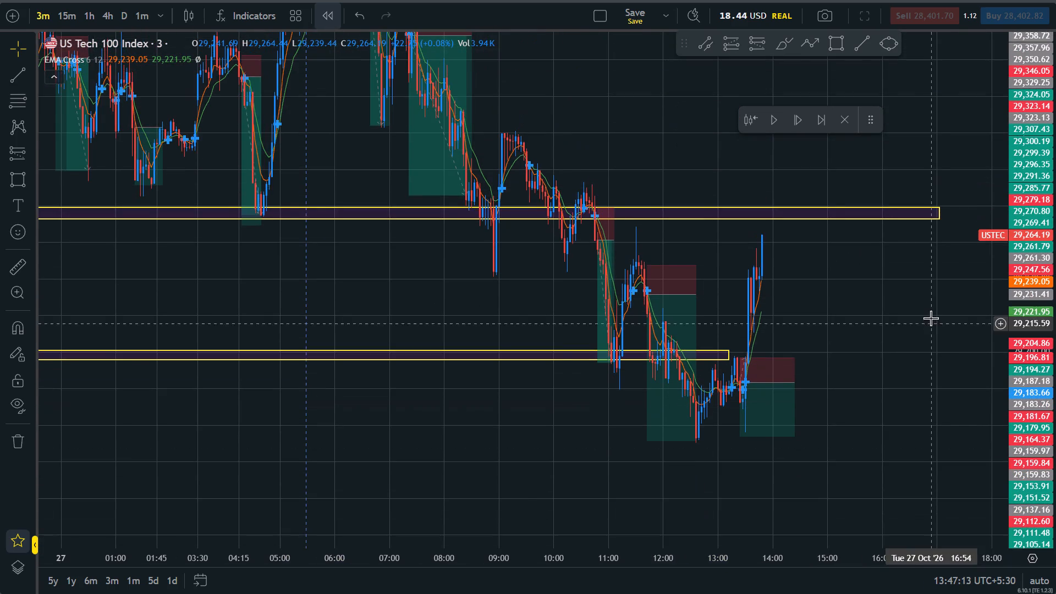
{"action": "scroll", "coordinate": [931, 318], "scroll_direction": "up", "scroll_amount": 4}
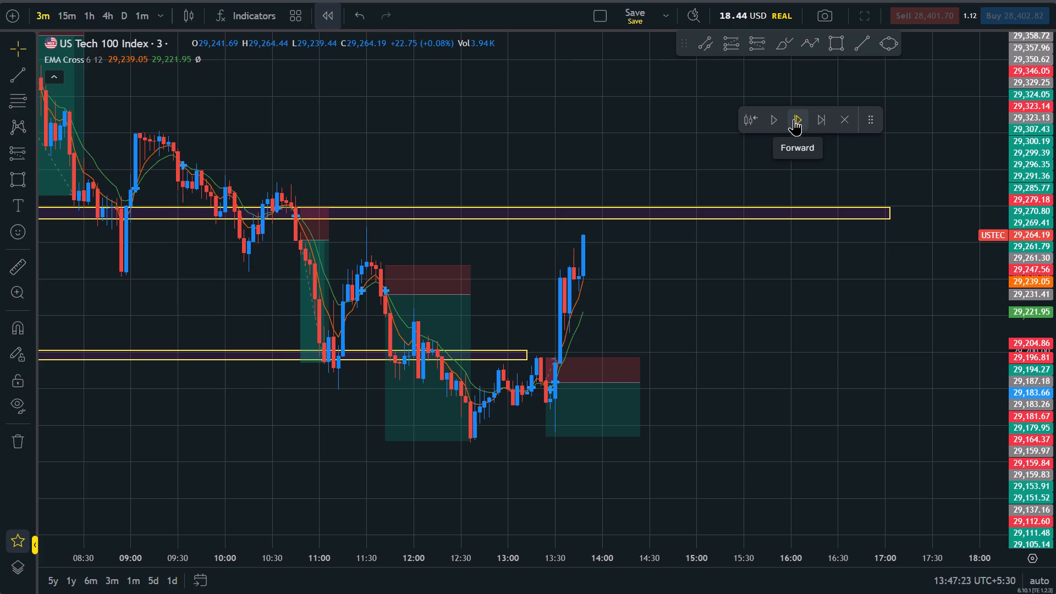
{"action": "right_click", "coordinate": [794, 119]}
{"action": "right_click", "coordinate": [794, 119]}
{"action": "right_click", "coordinate": [794, 119]}
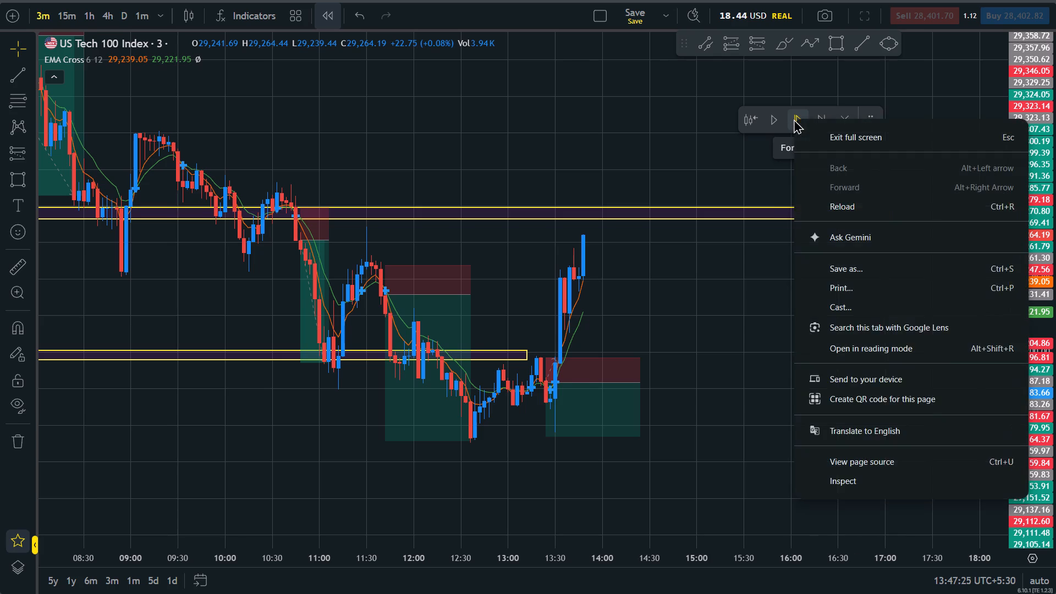
{"action": "triple_click", "coordinate": [794, 119]}
{"action": "double_click", "coordinate": [794, 119]}
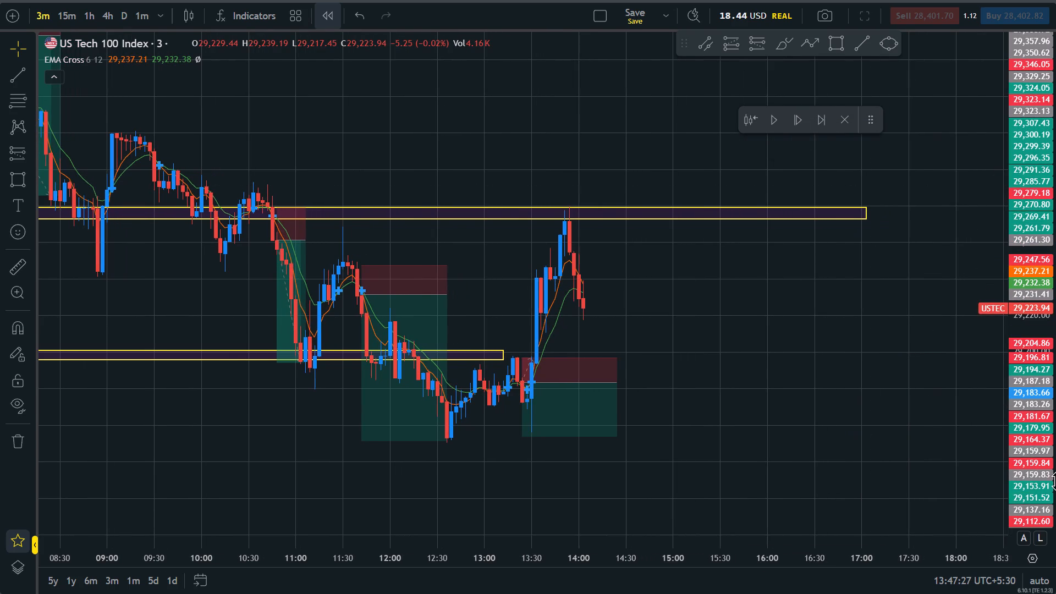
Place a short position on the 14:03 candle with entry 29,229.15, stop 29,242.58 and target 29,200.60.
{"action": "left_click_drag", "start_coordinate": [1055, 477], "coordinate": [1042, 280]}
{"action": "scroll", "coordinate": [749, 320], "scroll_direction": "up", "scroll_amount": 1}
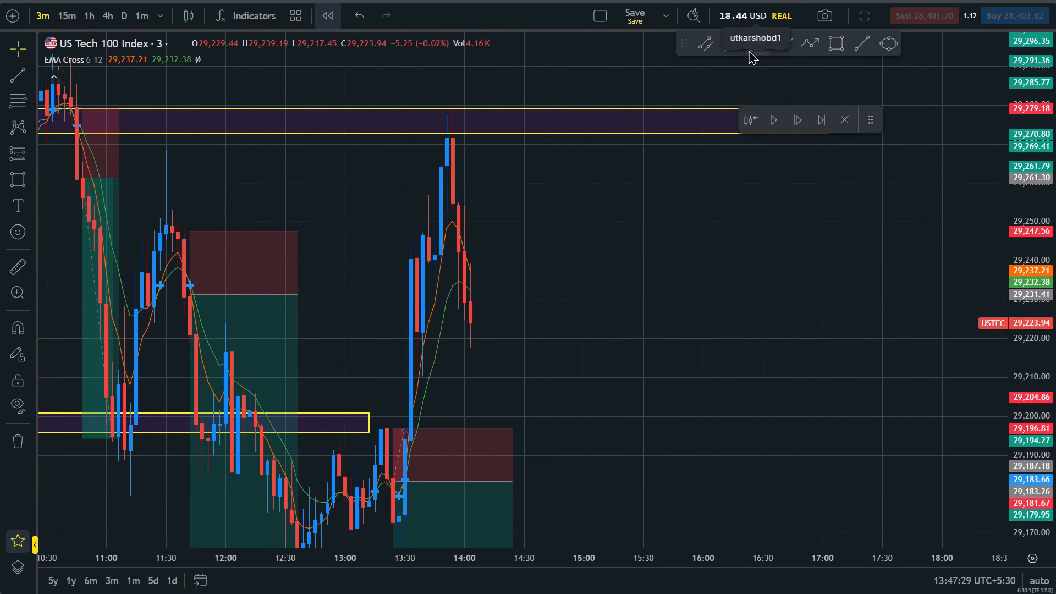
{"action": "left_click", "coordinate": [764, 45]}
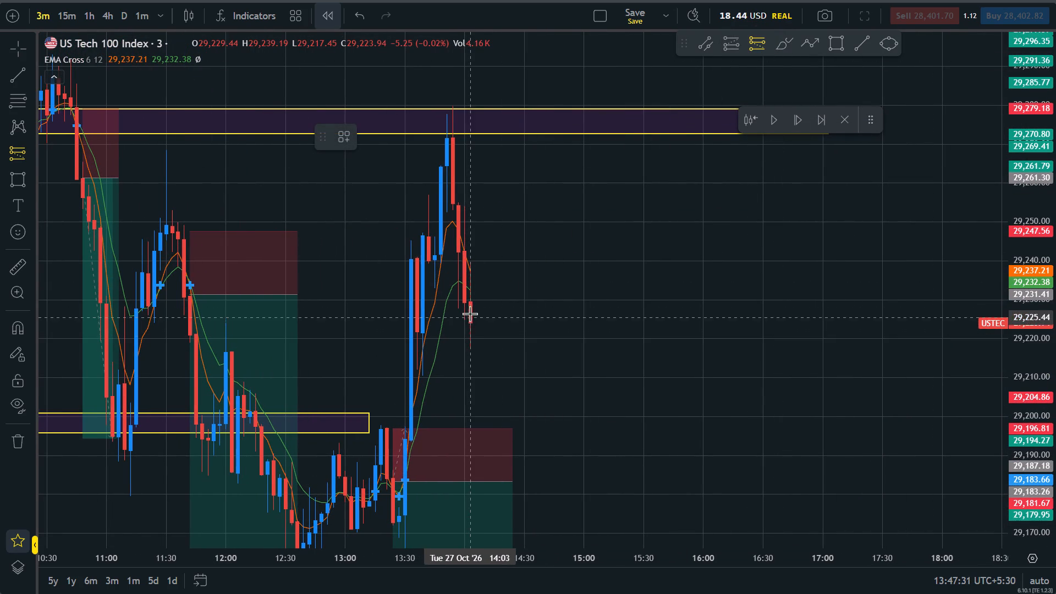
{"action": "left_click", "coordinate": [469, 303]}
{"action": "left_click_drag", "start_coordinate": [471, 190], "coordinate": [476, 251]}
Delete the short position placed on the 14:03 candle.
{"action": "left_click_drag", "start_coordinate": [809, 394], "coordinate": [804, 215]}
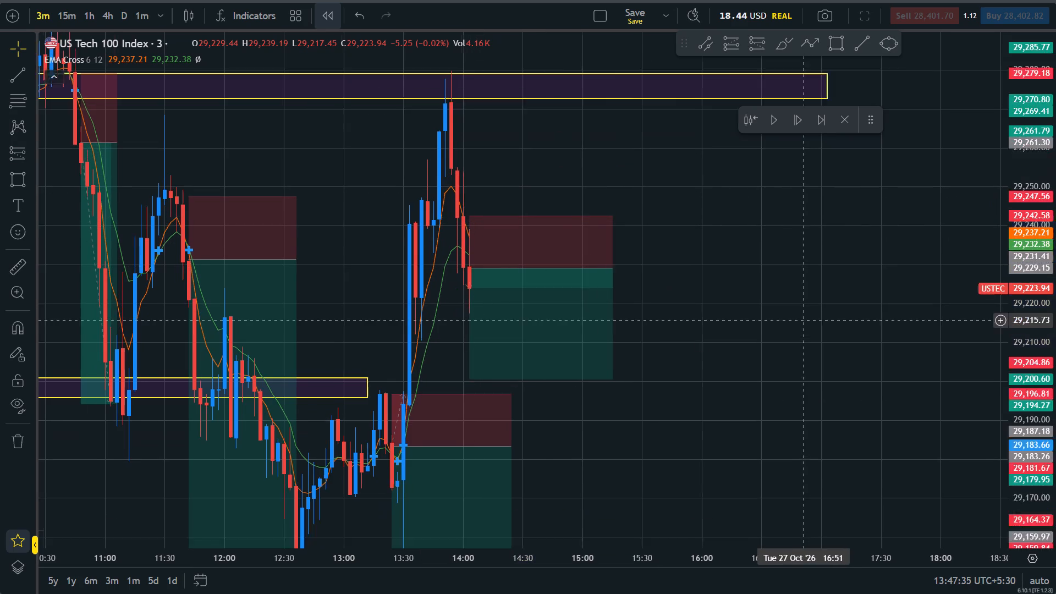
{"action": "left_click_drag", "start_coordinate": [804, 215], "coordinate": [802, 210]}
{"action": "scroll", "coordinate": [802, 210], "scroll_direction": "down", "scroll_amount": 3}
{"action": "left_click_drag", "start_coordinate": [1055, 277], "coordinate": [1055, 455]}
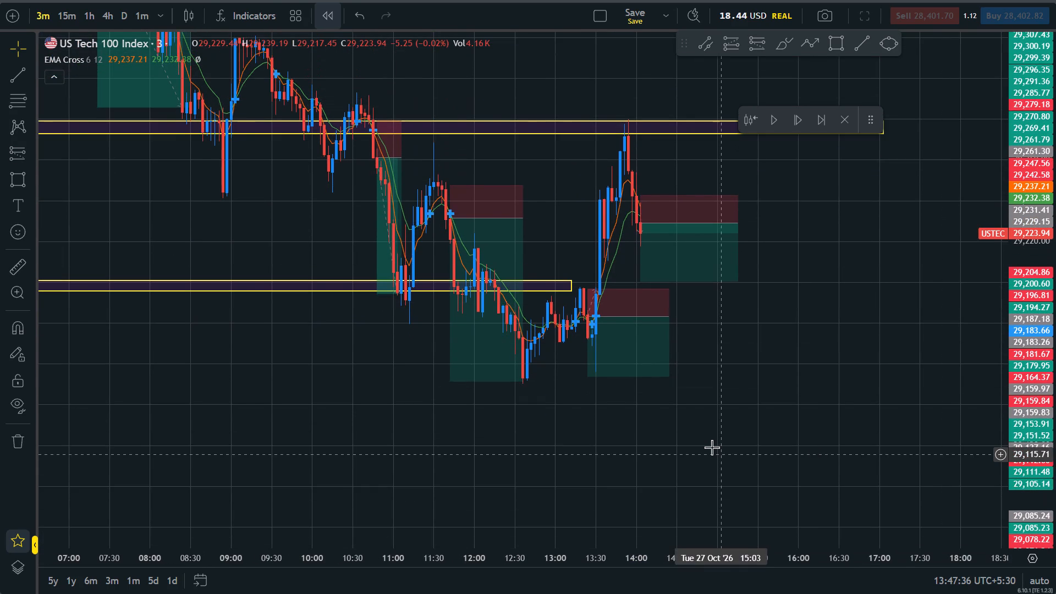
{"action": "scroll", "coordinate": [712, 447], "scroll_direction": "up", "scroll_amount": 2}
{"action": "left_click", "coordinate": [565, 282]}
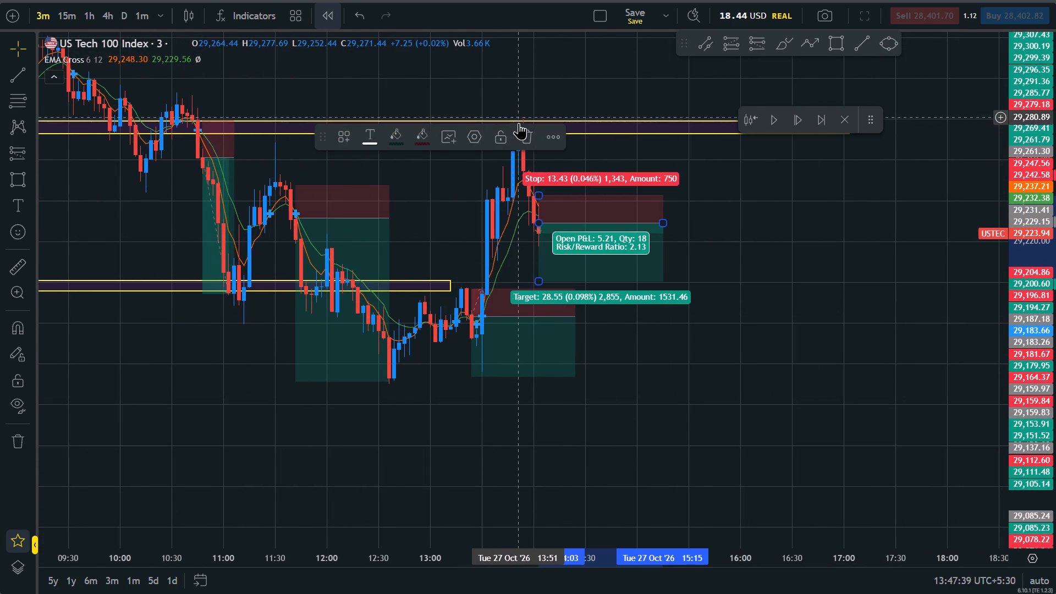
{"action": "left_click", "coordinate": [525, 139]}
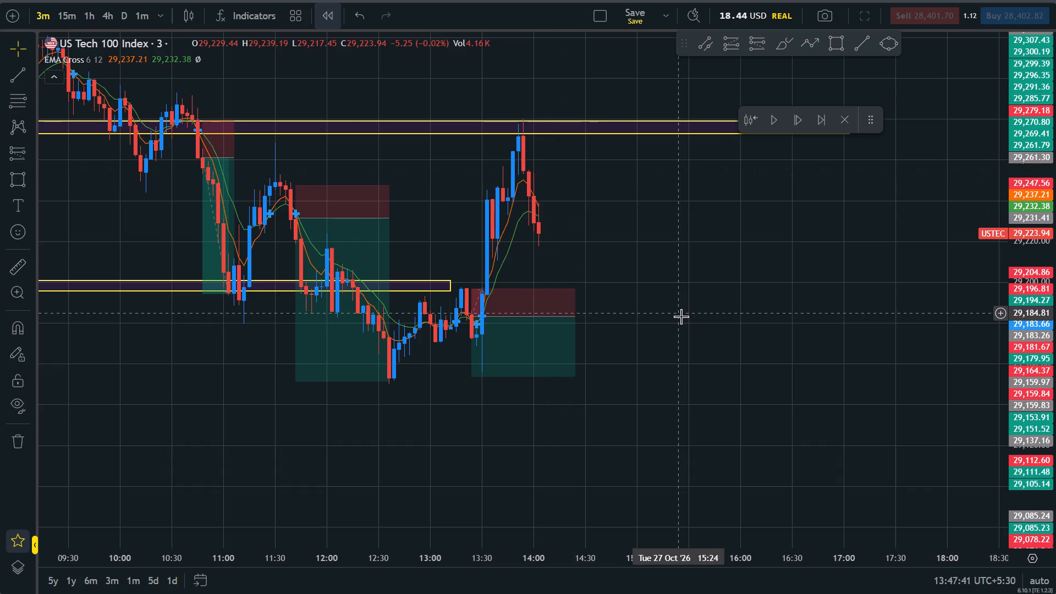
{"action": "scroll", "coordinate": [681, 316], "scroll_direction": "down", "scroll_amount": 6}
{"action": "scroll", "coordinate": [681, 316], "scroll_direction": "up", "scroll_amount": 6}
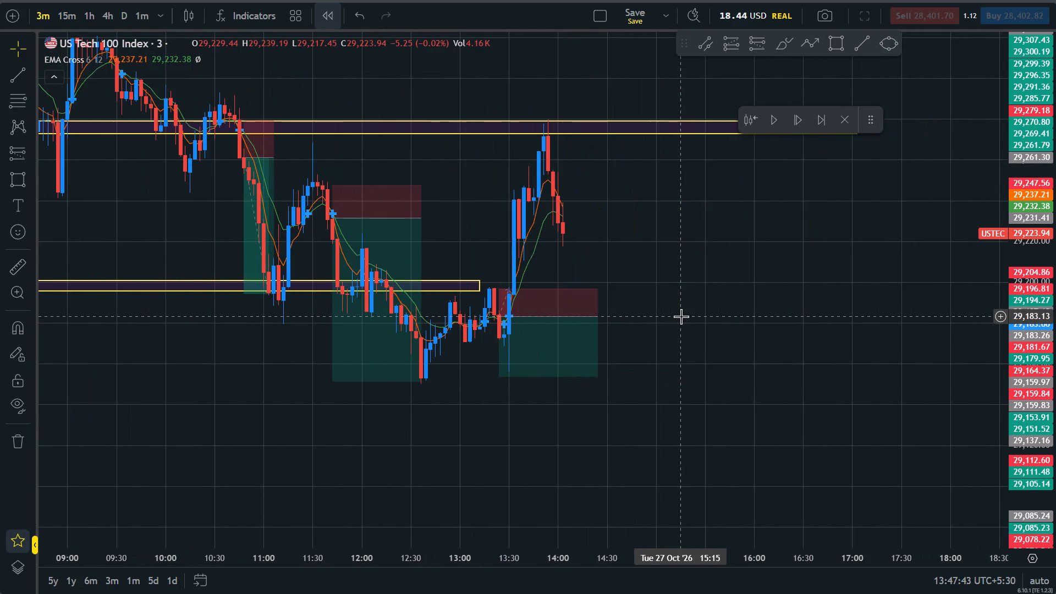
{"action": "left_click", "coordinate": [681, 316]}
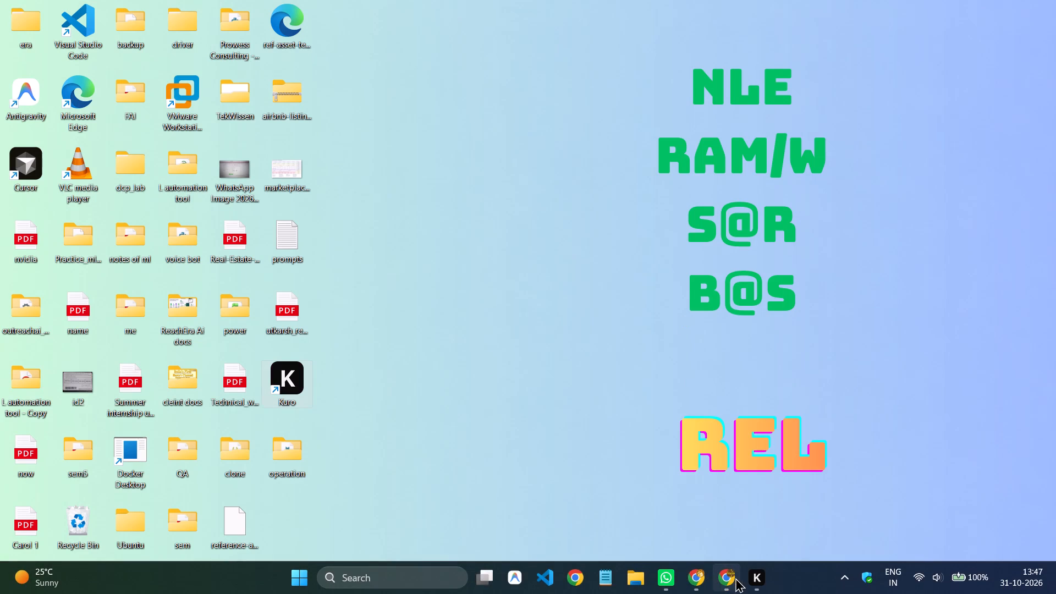
Switch to the Chrome window with YouTube Music.
{"action": "left_click", "coordinate": [730, 579]}
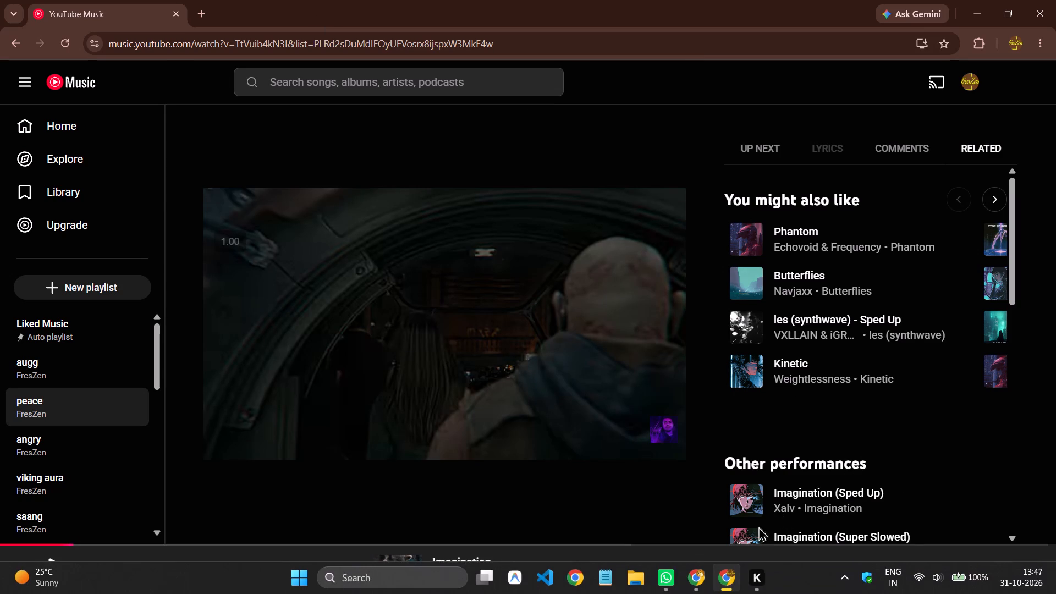